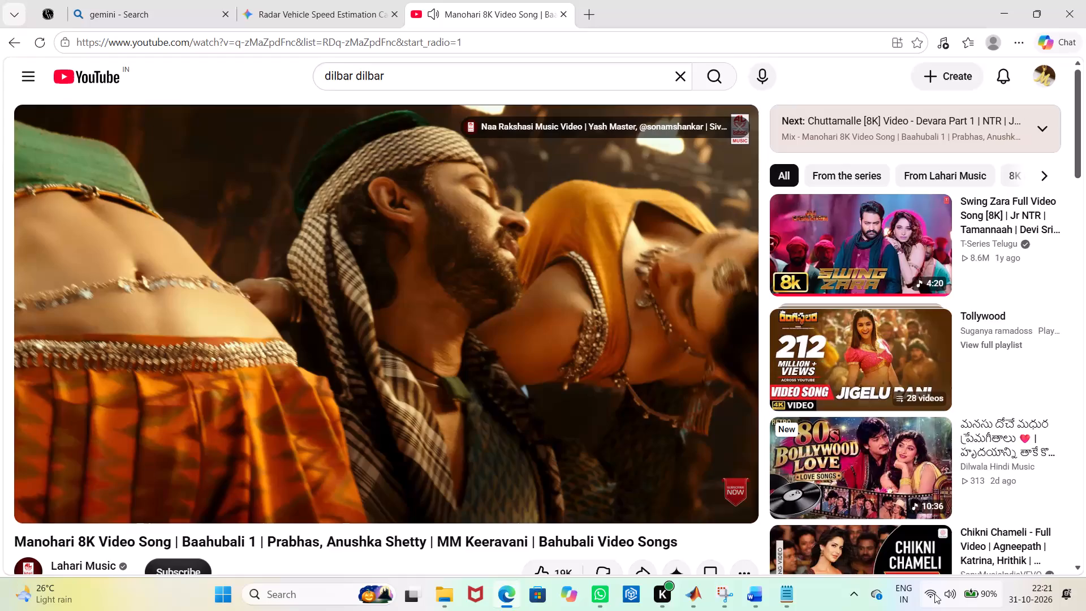
Turn off Bluetooth in the Windows quick settings.
{"action": "left_click", "coordinate": [934, 593]}
{"action": "left_click", "coordinate": [918, 325]}
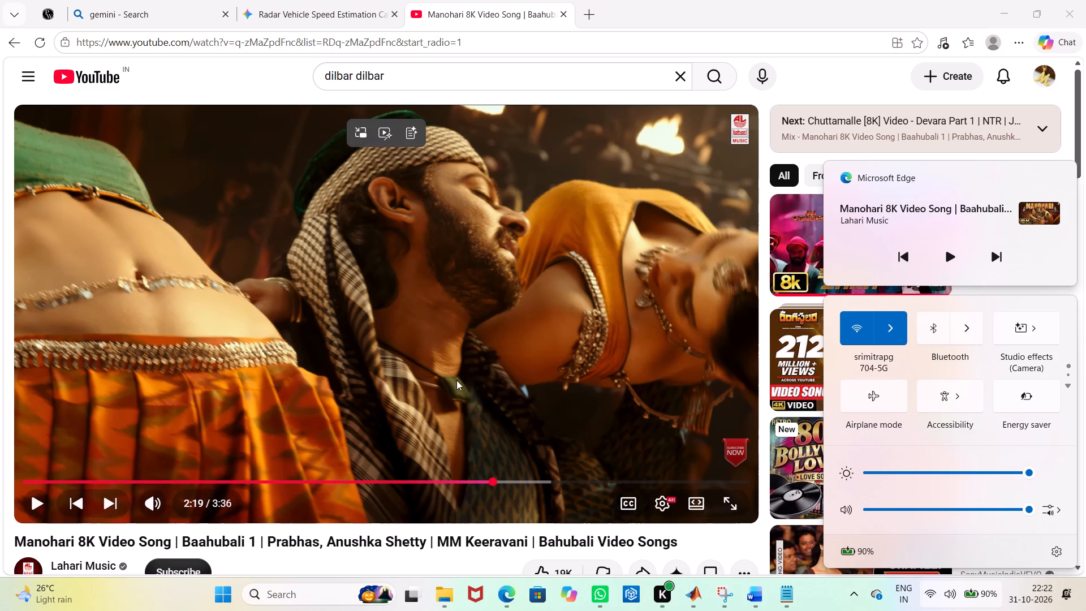
Resume playback of the paused Manohari 8K video song on YouTube.
{"action": "left_click", "coordinate": [472, 345]}
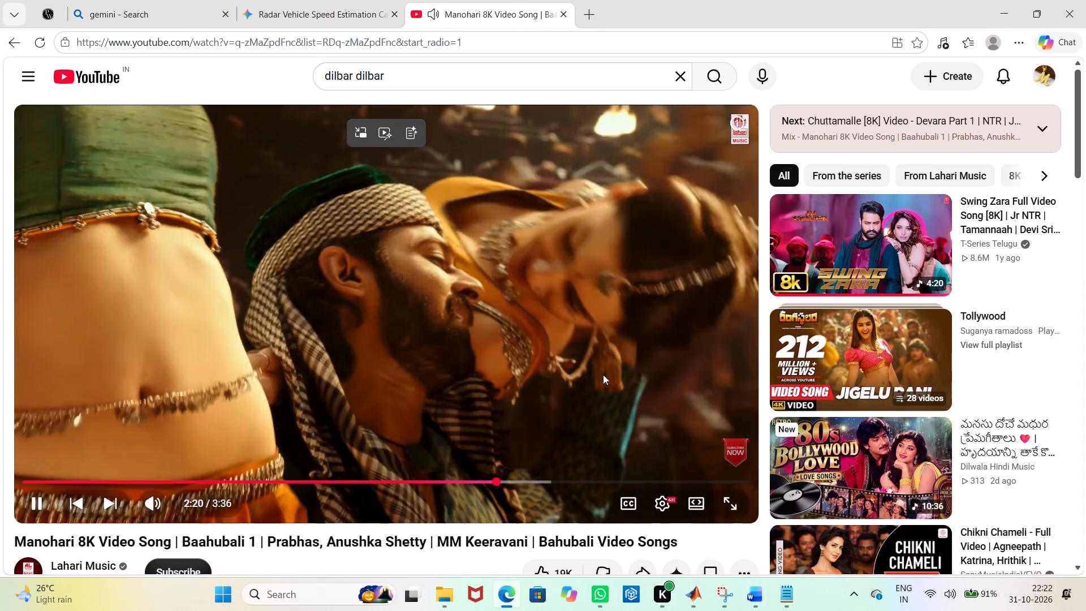
Pause the playing video and switch to the DSP T REPORT document in Word.
{"action": "left_click", "coordinate": [539, 354]}
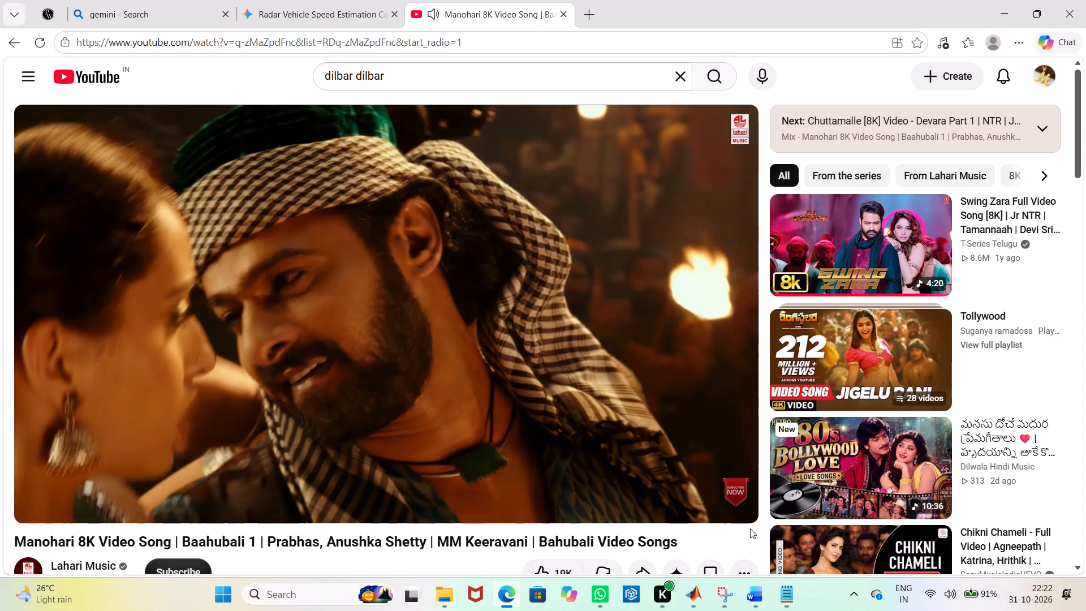
{"action": "left_click", "coordinate": [753, 581]}
{"action": "left_click", "coordinate": [738, 537]}
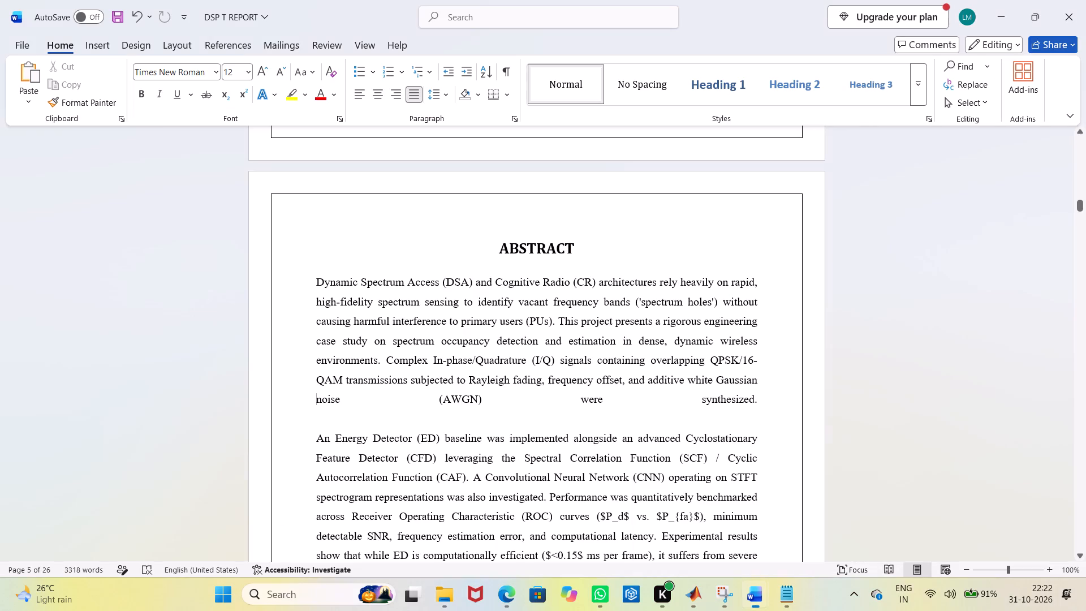
Review the report's abstract and keywords, and the title page with its project title and submission details.
{"action": "scroll", "coordinate": [691, 372], "scroll_direction": "down", "scroll_amount": 2}
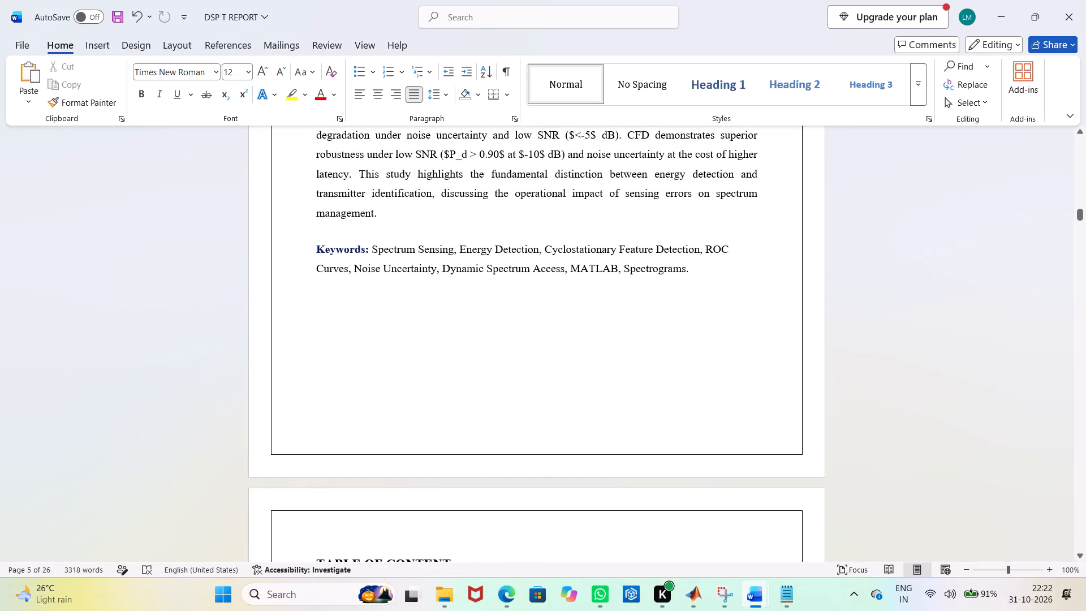
{"action": "scroll", "coordinate": [691, 372], "scroll_direction": "up", "scroll_amount": 14}
{"action": "scroll", "coordinate": [691, 372], "scroll_direction": "down", "scroll_amount": 1}
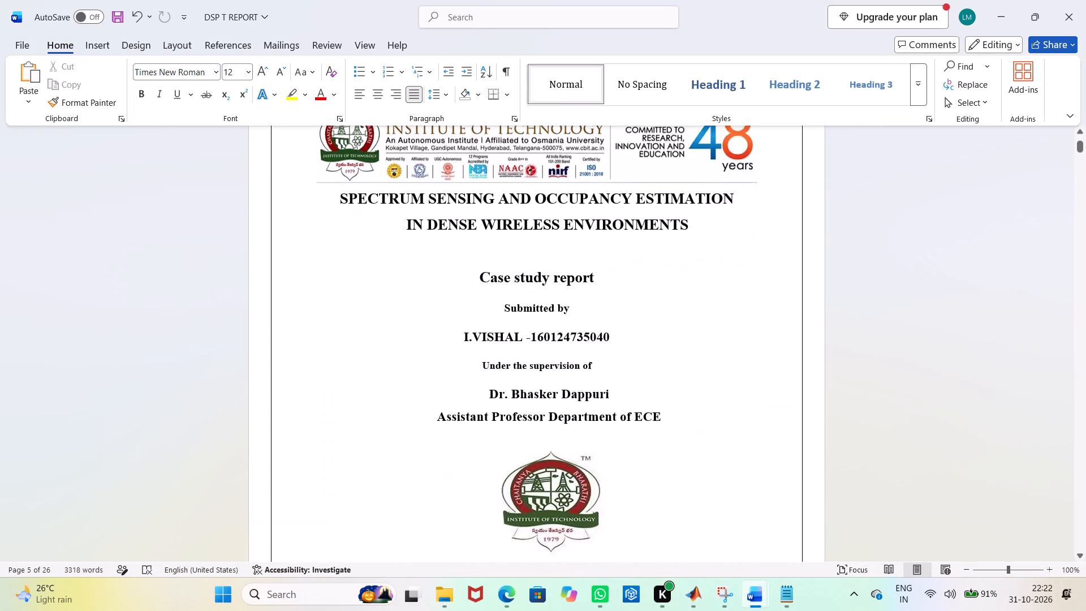
{"action": "scroll", "coordinate": [691, 372], "scroll_direction": "down", "scroll_amount": 1}
{"action": "scroll", "coordinate": [691, 372], "scroll_direction": "up", "scroll_amount": 1}
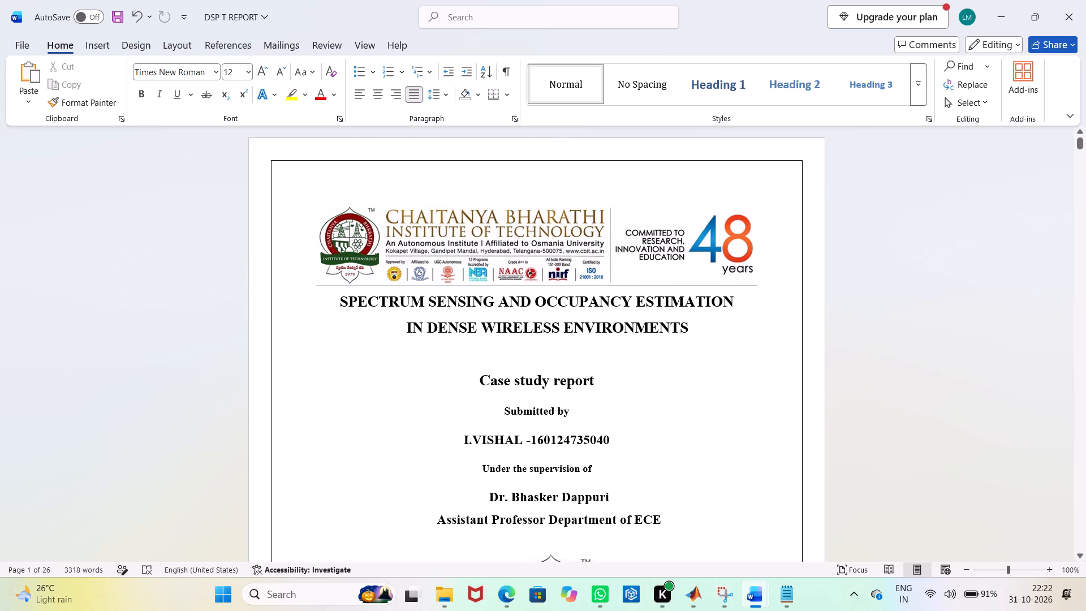
{"action": "scroll", "coordinate": [671, 377], "scroll_direction": "down", "scroll_amount": 4}
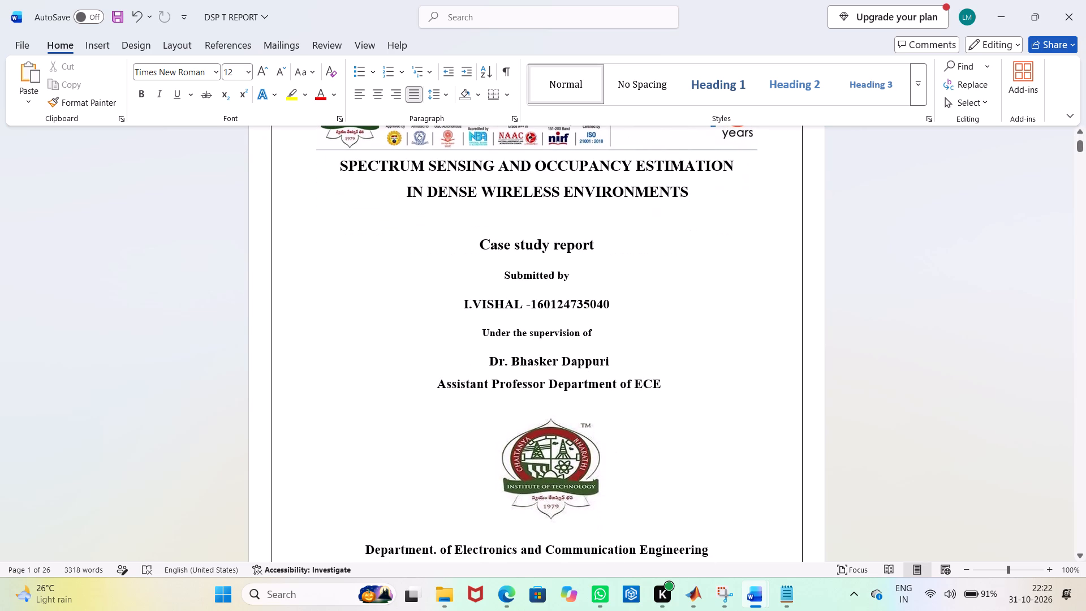
{"action": "scroll", "coordinate": [567, 329], "scroll_direction": "down", "scroll_amount": 2}
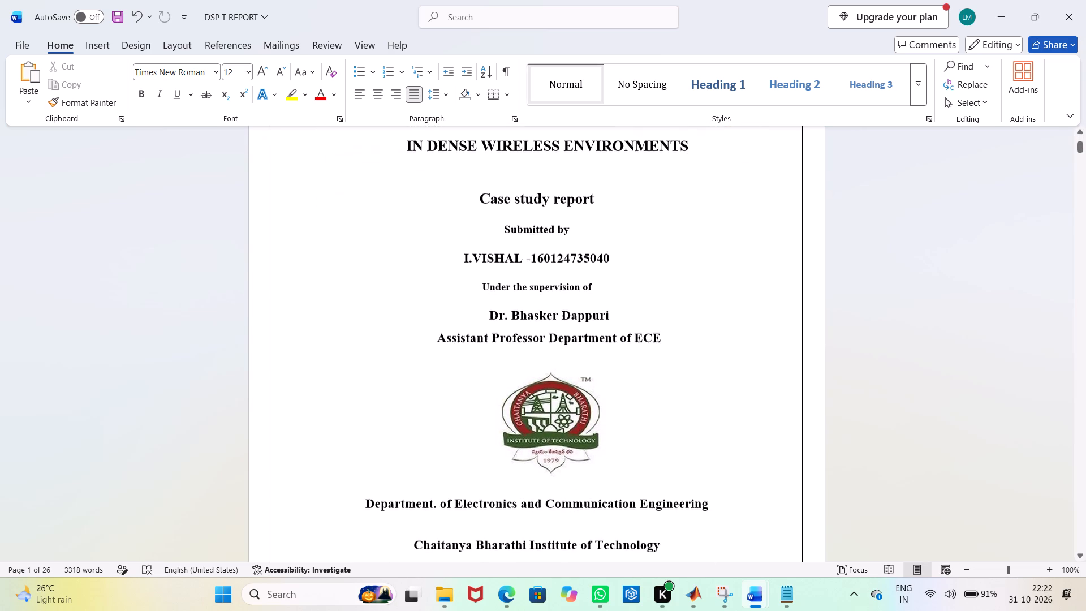
Read through the report's Declaration and Certificate pages, including the signature, date and supervisor details.
{"action": "scroll", "coordinate": [565, 326], "scroll_direction": "down", "scroll_amount": 18}
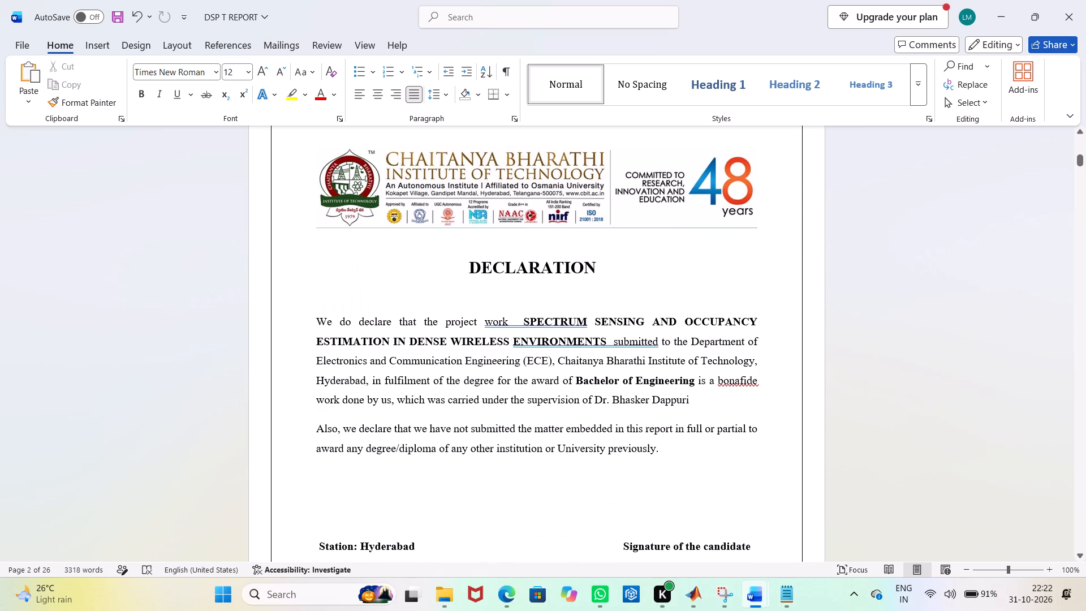
{"action": "scroll", "coordinate": [565, 327], "scroll_direction": "down", "scroll_amount": 10}
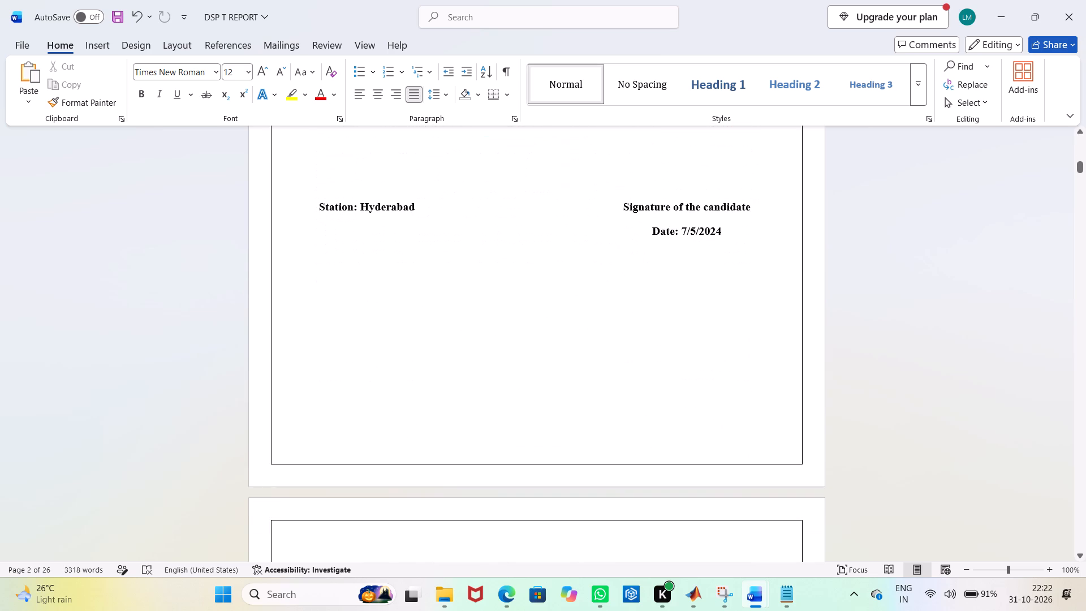
{"action": "scroll", "coordinate": [565, 327], "scroll_direction": "down", "scroll_amount": 18}
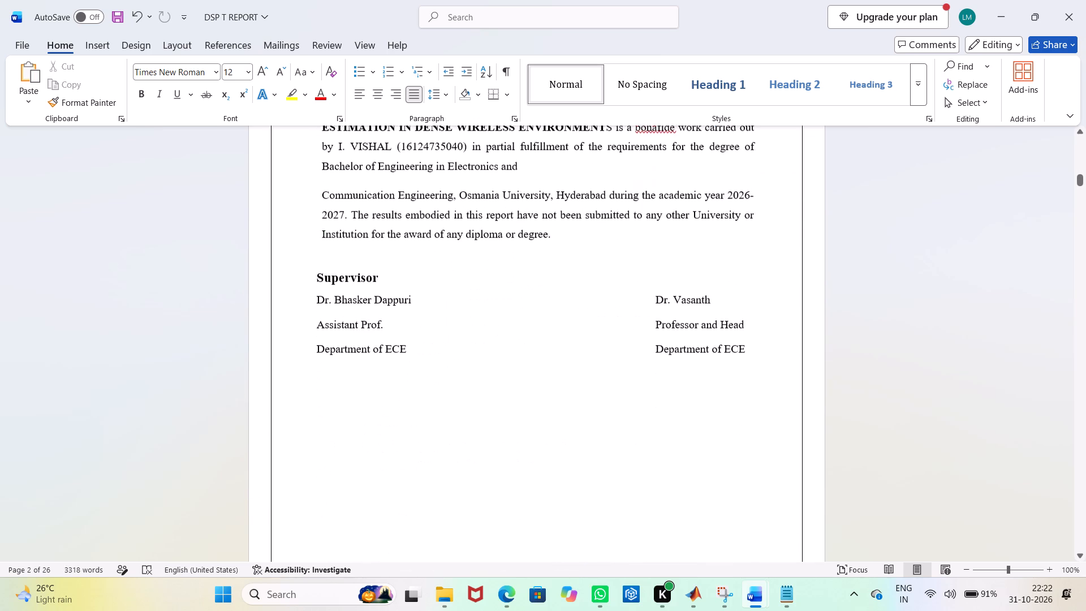
{"action": "scroll", "coordinate": [565, 327], "scroll_direction": "down", "scroll_amount": 4}
{"action": "scroll", "coordinate": [565, 327], "scroll_direction": "up", "scroll_amount": 7}
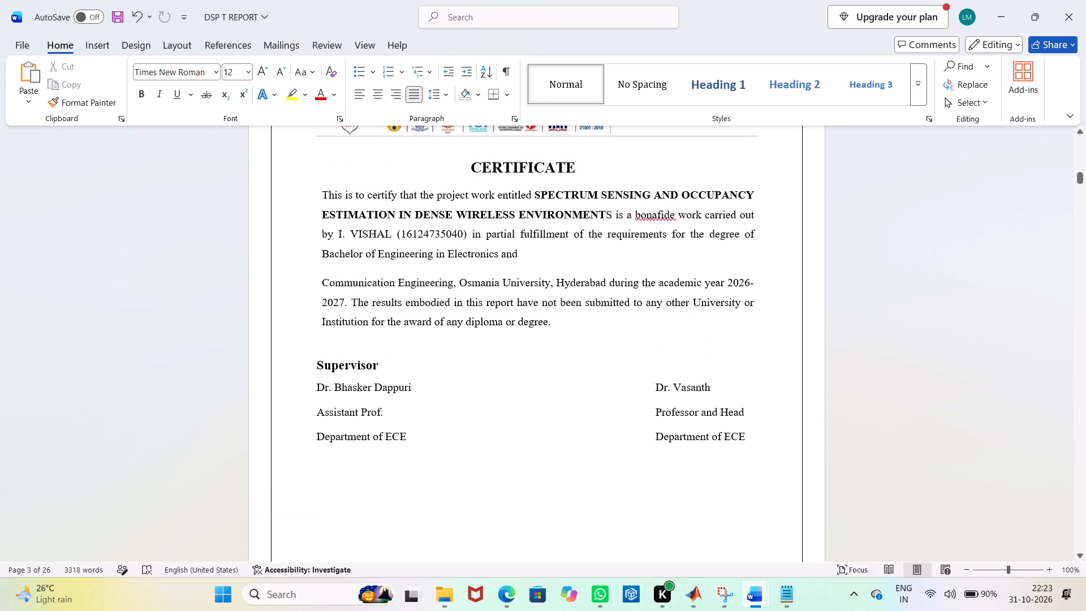
Look through the report's front pages, from the declaration and certificate to the acknowledgement and abstract.
{"action": "scroll", "coordinate": [583, 310], "scroll_direction": "up", "scroll_amount": 20}
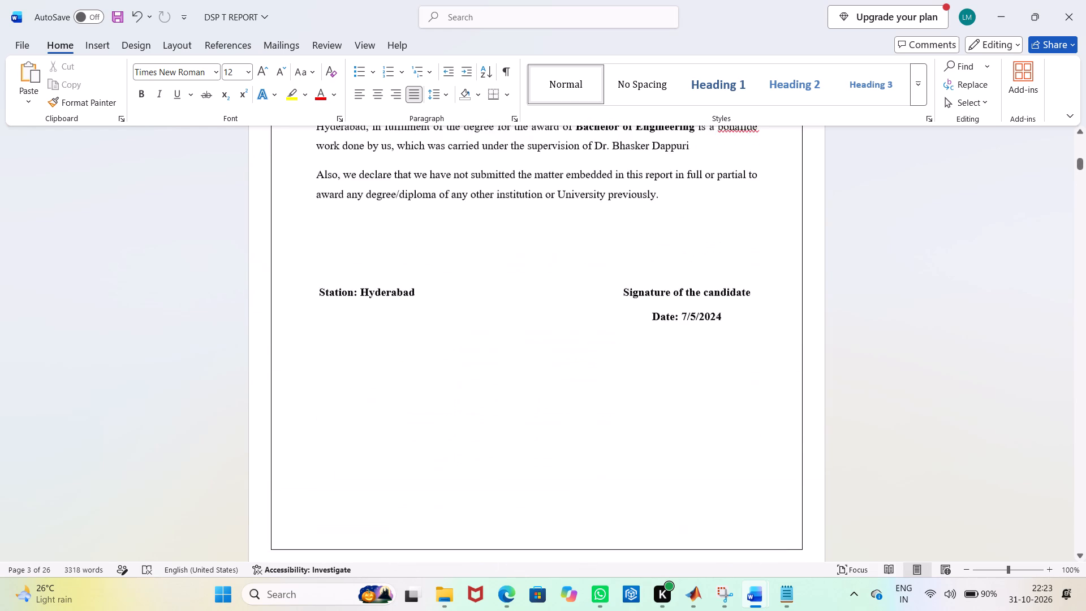
{"action": "scroll", "coordinate": [583, 310], "scroll_direction": "up", "scroll_amount": 4}
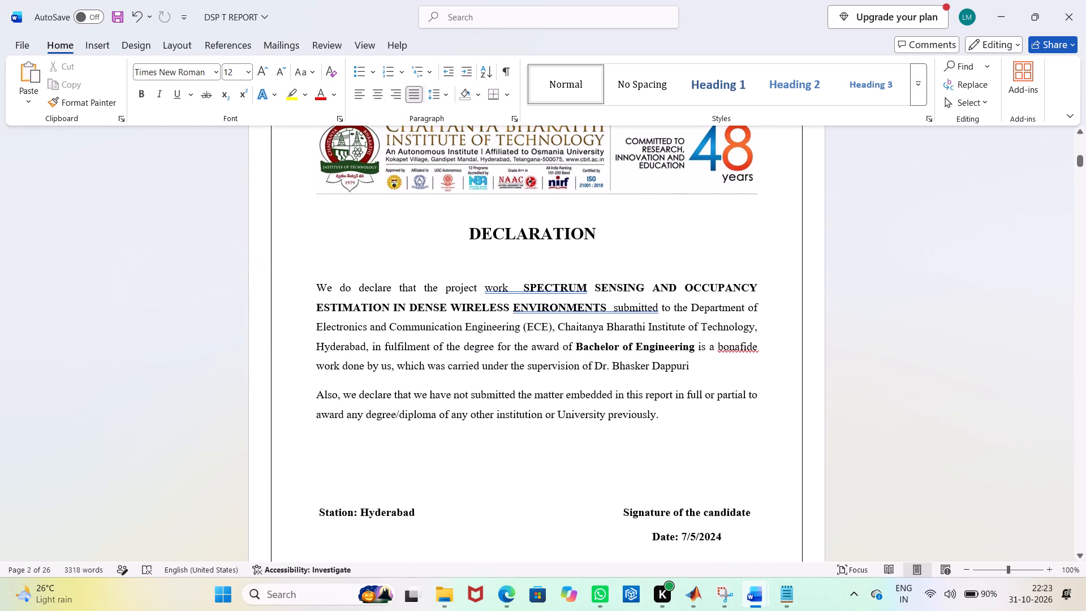
{"action": "scroll", "coordinate": [583, 310], "scroll_direction": "down", "scroll_amount": 20}
{"action": "scroll", "coordinate": [583, 310], "scroll_direction": "down", "scroll_amount": 13}
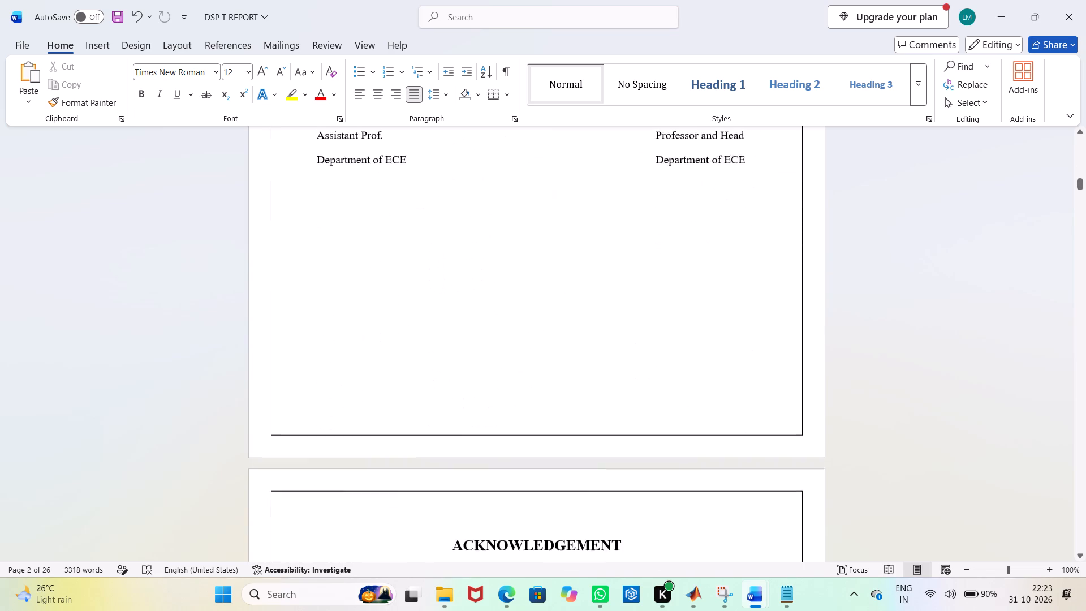
{"action": "scroll", "coordinate": [582, 316], "scroll_direction": "down", "scroll_amount": 7}
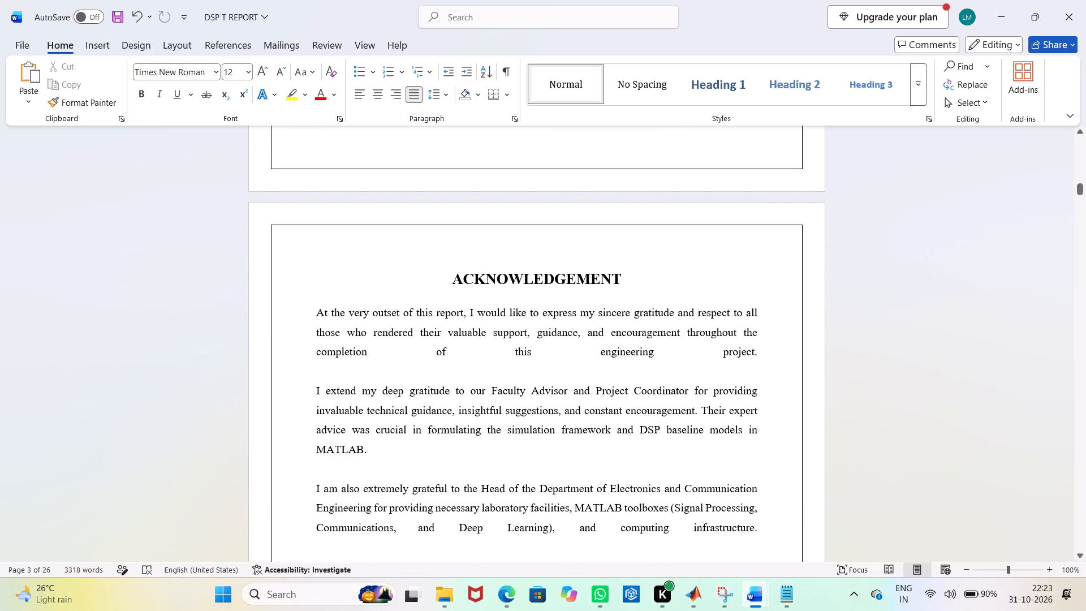
{"action": "scroll", "coordinate": [582, 316], "scroll_direction": "down", "scroll_amount": 6}
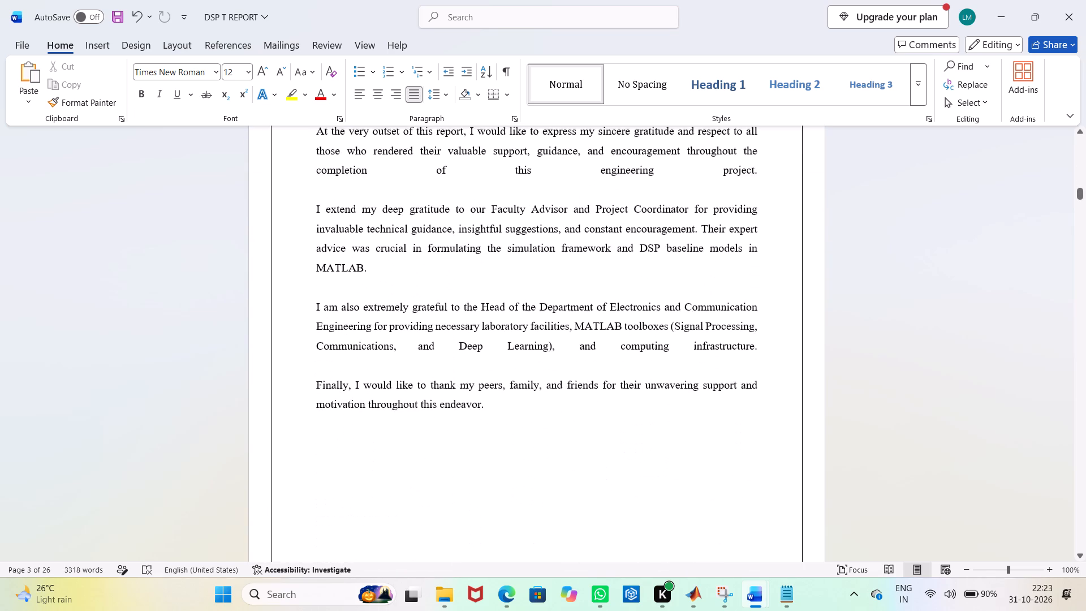
{"action": "scroll", "coordinate": [582, 316], "scroll_direction": "down", "scroll_amount": 16}
Copy all the body text beneath the ACKNOWLEDGEMENT heading of the report.
{"action": "scroll", "coordinate": [582, 316], "scroll_direction": "up", "scroll_amount": 10}
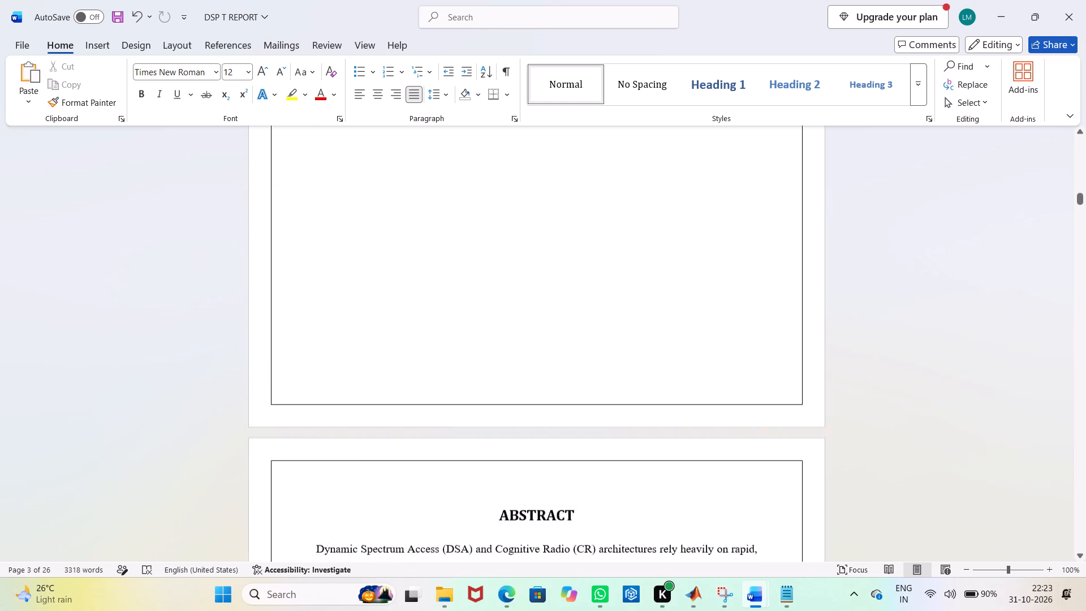
{"action": "scroll", "coordinate": [582, 316], "scroll_direction": "up", "scroll_amount": 12}
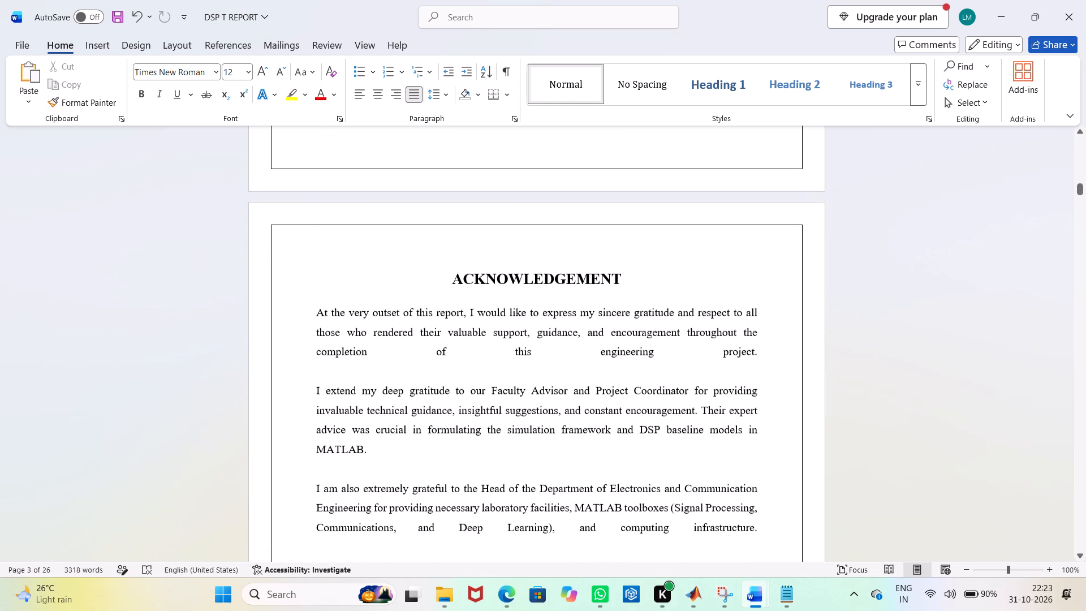
{"action": "left_click_drag", "start_coordinate": [313, 313], "coordinate": [552, 540]}
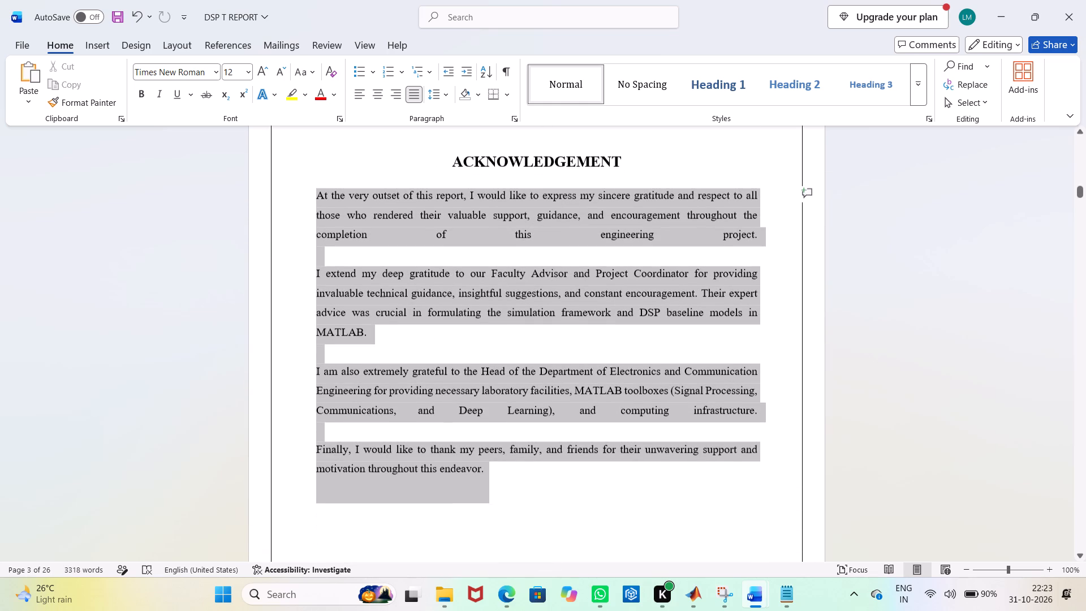
{"action": "left_click_drag", "start_coordinate": [552, 540], "coordinate": [535, 469]}
{"action": "key", "text": "ctrl+c"}
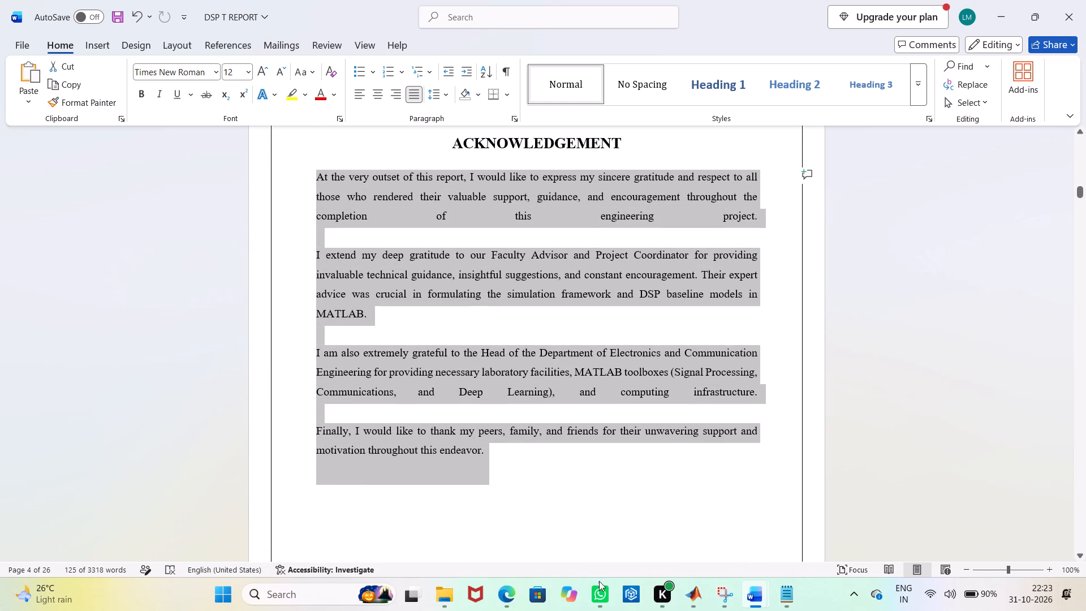
{"action": "left_click", "coordinate": [609, 519]}
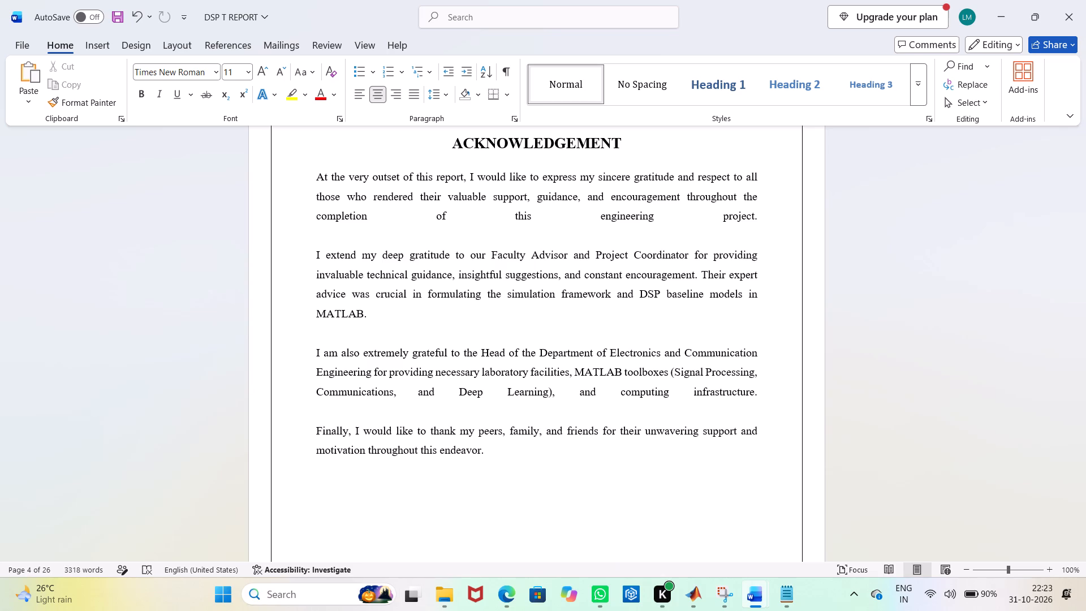
{"action": "left_click", "coordinate": [346, 591]}
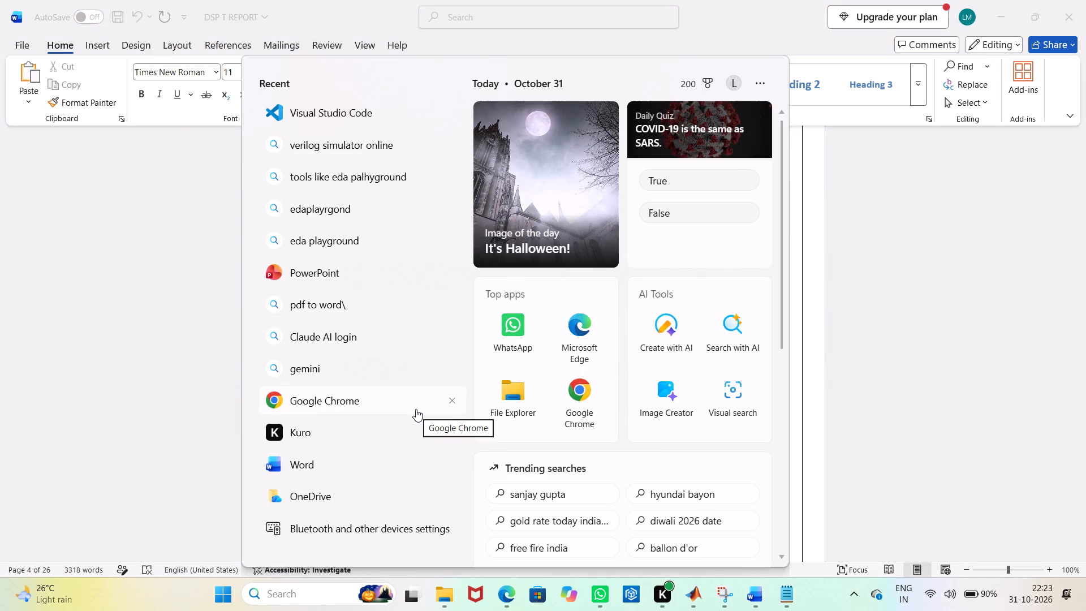
{"action": "left_click", "coordinate": [994, 361]}
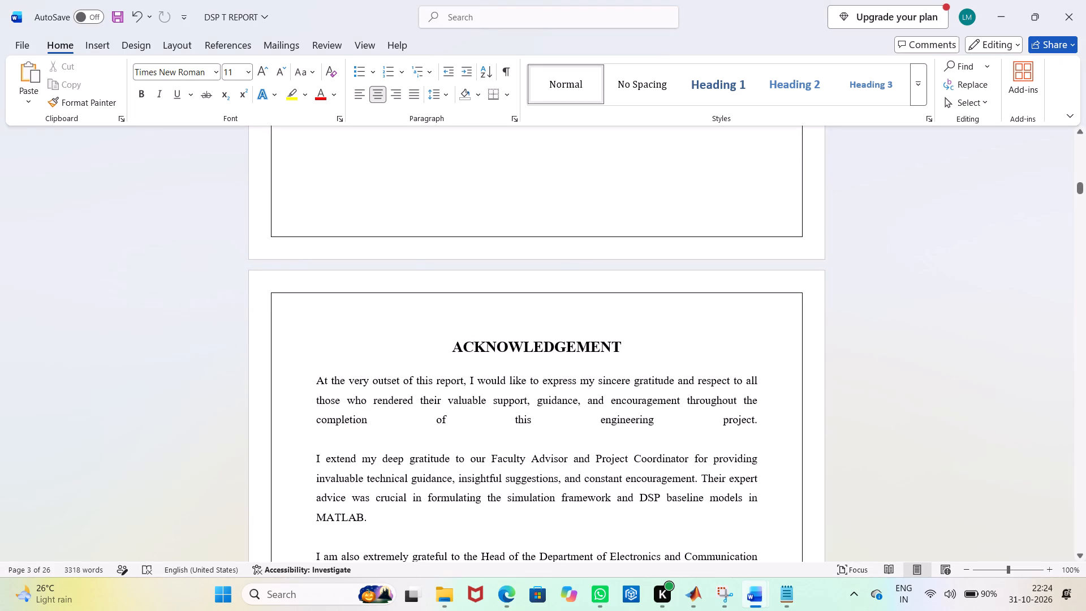
{"action": "left_click_drag", "start_coordinate": [316, 381], "coordinate": [528, 524]}
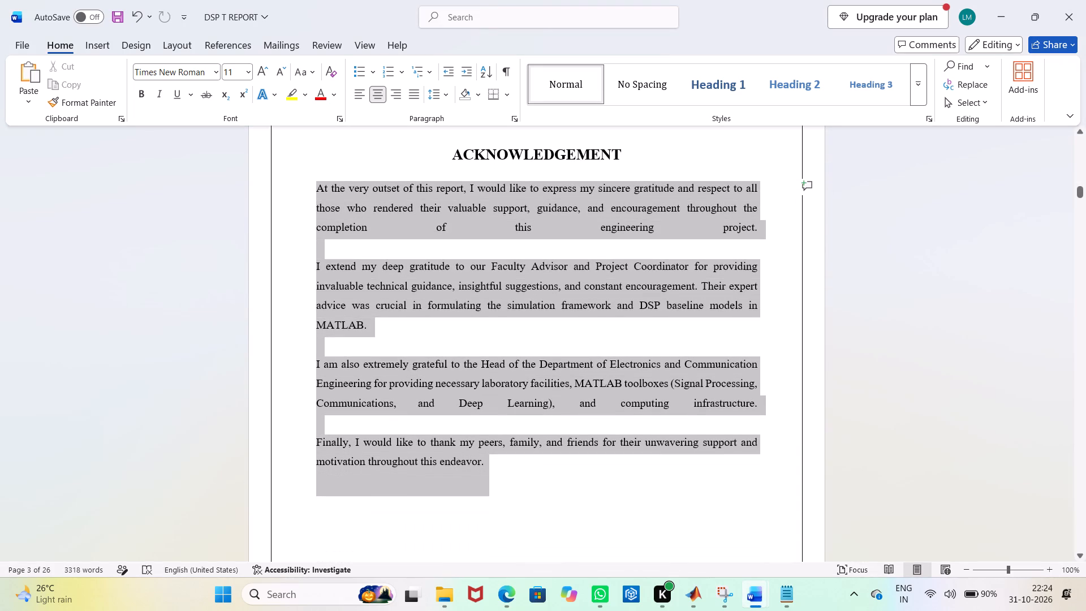
{"action": "left_click_drag", "start_coordinate": [528, 524], "coordinate": [529, 500]}
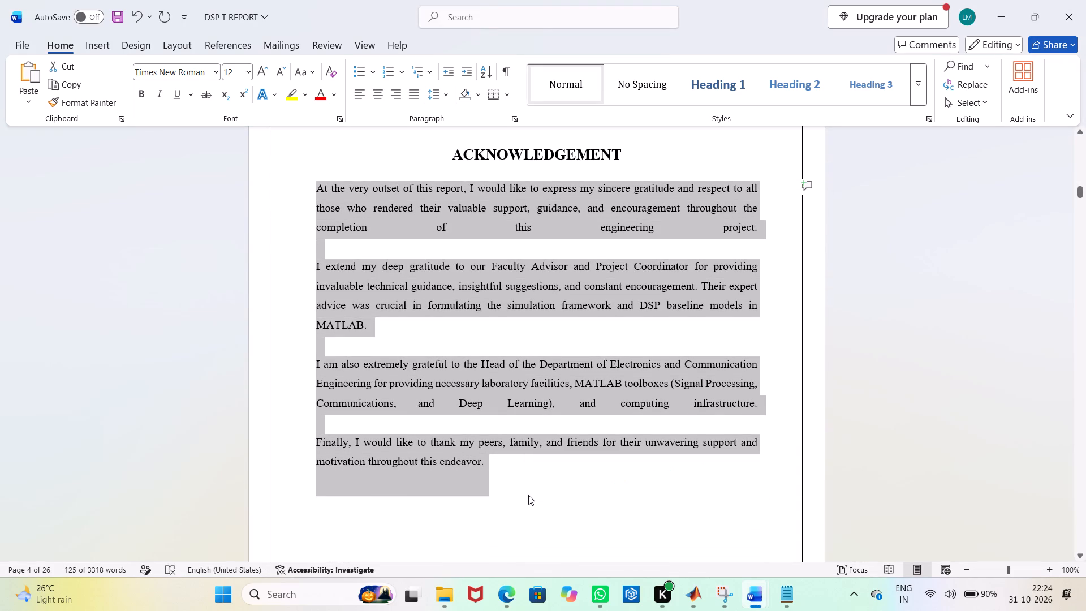
{"action": "key", "text": "ctrl+v"}
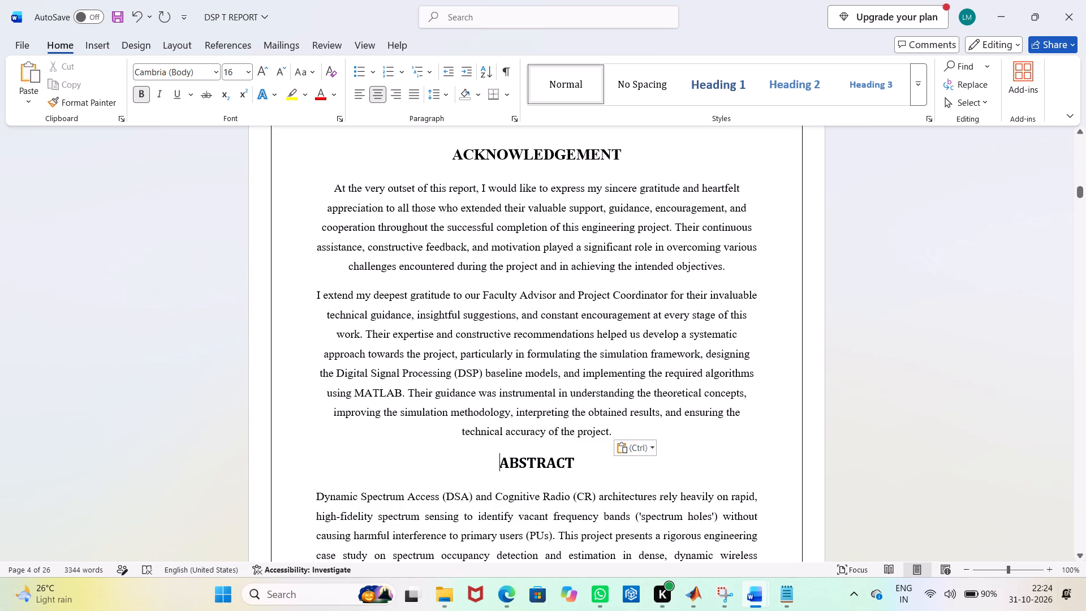
Insert eight blank lines before the ABSTRACT heading to move it onto a new page after the acknowledgement.
{"action": "scroll", "coordinate": [527, 492], "scroll_direction": "up", "scroll_amount": 4}
{"action": "scroll", "coordinate": [527, 492], "scroll_direction": "down", "scroll_amount": 1}
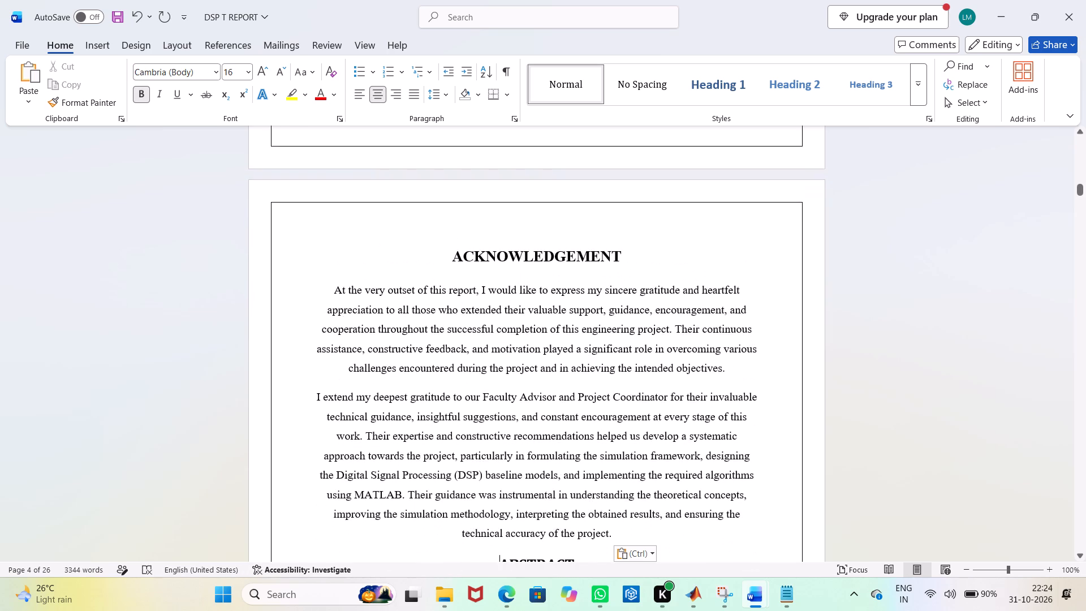
{"action": "scroll", "coordinate": [527, 492], "scroll_direction": "down", "scroll_amount": 2}
{"action": "key", "text": "Return"}
{"action": "scroll", "coordinate": [538, 450], "scroll_direction": "down", "scroll_amount": 4}
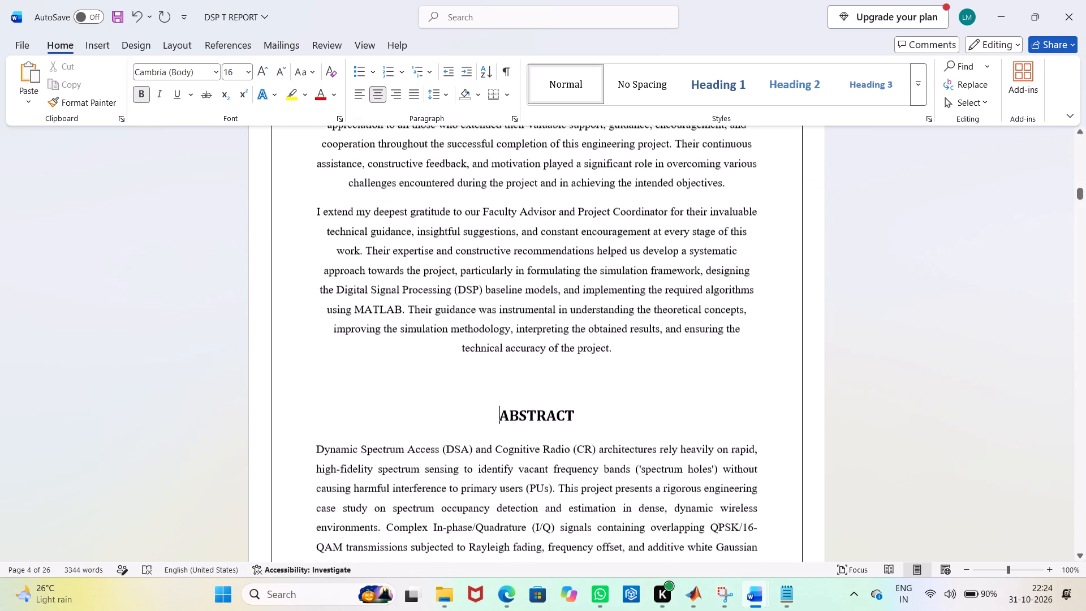
{"action": "key", "text": "Return"}
{"action": "key", "text": "Return"}
{"action": "key", "text": "Return"}
{"action": "scroll", "coordinate": [538, 450], "scroll_direction": "down", "scroll_amount": 3}
{"action": "key", "text": "Return"}
{"action": "key", "text": "Return"}
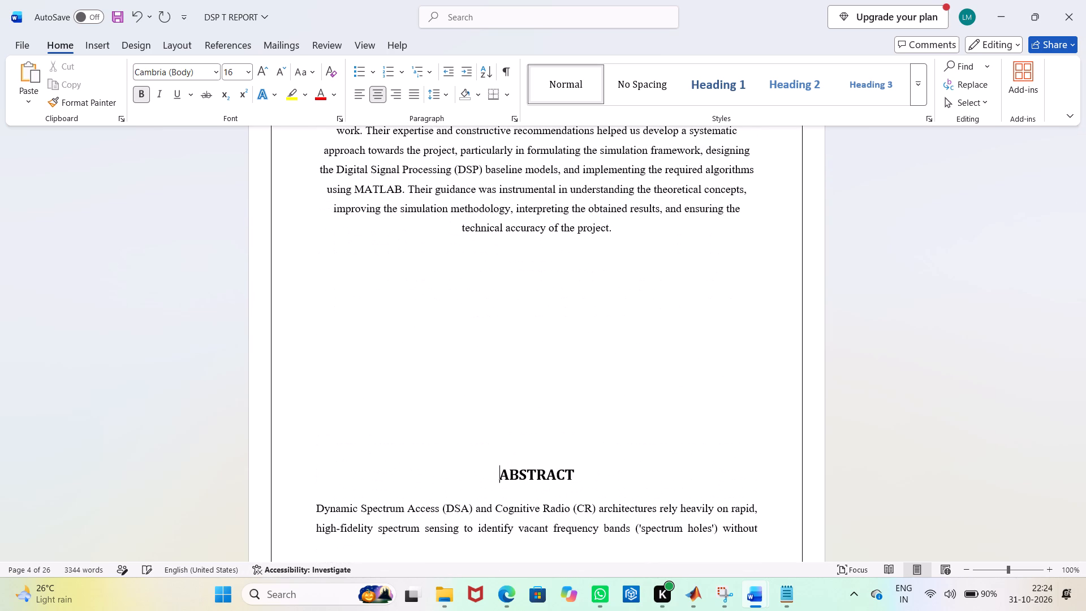
{"action": "key", "text": "Return"}
{"action": "key", "text": "Return"}
{"action": "scroll", "coordinate": [538, 450], "scroll_direction": "down", "scroll_amount": 5}
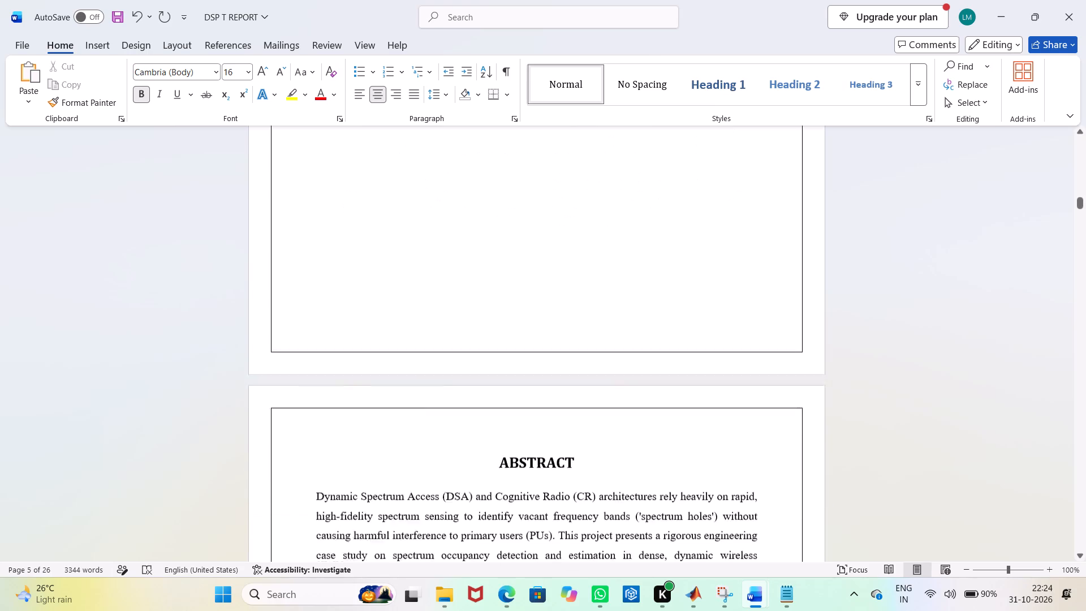
{"action": "scroll", "coordinate": [538, 450], "scroll_direction": "down", "scroll_amount": 4}
{"action": "scroll", "coordinate": [538, 450], "scroll_direction": "up", "scroll_amount": 20}
{"action": "scroll", "coordinate": [538, 450], "scroll_direction": "up", "scroll_amount": 1}
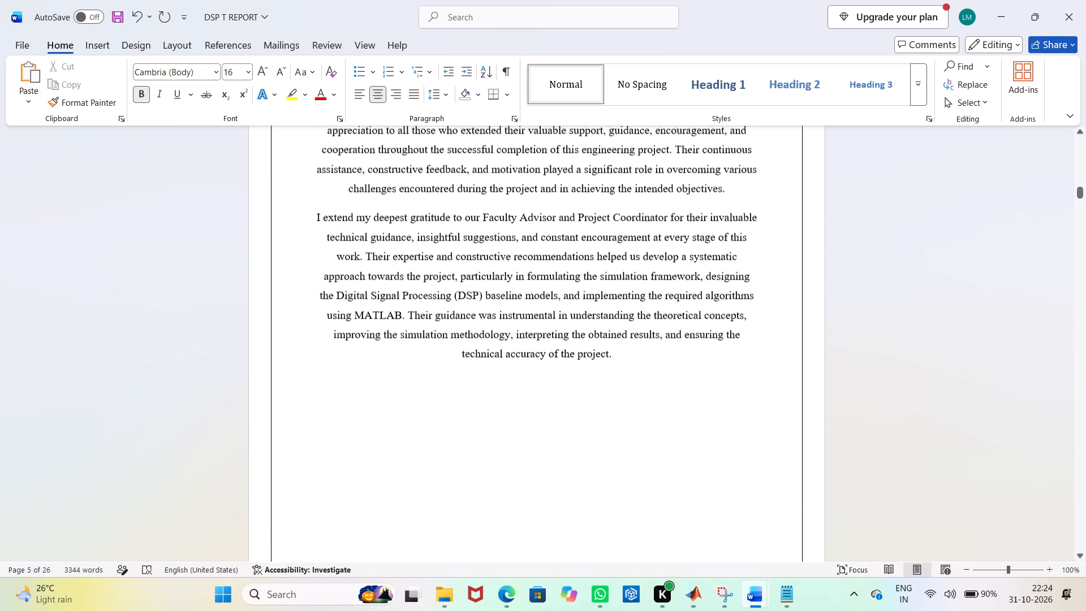
Justify the two acknowledgement paragraphs, from "At the very outset" through "technical accuracy of the project.".
{"action": "scroll", "coordinate": [538, 450], "scroll_direction": "up", "scroll_amount": 7}
{"action": "scroll", "coordinate": [420, 378], "scroll_direction": "down", "scroll_amount": 5}
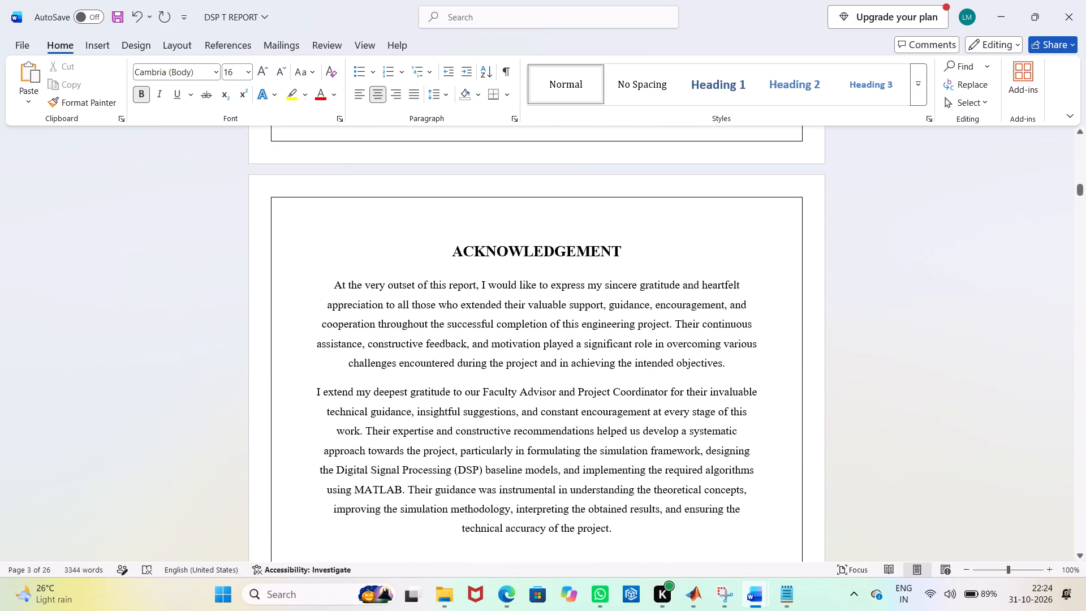
{"action": "left_click_drag", "start_coordinate": [321, 285], "coordinate": [509, 513]}
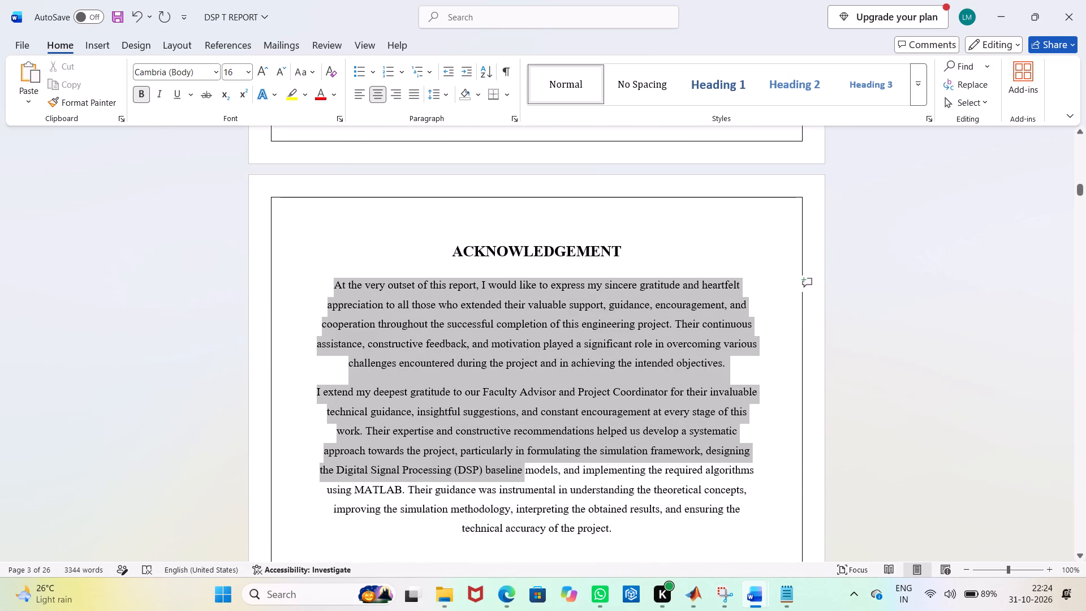
{"action": "left_click_drag", "start_coordinate": [509, 513], "coordinate": [614, 536]}
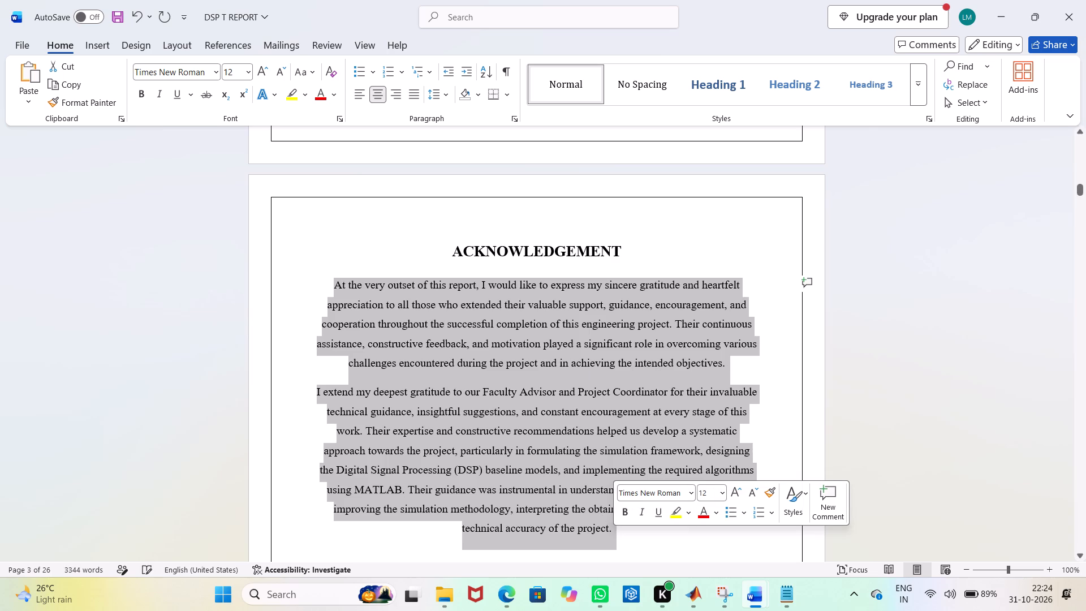
{"action": "left_click", "coordinate": [416, 99]}
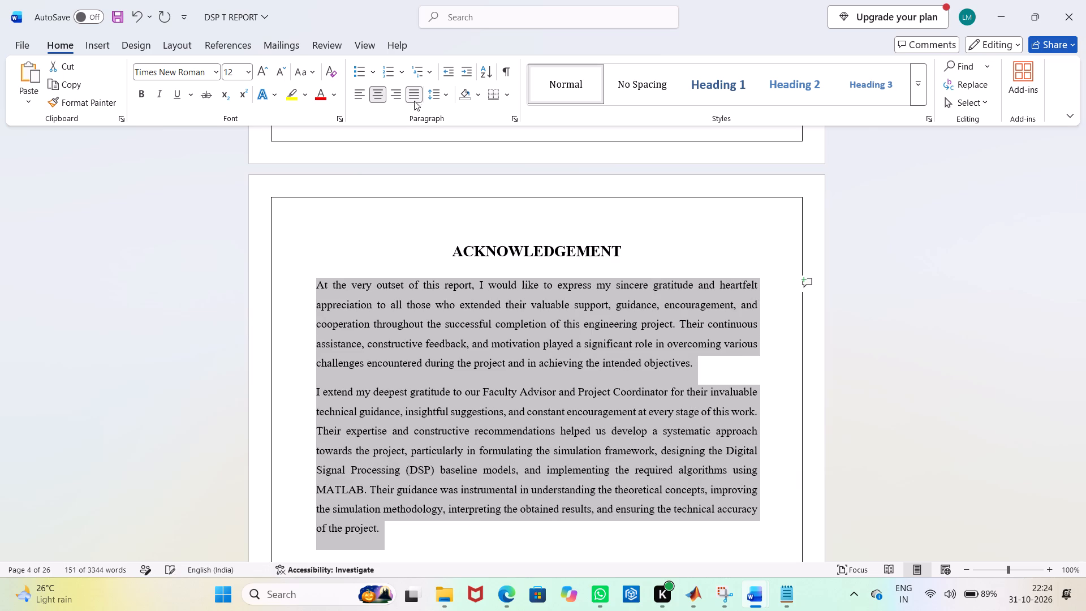
{"action": "left_click", "coordinate": [428, 210]}
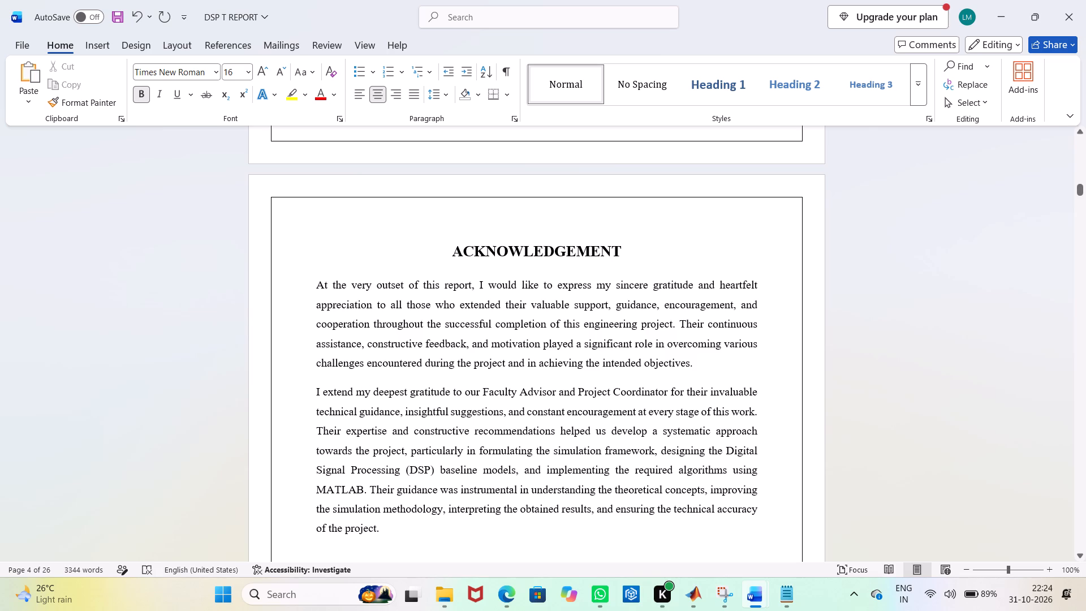
Review the report's front pages, from the cover page through the declaration, certificate, acknowledgement and abstract.
{"action": "scroll", "coordinate": [453, 328], "scroll_direction": "up", "scroll_amount": 20}
{"action": "scroll", "coordinate": [453, 328], "scroll_direction": "up", "scroll_amount": 12}
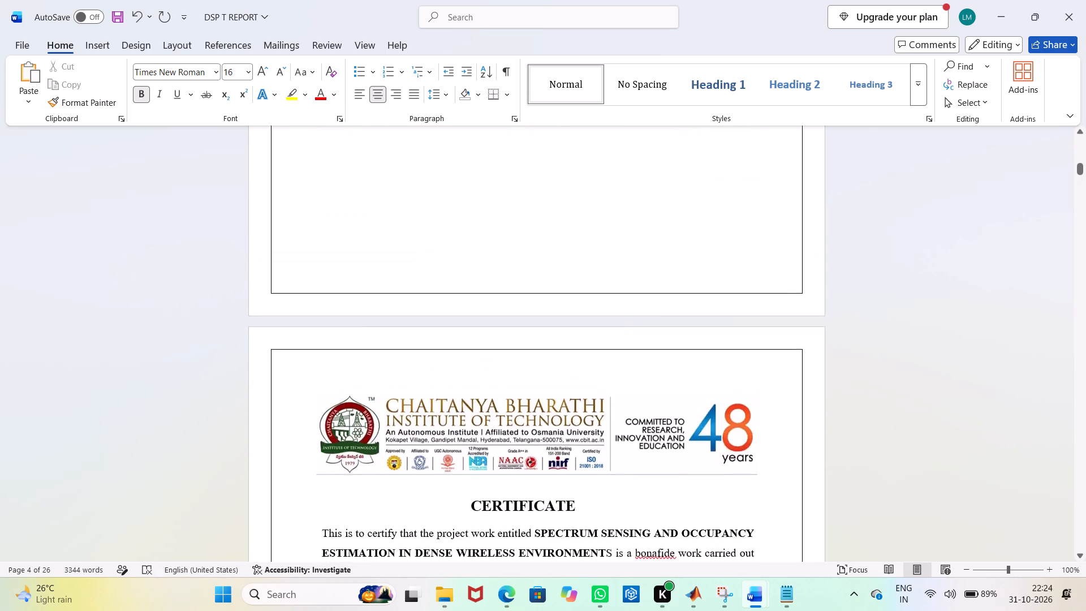
{"action": "scroll", "coordinate": [454, 323], "scroll_direction": "up", "scroll_amount": 16}
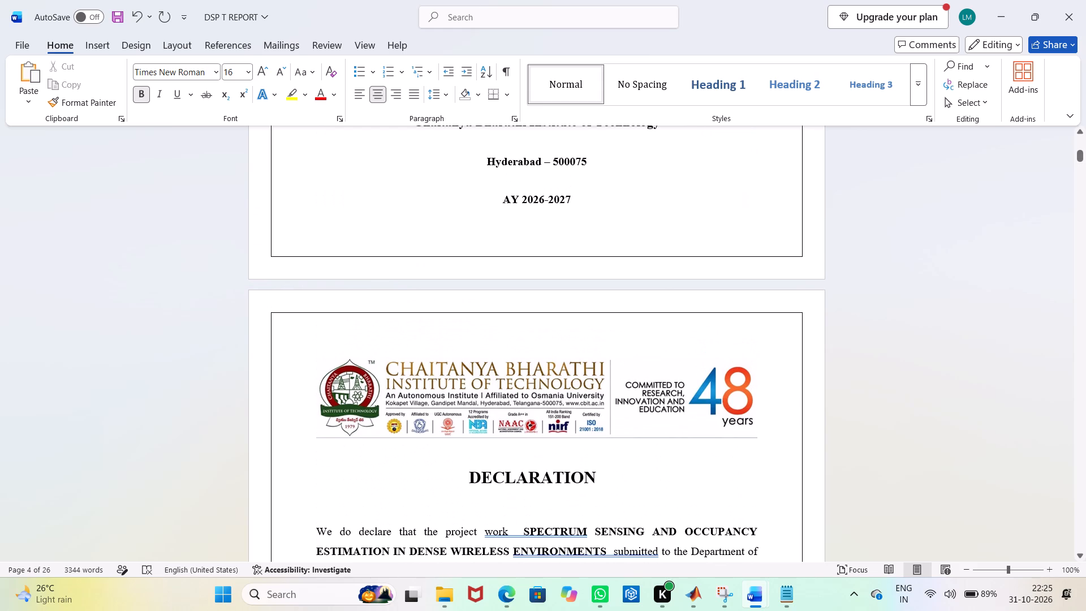
{"action": "scroll", "coordinate": [454, 322], "scroll_direction": "up", "scroll_amount": 9}
{"action": "scroll", "coordinate": [454, 322], "scroll_direction": "down", "scroll_amount": 5}
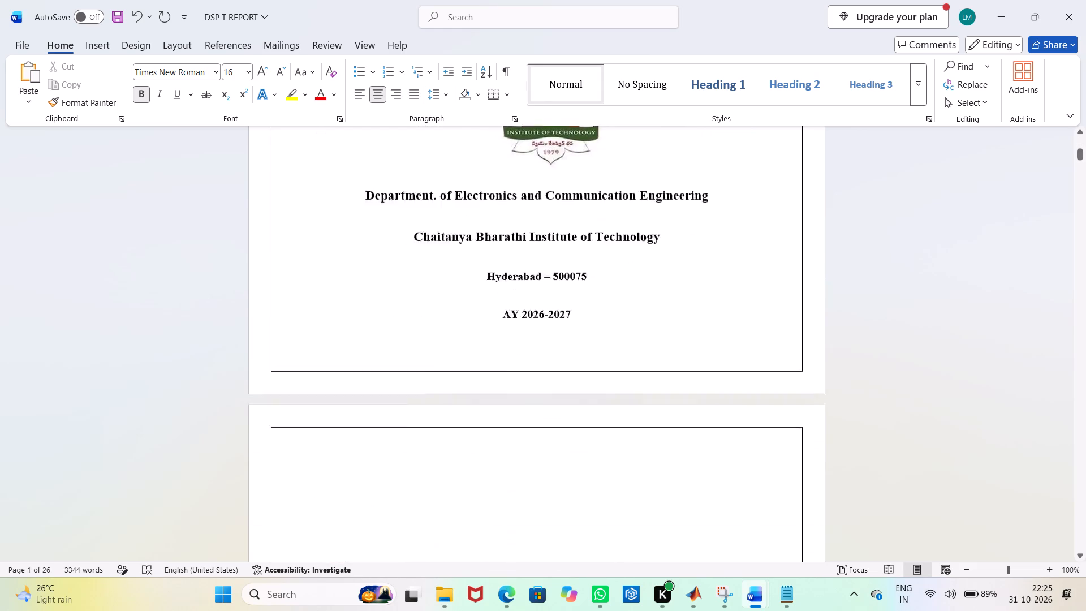
{"action": "scroll", "coordinate": [454, 322], "scroll_direction": "down", "scroll_amount": 20}
{"action": "scroll", "coordinate": [454, 322], "scroll_direction": "down", "scroll_amount": 20}
{"action": "scroll", "coordinate": [454, 322], "scroll_direction": "down", "scroll_amount": 6}
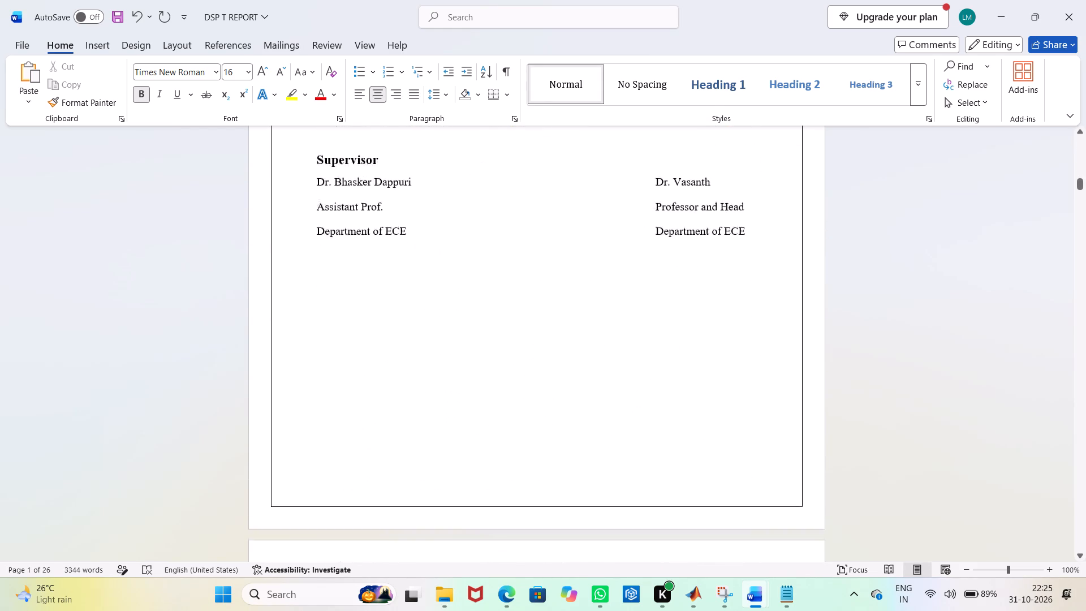
{"action": "scroll", "coordinate": [454, 324], "scroll_direction": "down", "scroll_amount": 8}
{"action": "scroll", "coordinate": [454, 324], "scroll_direction": "down", "scroll_amount": 20}
{"action": "scroll", "coordinate": [454, 324], "scroll_direction": "down", "scroll_amount": 11}
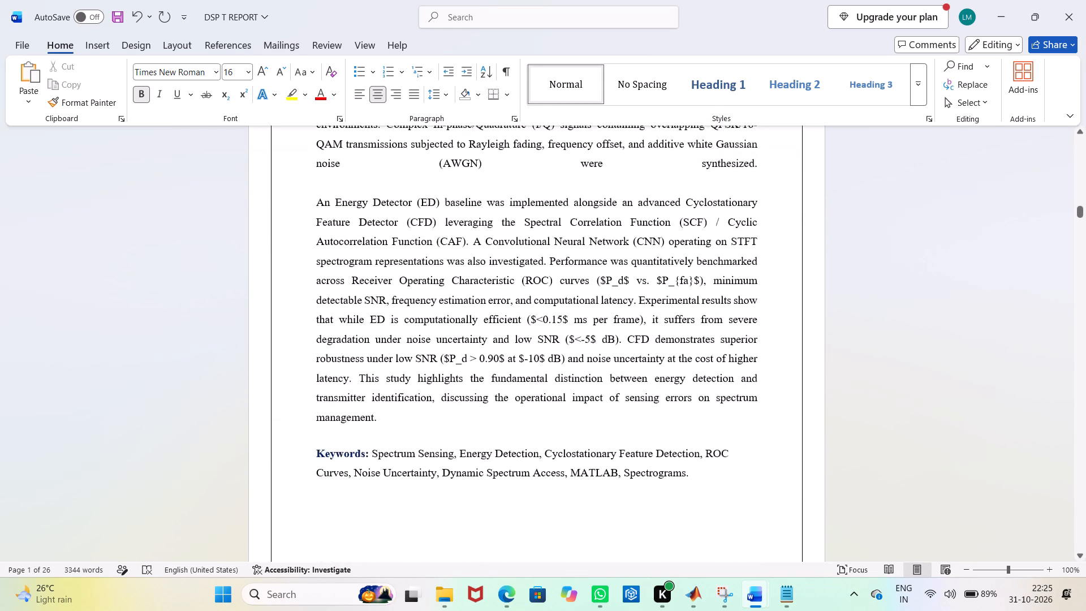
{"action": "scroll", "coordinate": [454, 341], "scroll_direction": "down", "scroll_amount": 2}
{"action": "scroll", "coordinate": [454, 341], "scroll_direction": "up", "scroll_amount": 9}
{"action": "scroll", "coordinate": [454, 341], "scroll_direction": "down", "scroll_amount": 12}
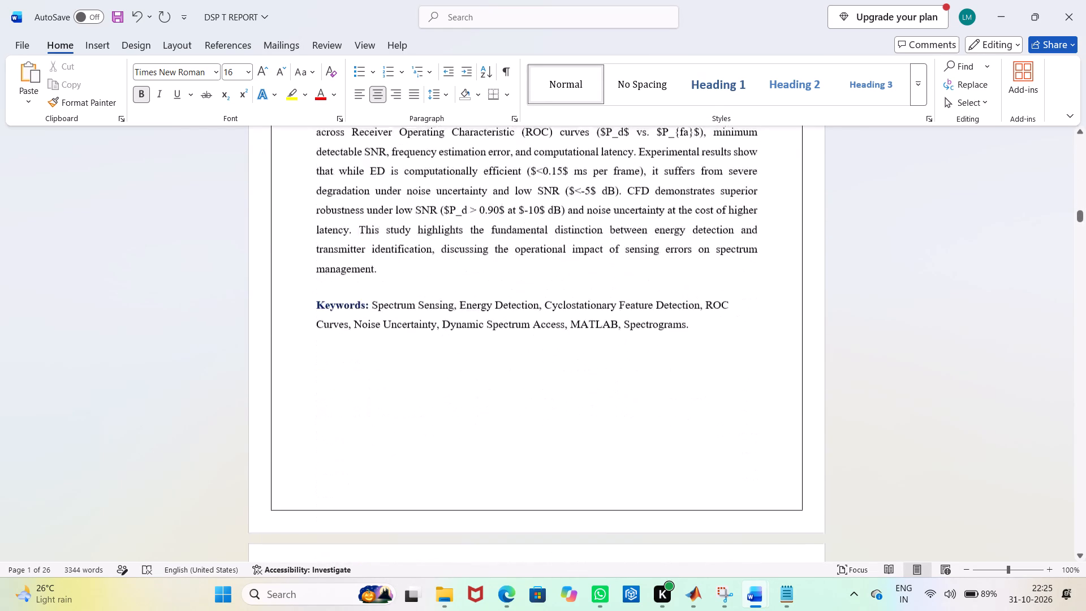
Change the font colour of the "Keywords:" label below the abstract to black.
{"action": "left_click_drag", "start_coordinate": [369, 163], "coordinate": [313, 174]}
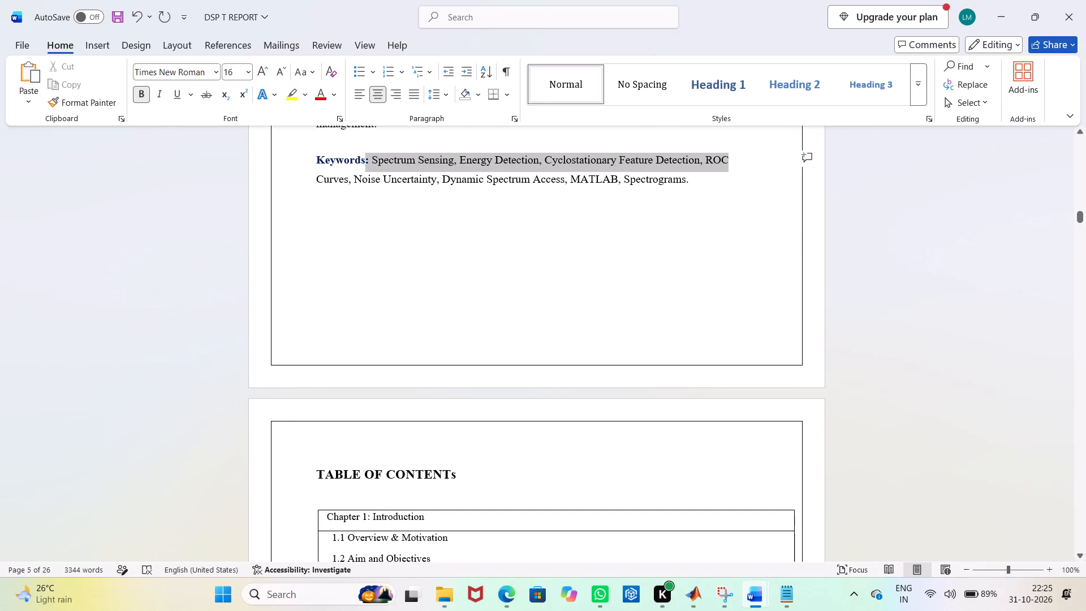
{"action": "left_click_drag", "start_coordinate": [313, 174], "coordinate": [315, 161]}
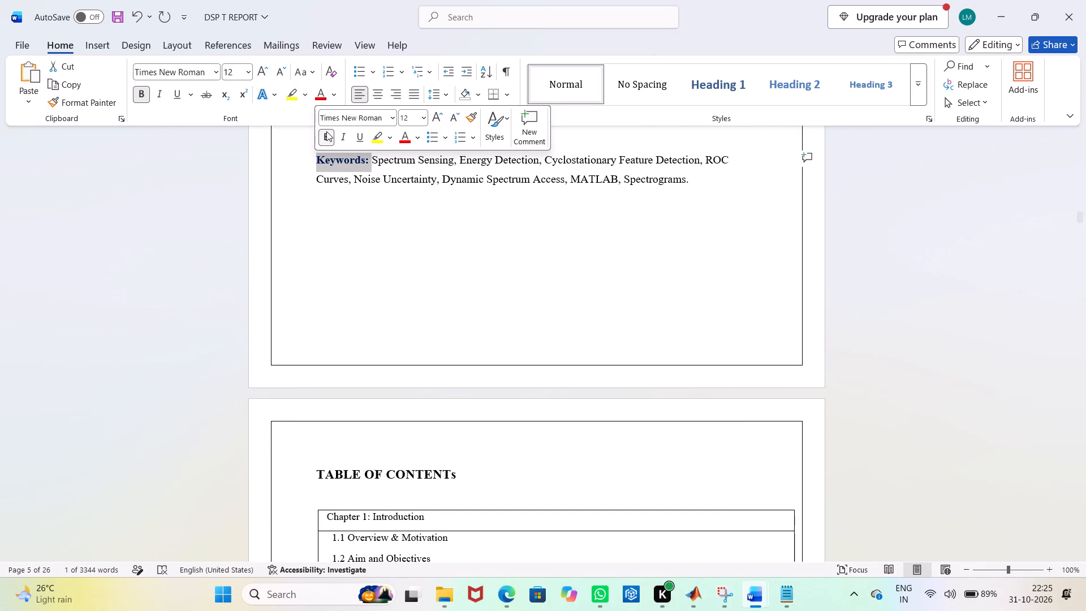
{"action": "left_click", "coordinate": [416, 137]}
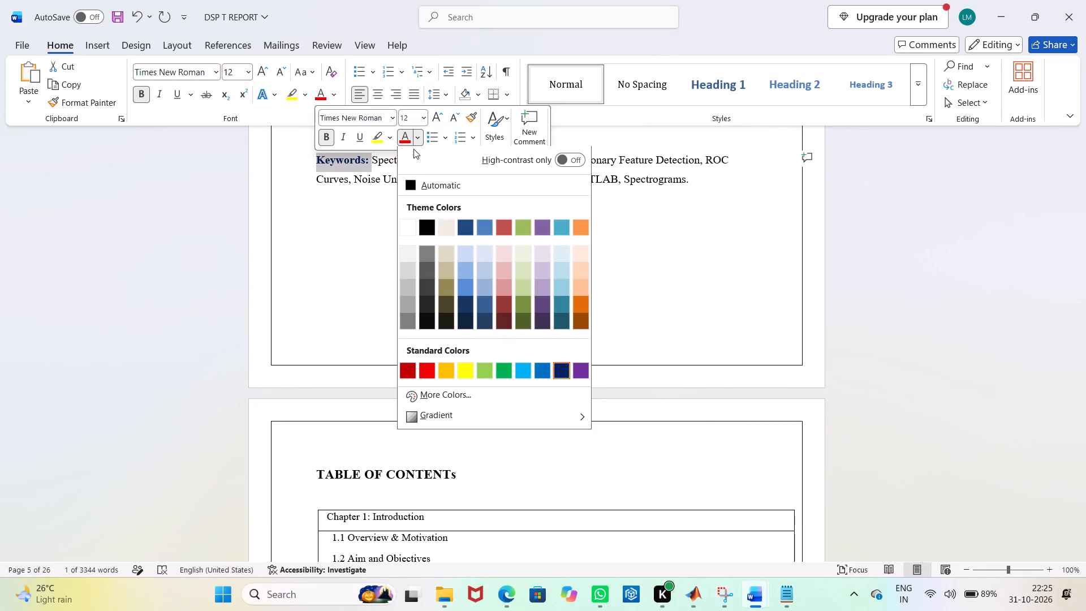
{"action": "left_click", "coordinate": [427, 229]}
{"action": "left_click", "coordinate": [559, 244]}
Use Draw Table to add a full-height vertical line near the contents table's right edge, splitting off a narrow empty column.
{"action": "scroll", "coordinate": [516, 265], "scroll_direction": "down", "scroll_amount": 5}
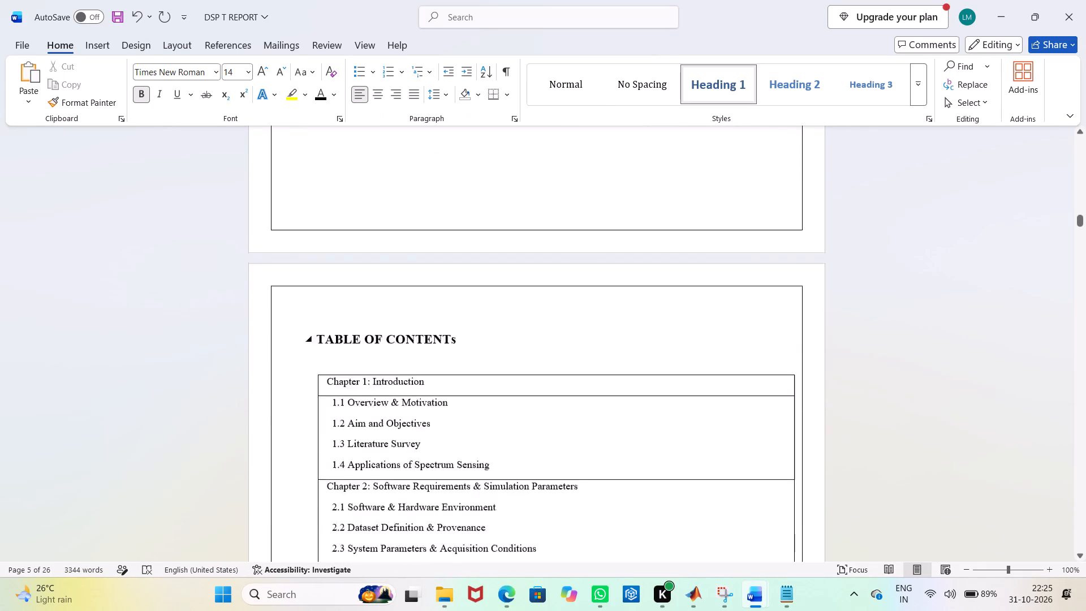
{"action": "scroll", "coordinate": [515, 272], "scroll_direction": "down", "scroll_amount": 11}
{"action": "scroll", "coordinate": [516, 277], "scroll_direction": "up", "scroll_amount": 3}
{"action": "scroll", "coordinate": [435, 196], "scroll_direction": "up", "scroll_amount": 5}
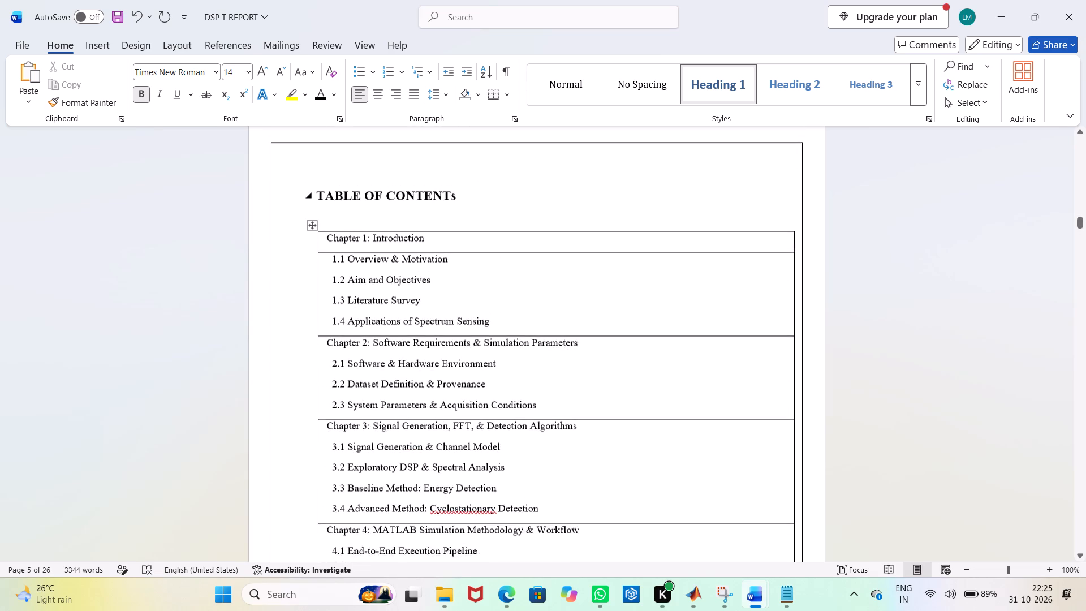
{"action": "scroll", "coordinate": [658, 268], "scroll_direction": "down", "scroll_amount": 4}
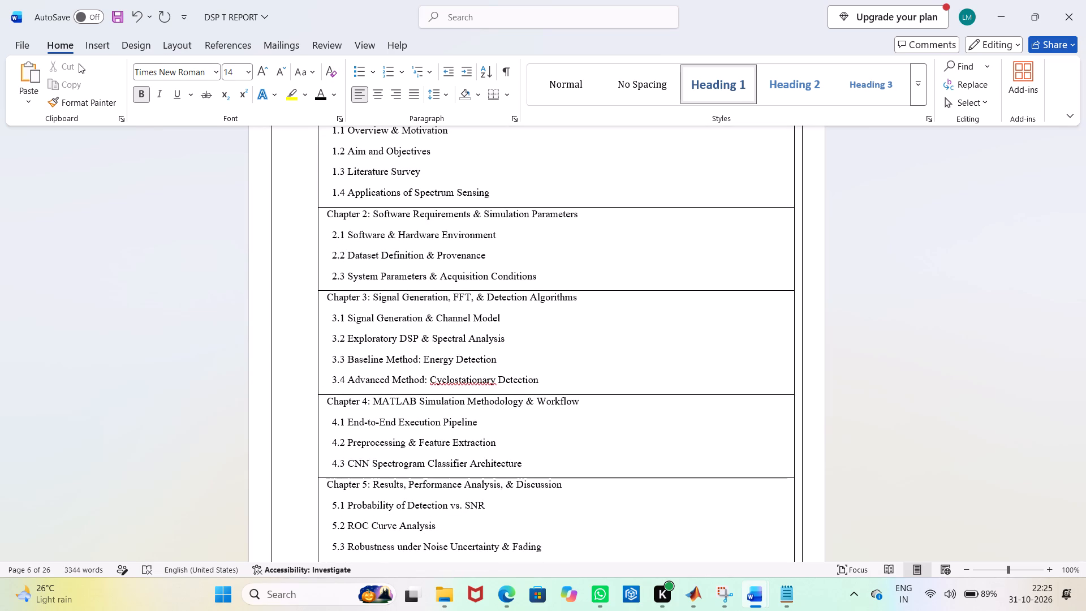
{"action": "left_click", "coordinate": [103, 46]}
{"action": "left_click", "coordinate": [114, 99]}
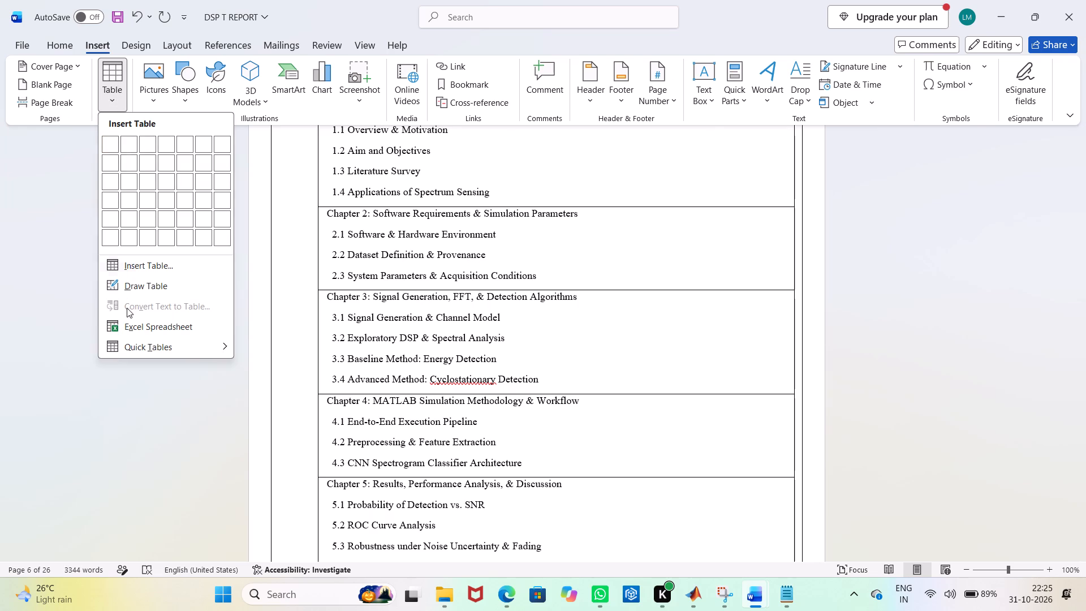
{"action": "left_click", "coordinate": [136, 290]}
{"action": "scroll", "coordinate": [469, 377], "scroll_direction": "up", "scroll_amount": 4}
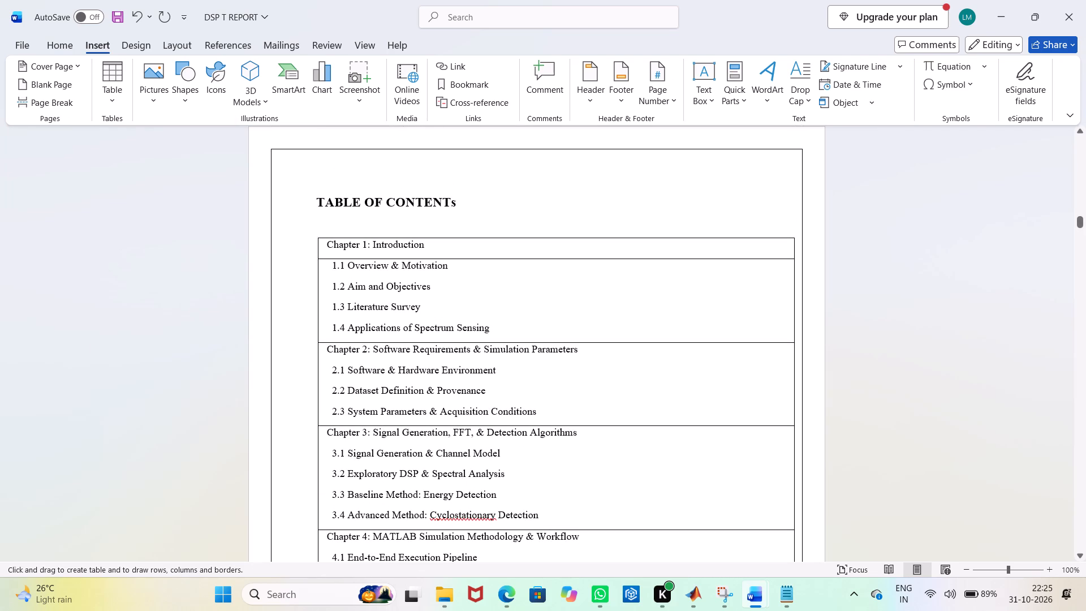
{"action": "left_click_drag", "start_coordinate": [756, 238], "coordinate": [759, 330]}
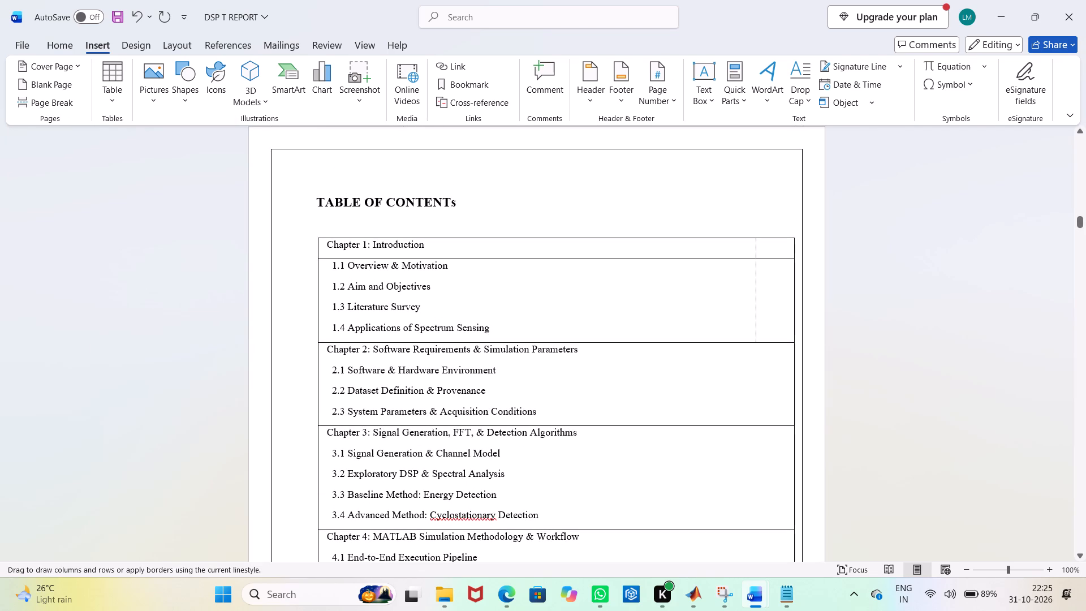
{"action": "left_click_drag", "start_coordinate": [759, 330], "coordinate": [747, 474]}
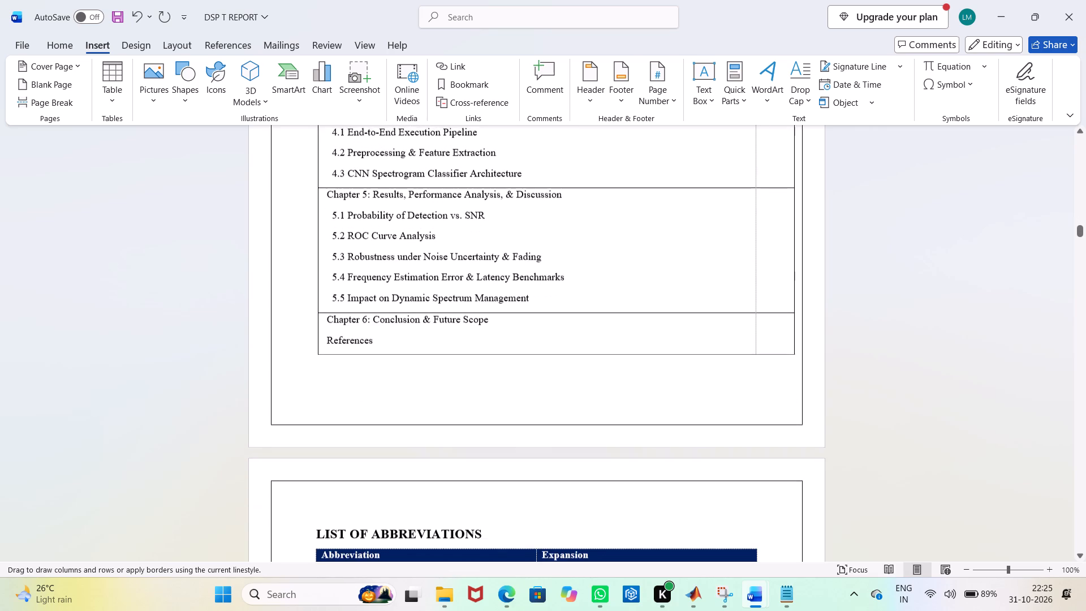
{"action": "left_click_drag", "start_coordinate": [747, 474], "coordinate": [756, 350]}
{"action": "scroll", "coordinate": [682, 335], "scroll_direction": "up", "scroll_amount": 5}
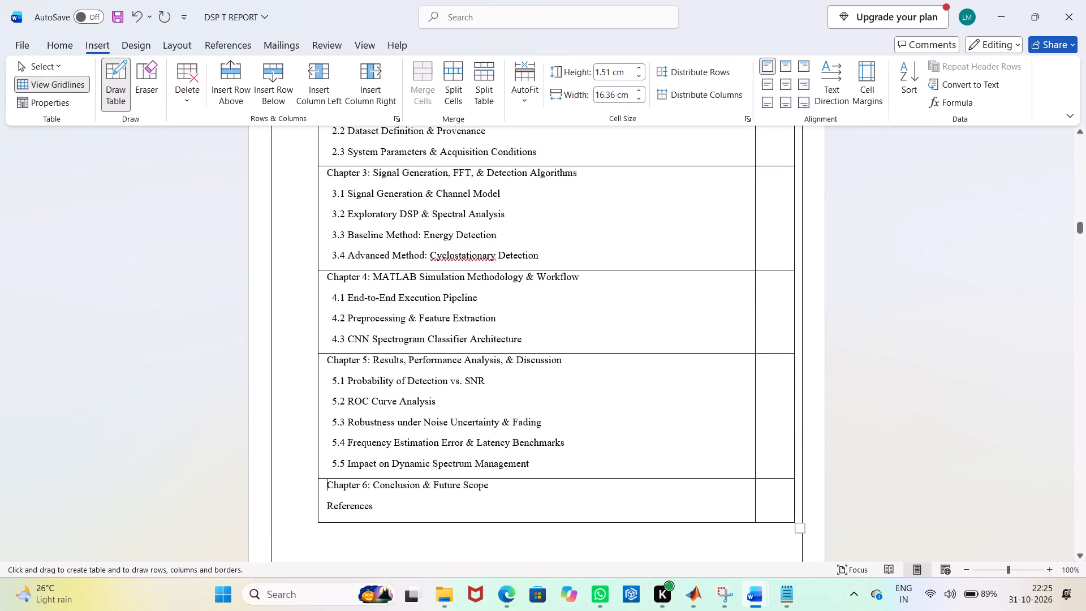
Check the contents table with its added narrow column, from Chapter 1 through References.
{"action": "scroll", "coordinate": [615, 335], "scroll_direction": "down", "scroll_amount": 5}
{"action": "scroll", "coordinate": [468, 338], "scroll_direction": "down", "scroll_amount": 3}
{"action": "scroll", "coordinate": [468, 338], "scroll_direction": "up", "scroll_amount": 6}
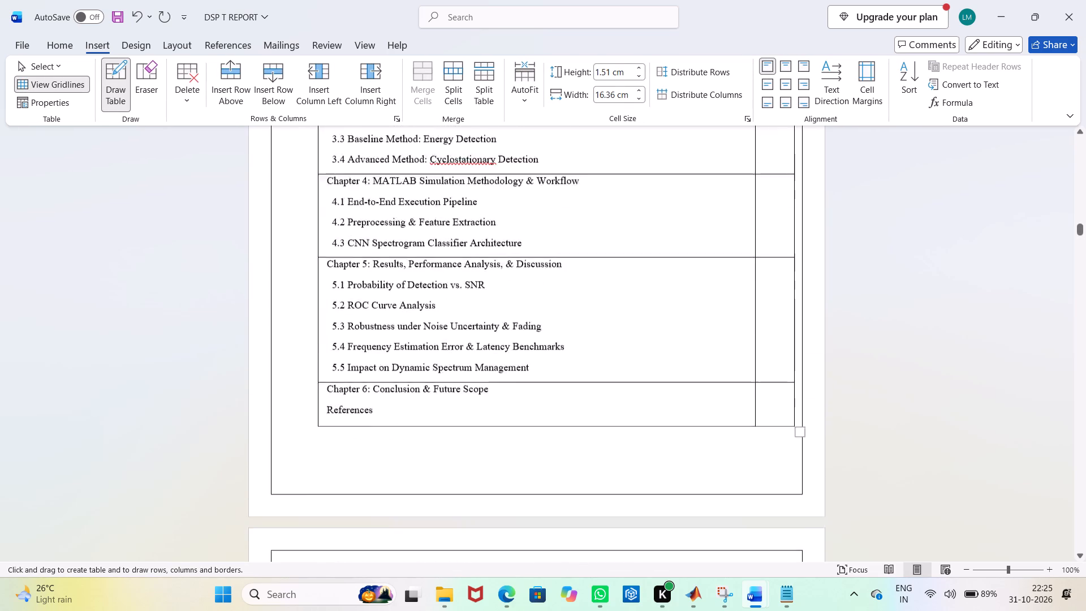
{"action": "scroll", "coordinate": [468, 338], "scroll_direction": "up", "scroll_amount": 5}
{"action": "scroll", "coordinate": [468, 338], "scroll_direction": "down", "scroll_amount": 8}
{"action": "scroll", "coordinate": [468, 342], "scroll_direction": "up", "scroll_amount": 13}
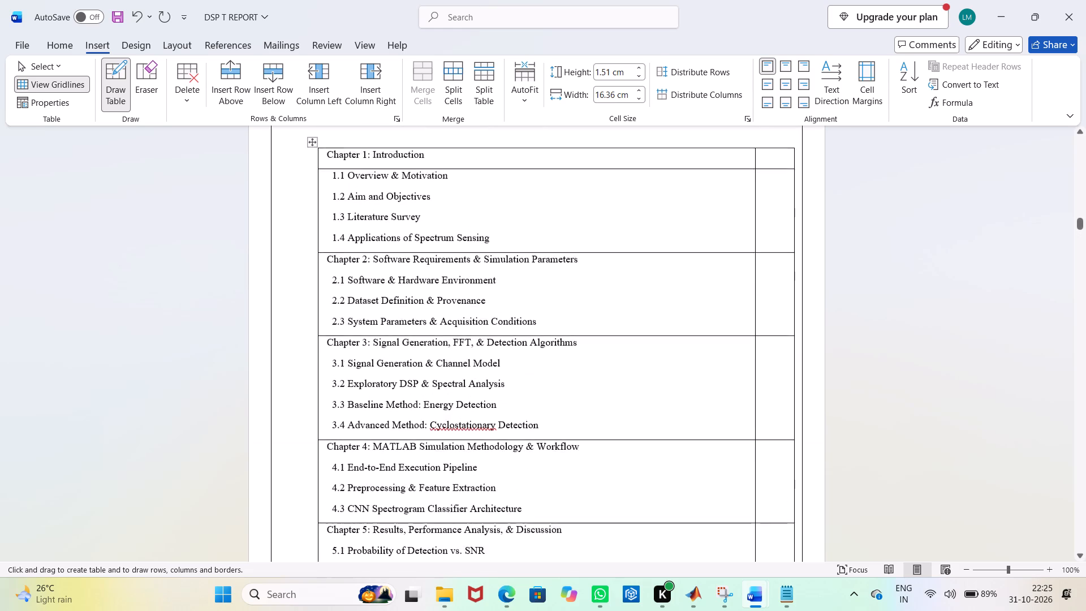
{"action": "scroll", "coordinate": [468, 342], "scroll_direction": "up", "scroll_amount": 3}
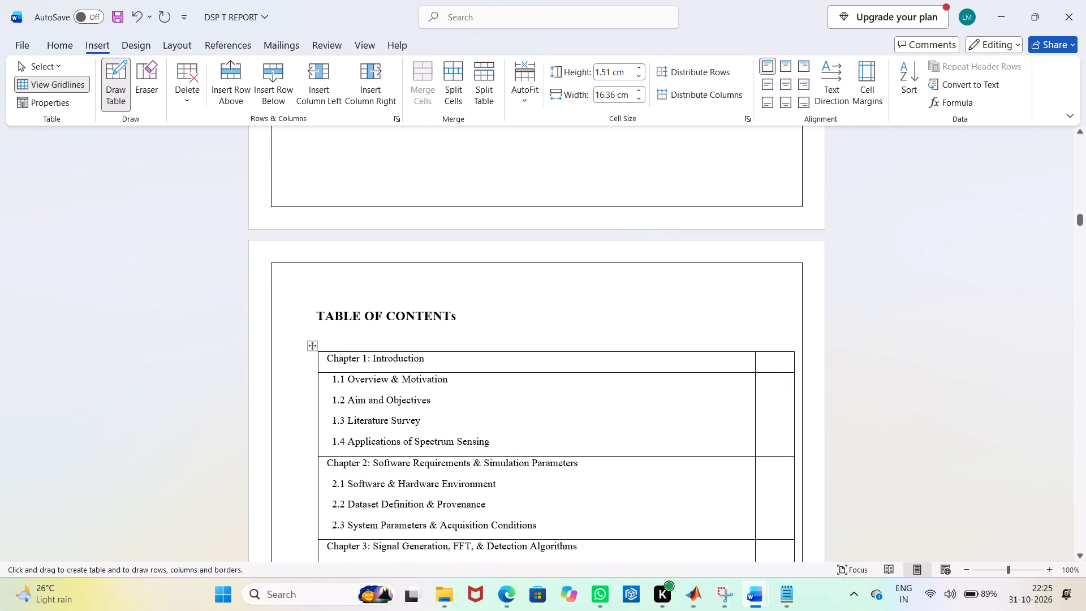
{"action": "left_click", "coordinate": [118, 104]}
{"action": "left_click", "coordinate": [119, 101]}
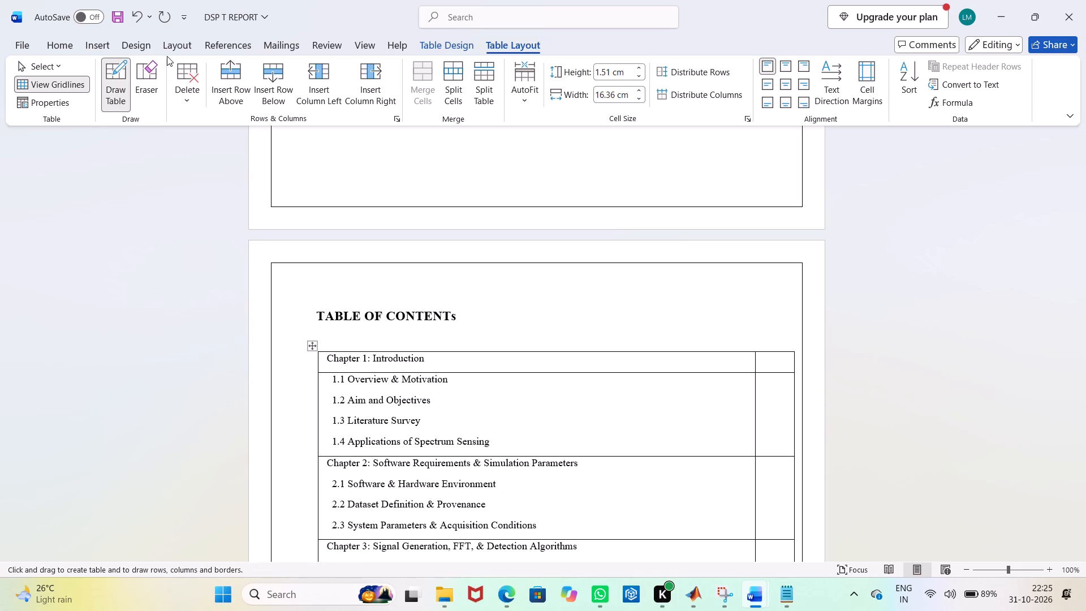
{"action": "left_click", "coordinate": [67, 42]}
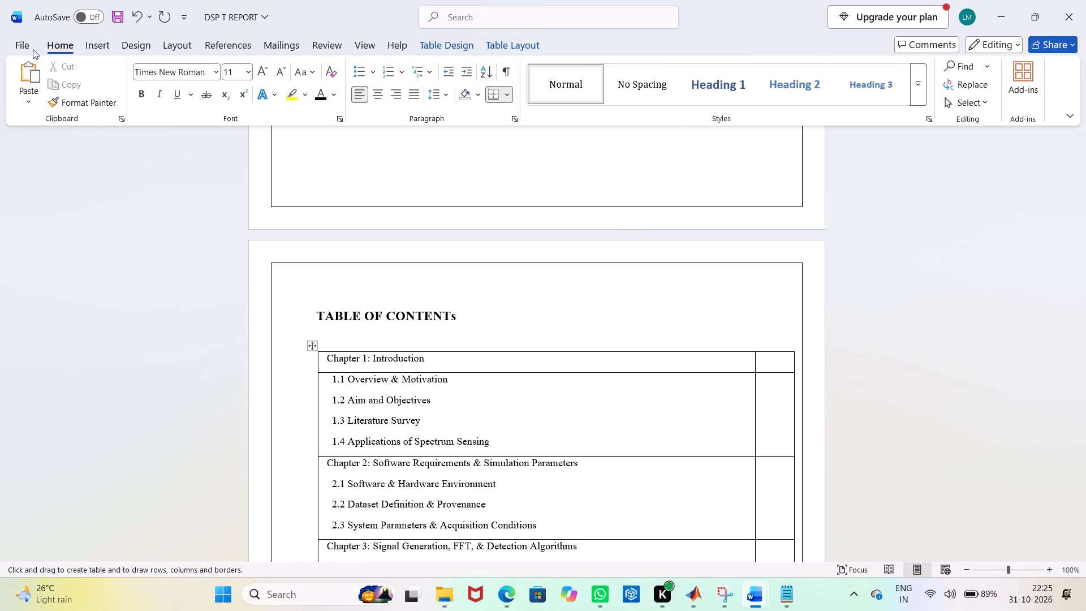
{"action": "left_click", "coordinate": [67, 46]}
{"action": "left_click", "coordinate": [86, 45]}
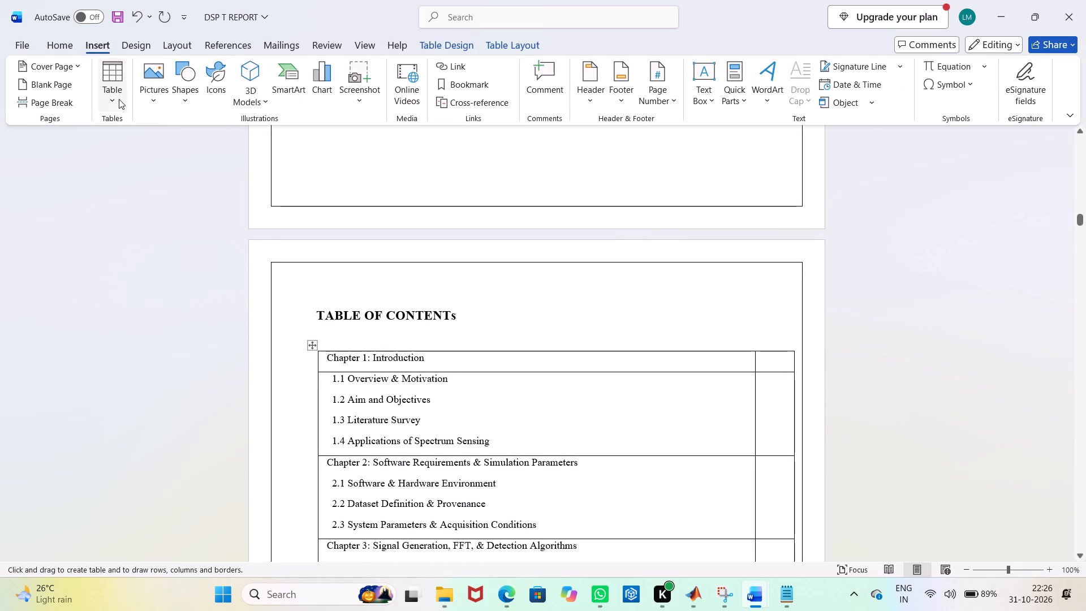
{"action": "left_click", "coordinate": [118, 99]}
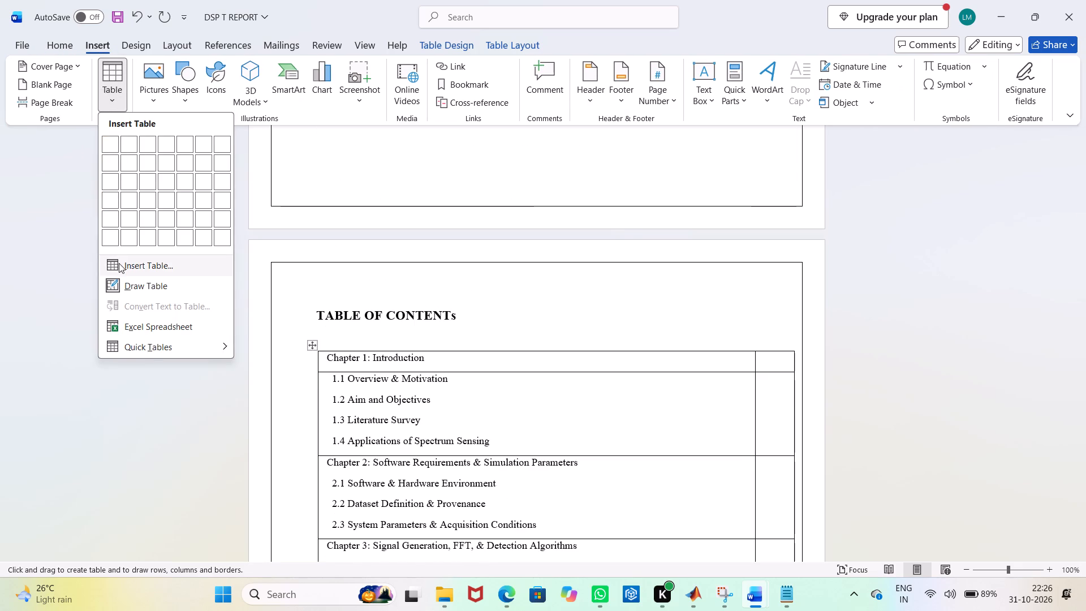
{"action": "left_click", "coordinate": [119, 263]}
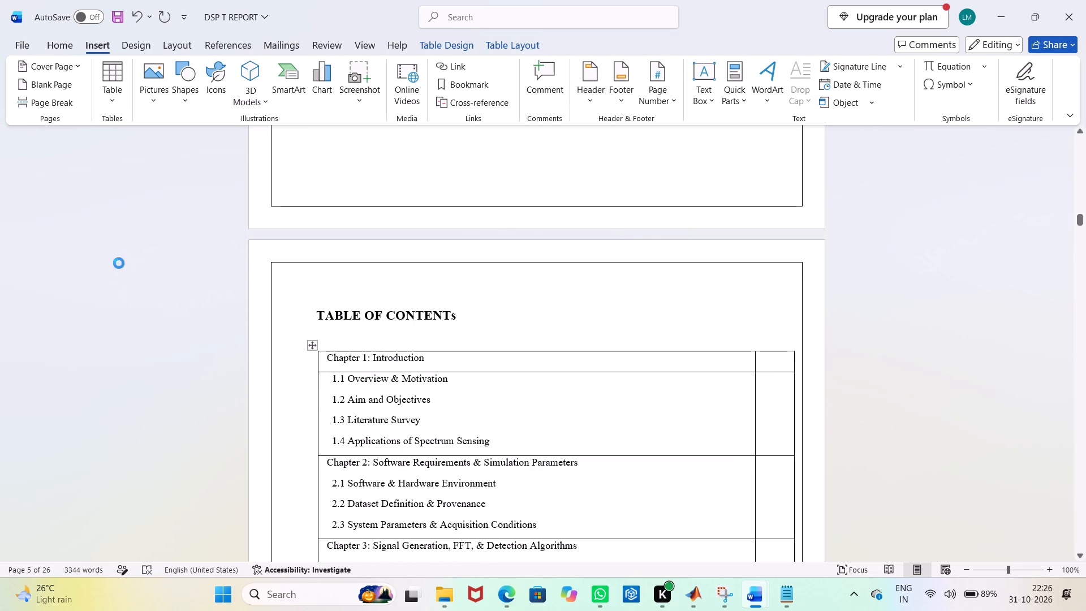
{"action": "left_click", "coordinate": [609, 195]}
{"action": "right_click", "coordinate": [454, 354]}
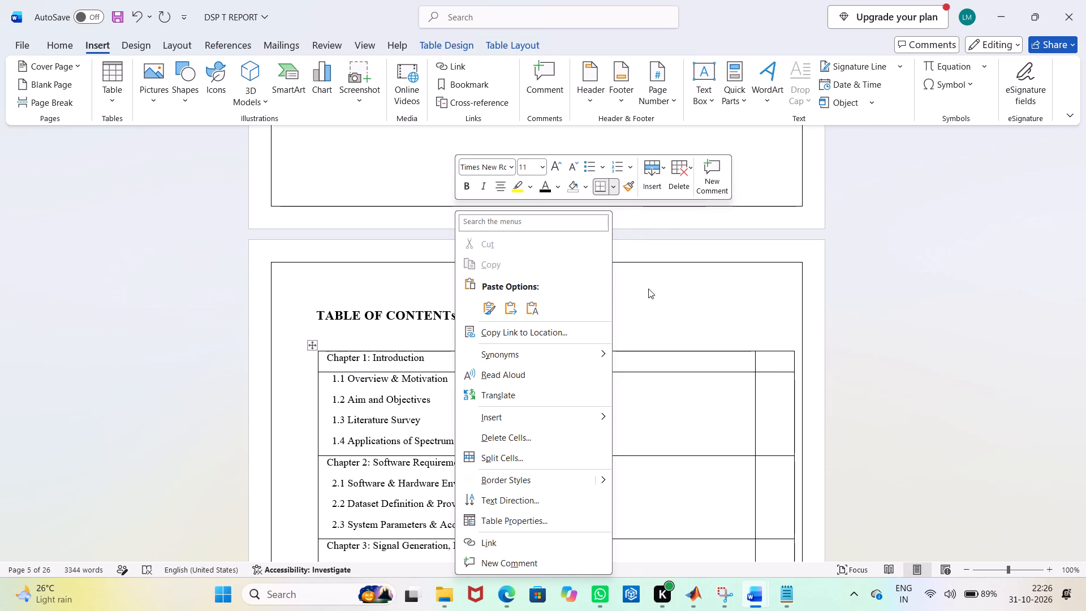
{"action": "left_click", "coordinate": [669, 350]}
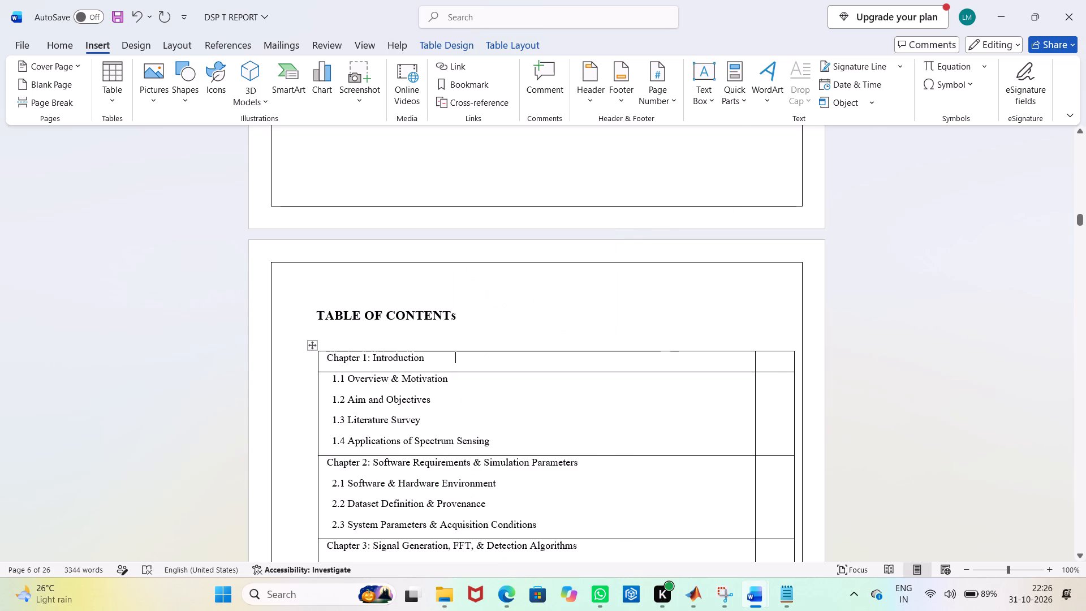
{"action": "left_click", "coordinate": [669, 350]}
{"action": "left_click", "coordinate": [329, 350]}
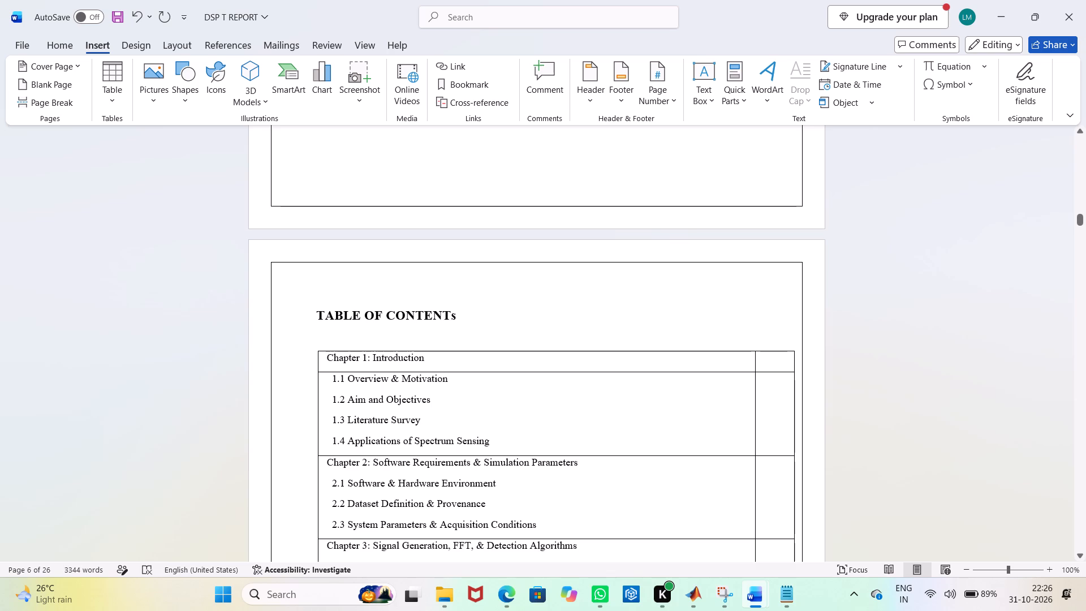
Correct the contents page heading to read "TABLE OF CONTENTS" with a capital final S, and save the document.
{"action": "scroll", "coordinate": [458, 337], "scroll_direction": "down", "scroll_amount": 2}
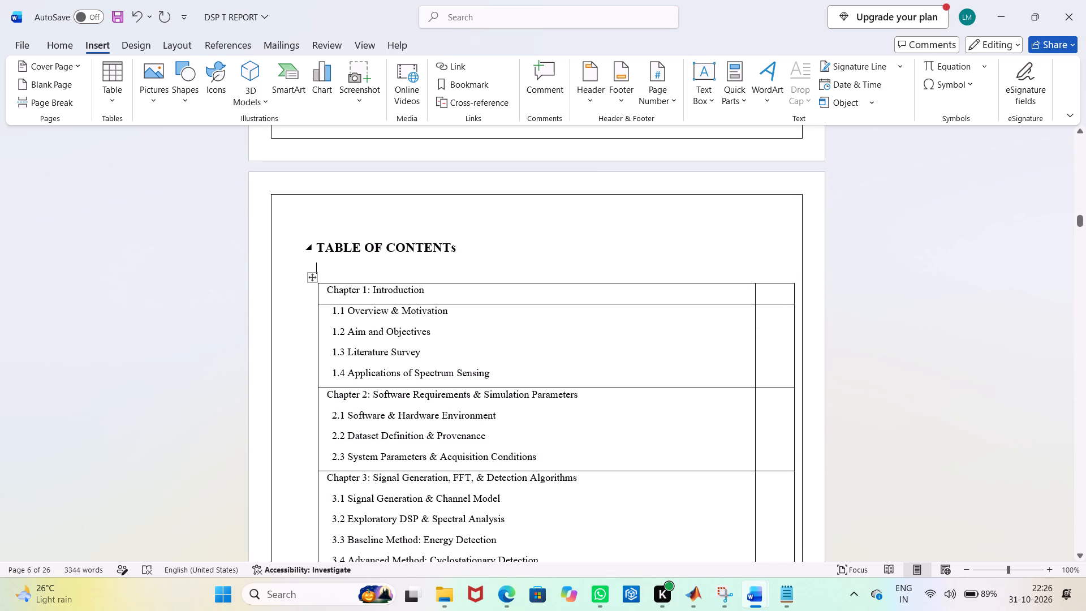
{"action": "left_click", "coordinate": [461, 249]}
{"action": "key", "text": "BackSpace"}
{"action": "key", "text": "ctrl+s"}
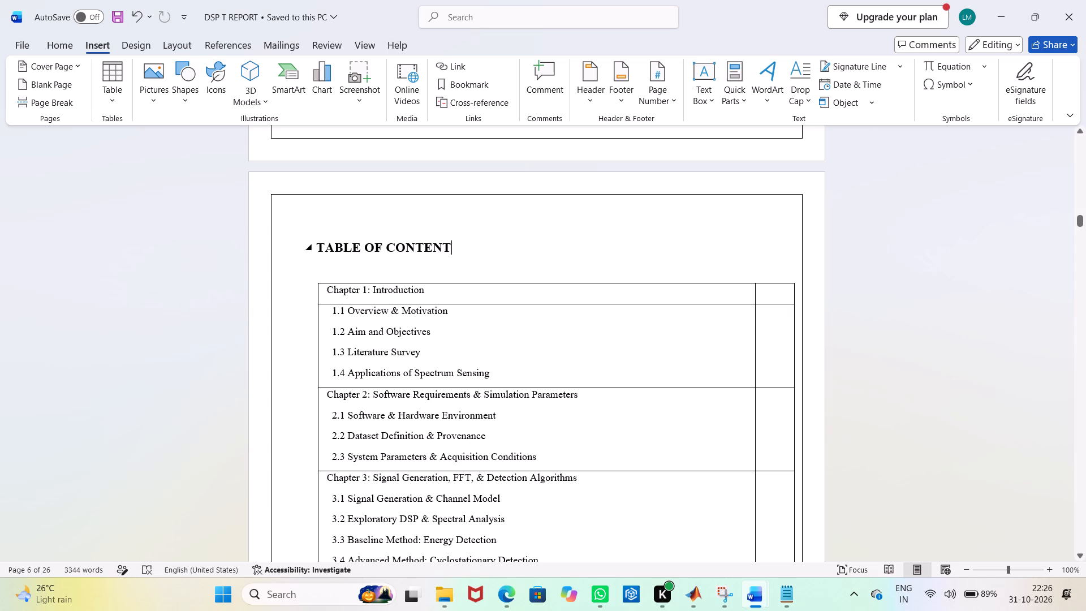
{"action": "key", "text": "shift+s"}
{"action": "key", "text": "BackSpace"}
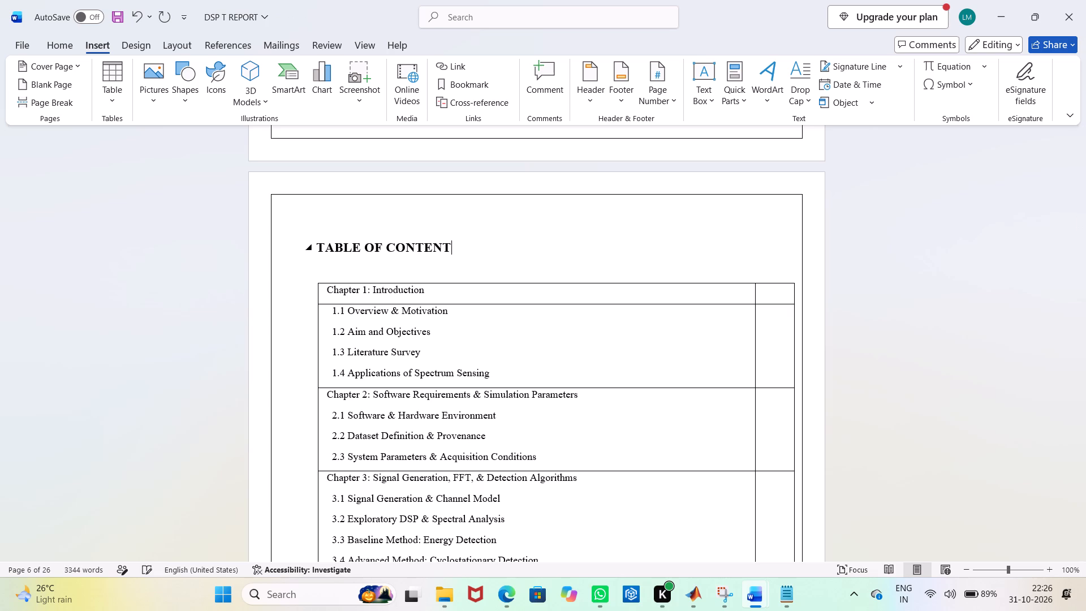
{"action": "key", "text": "s"}
{"action": "key", "text": "BackSpace"}
{"action": "key", "text": "shift+s"}
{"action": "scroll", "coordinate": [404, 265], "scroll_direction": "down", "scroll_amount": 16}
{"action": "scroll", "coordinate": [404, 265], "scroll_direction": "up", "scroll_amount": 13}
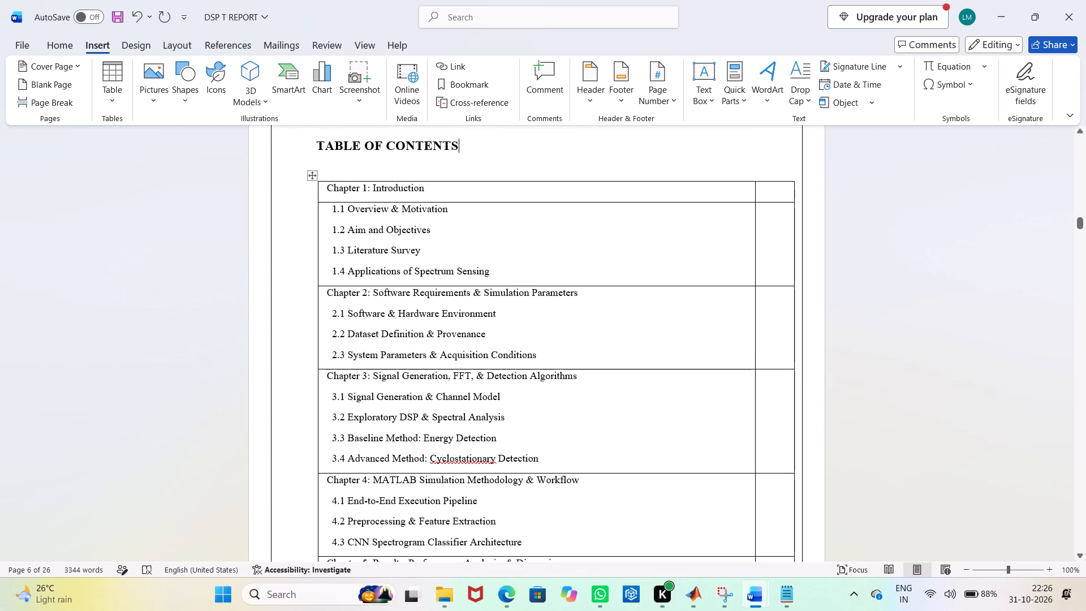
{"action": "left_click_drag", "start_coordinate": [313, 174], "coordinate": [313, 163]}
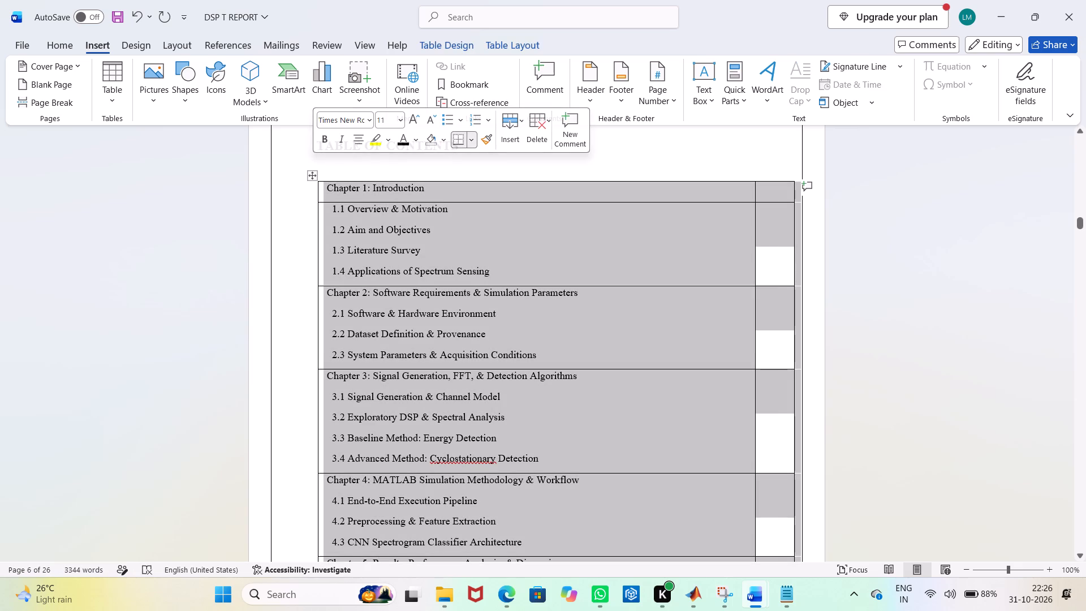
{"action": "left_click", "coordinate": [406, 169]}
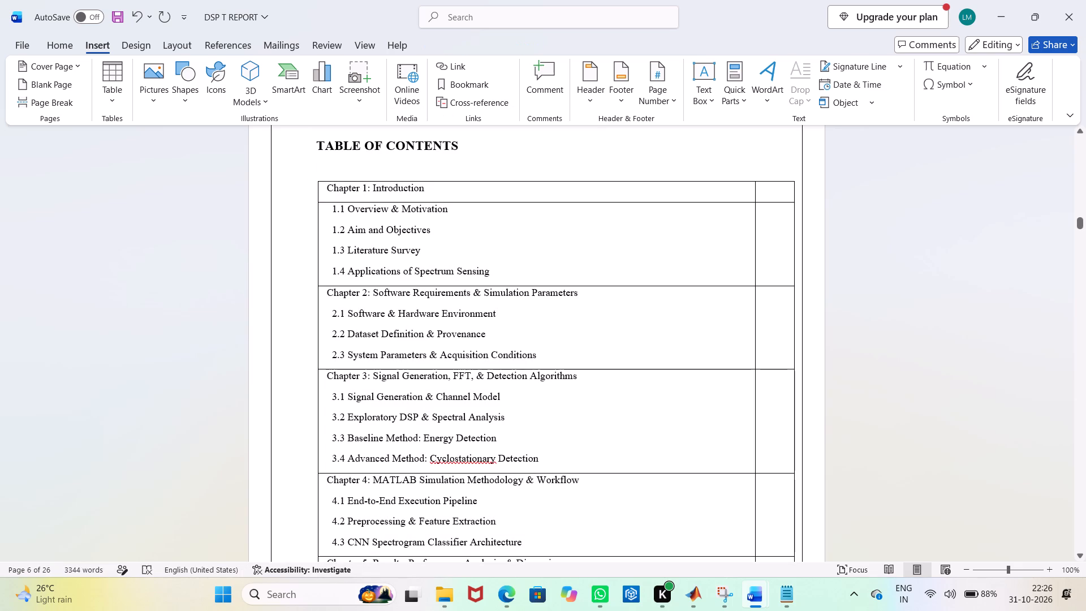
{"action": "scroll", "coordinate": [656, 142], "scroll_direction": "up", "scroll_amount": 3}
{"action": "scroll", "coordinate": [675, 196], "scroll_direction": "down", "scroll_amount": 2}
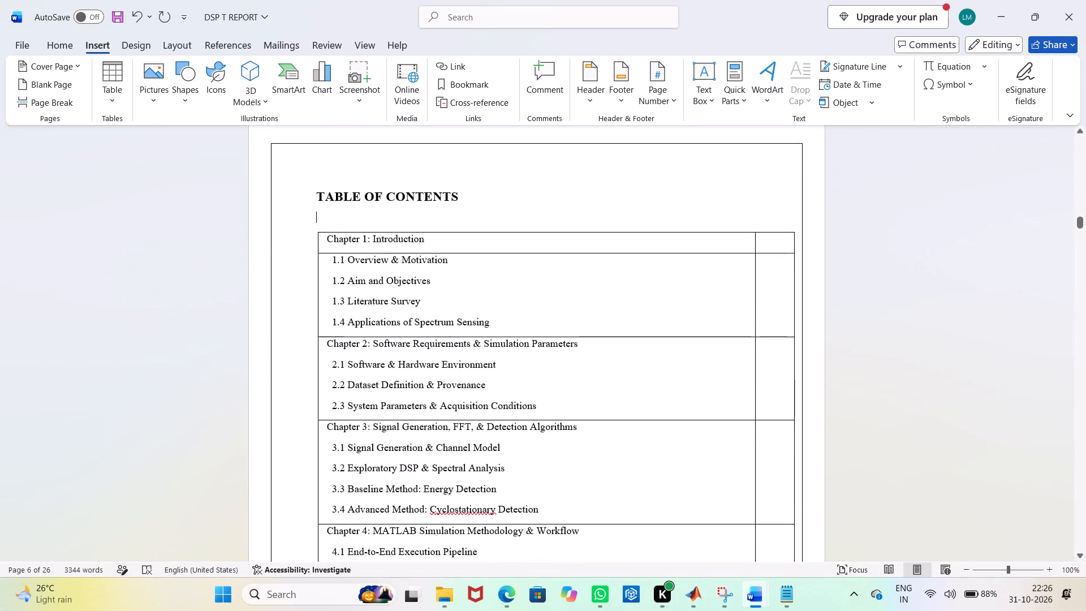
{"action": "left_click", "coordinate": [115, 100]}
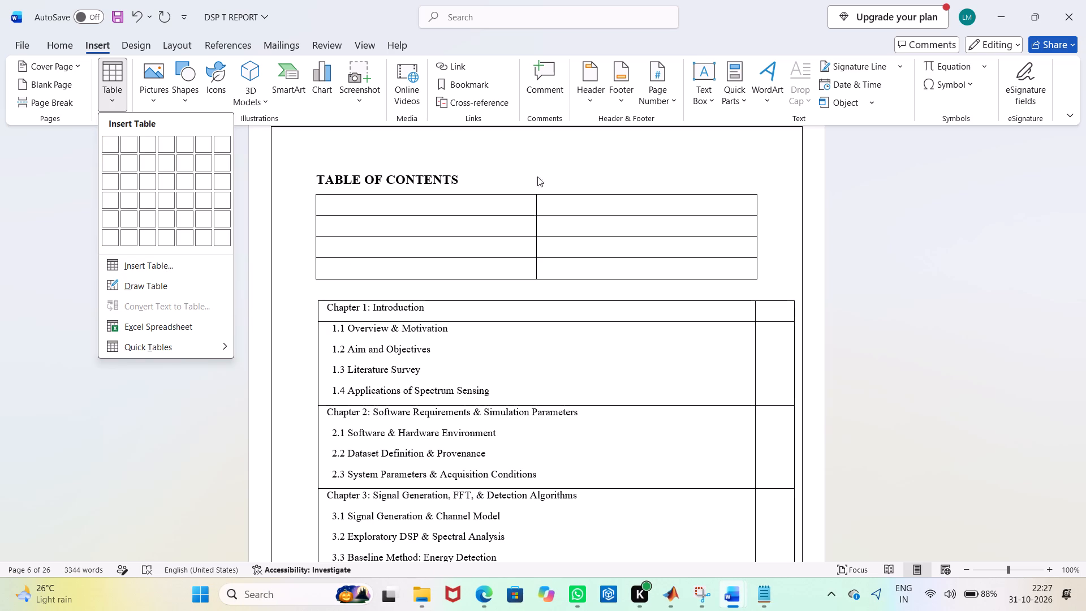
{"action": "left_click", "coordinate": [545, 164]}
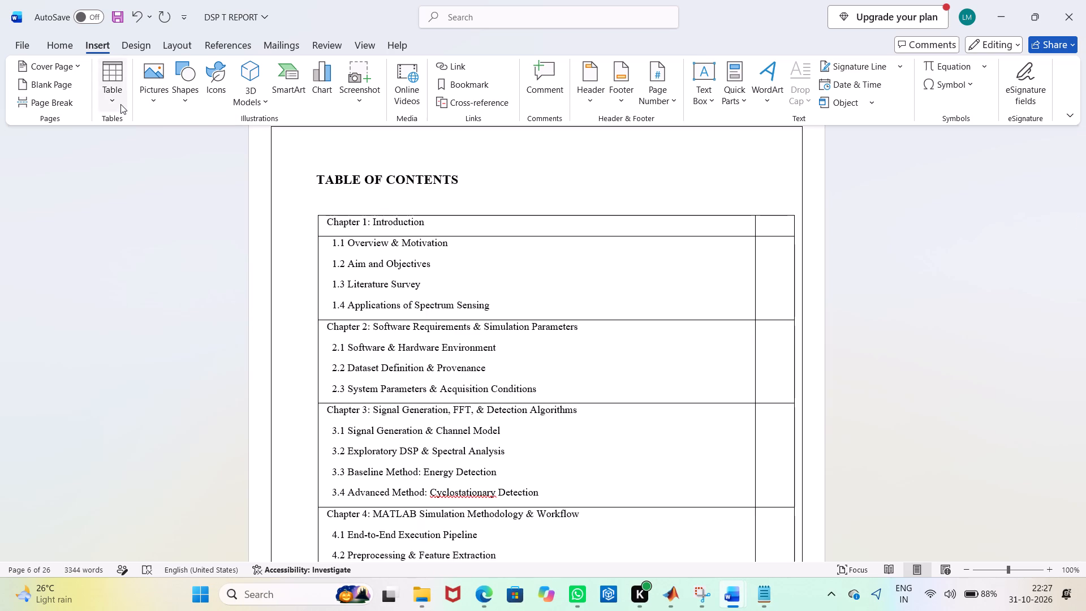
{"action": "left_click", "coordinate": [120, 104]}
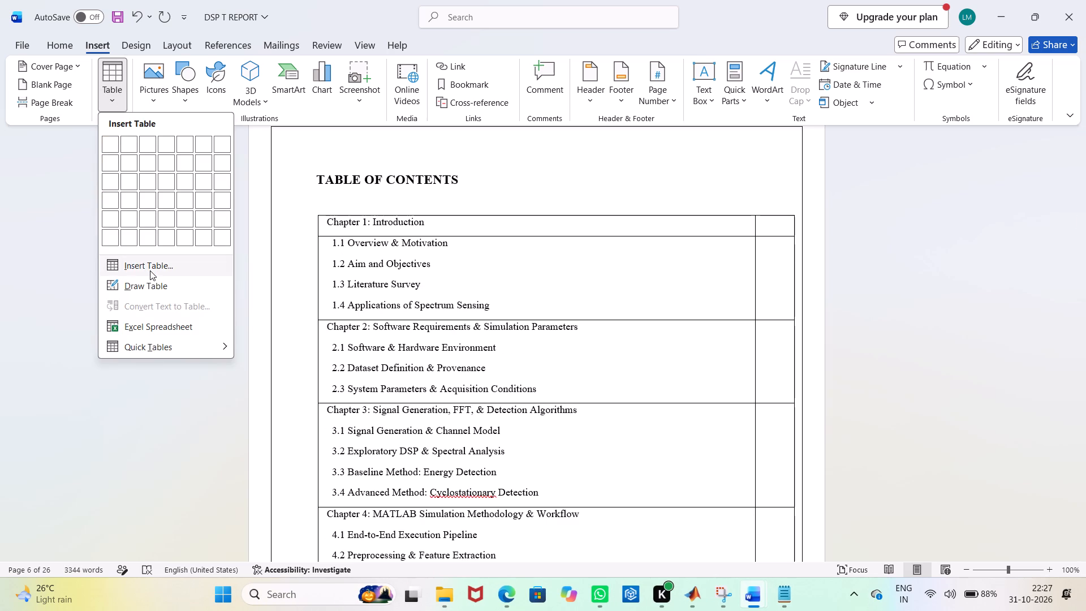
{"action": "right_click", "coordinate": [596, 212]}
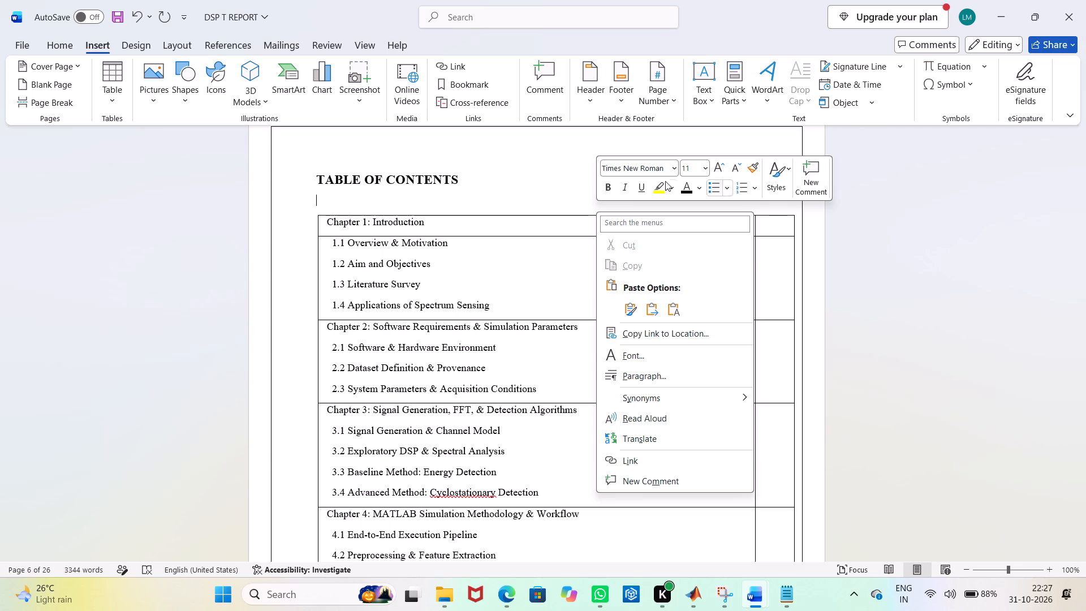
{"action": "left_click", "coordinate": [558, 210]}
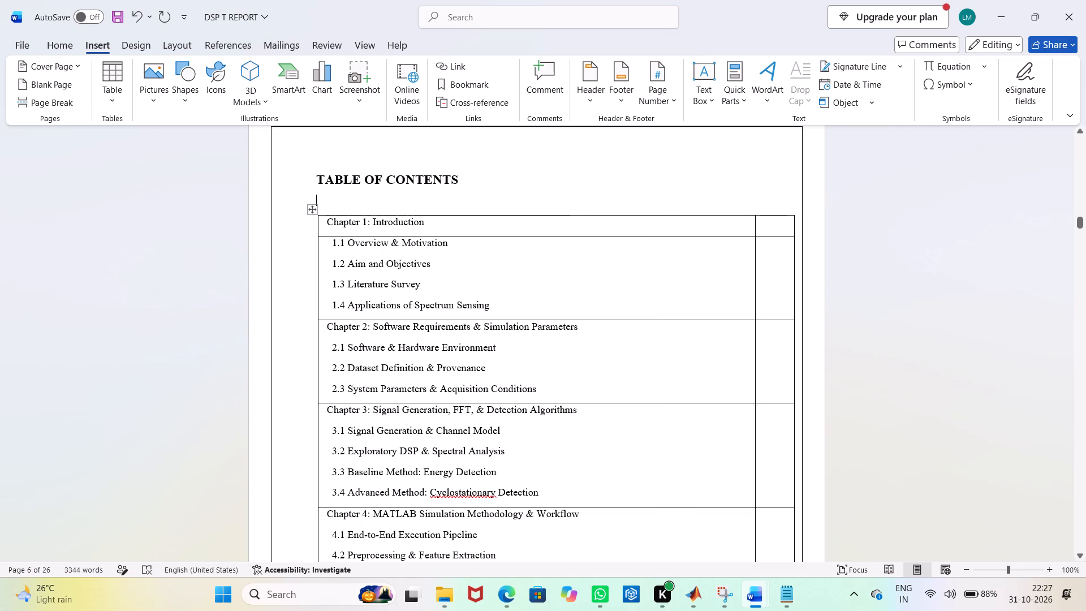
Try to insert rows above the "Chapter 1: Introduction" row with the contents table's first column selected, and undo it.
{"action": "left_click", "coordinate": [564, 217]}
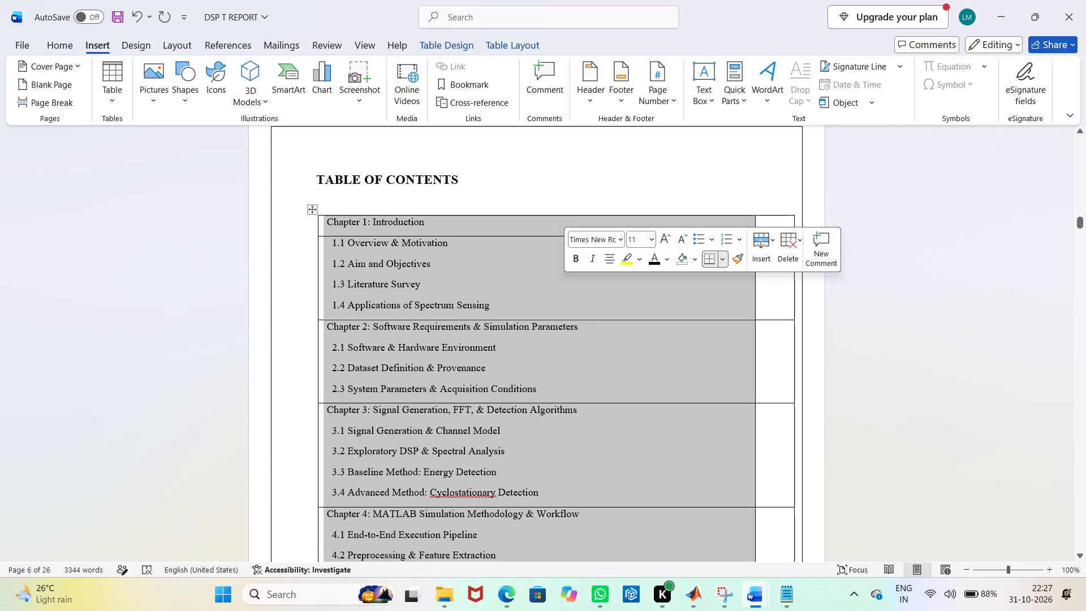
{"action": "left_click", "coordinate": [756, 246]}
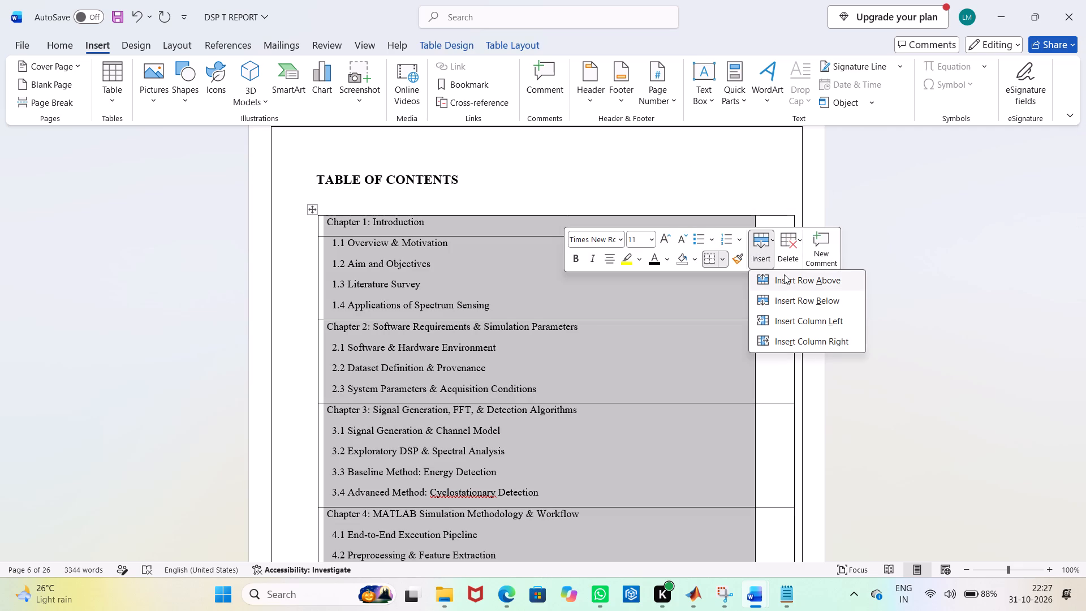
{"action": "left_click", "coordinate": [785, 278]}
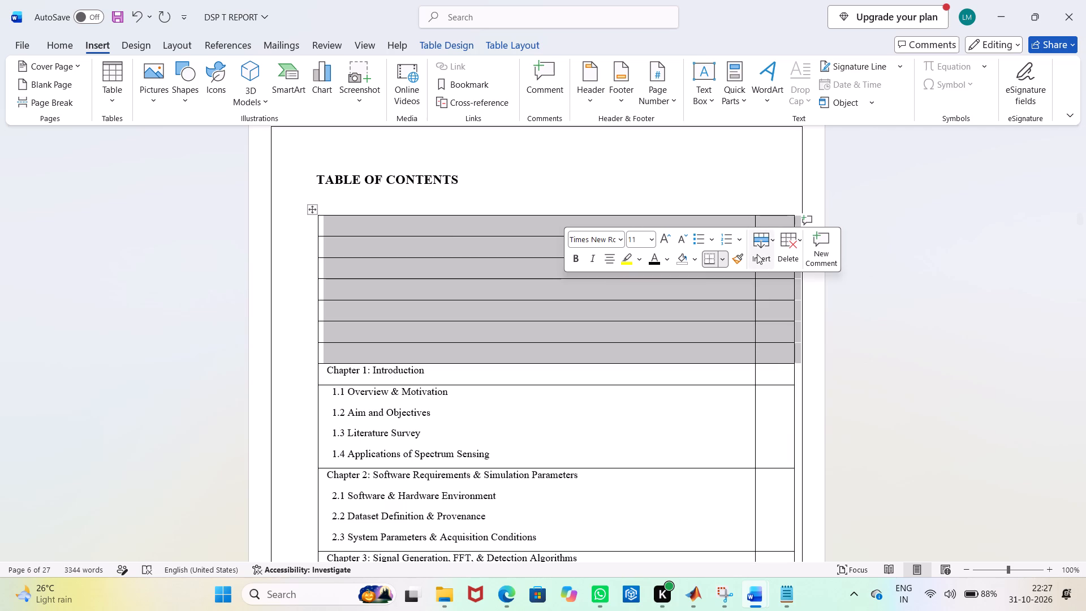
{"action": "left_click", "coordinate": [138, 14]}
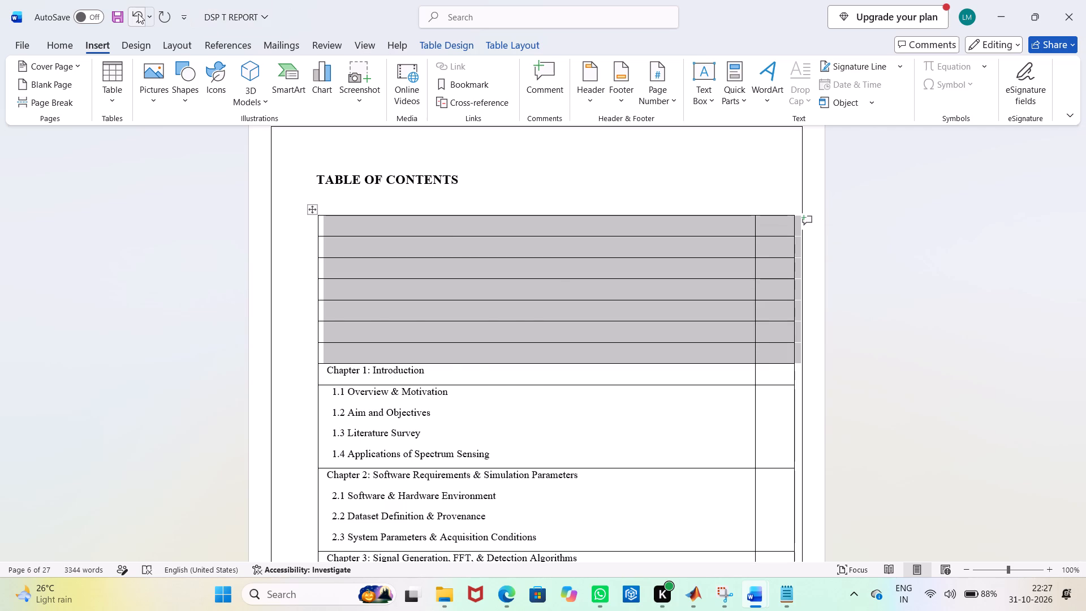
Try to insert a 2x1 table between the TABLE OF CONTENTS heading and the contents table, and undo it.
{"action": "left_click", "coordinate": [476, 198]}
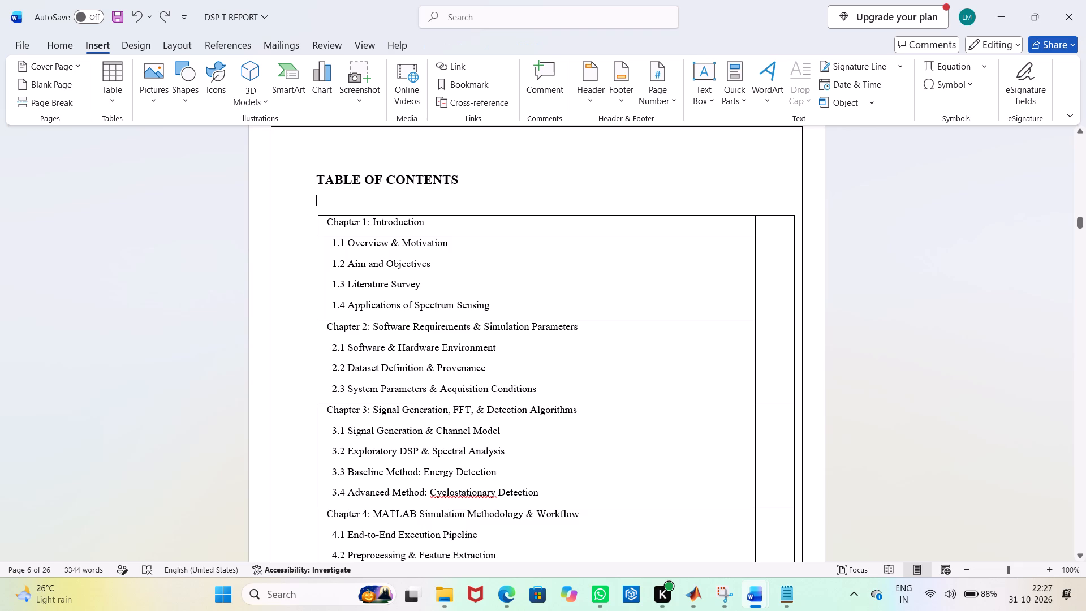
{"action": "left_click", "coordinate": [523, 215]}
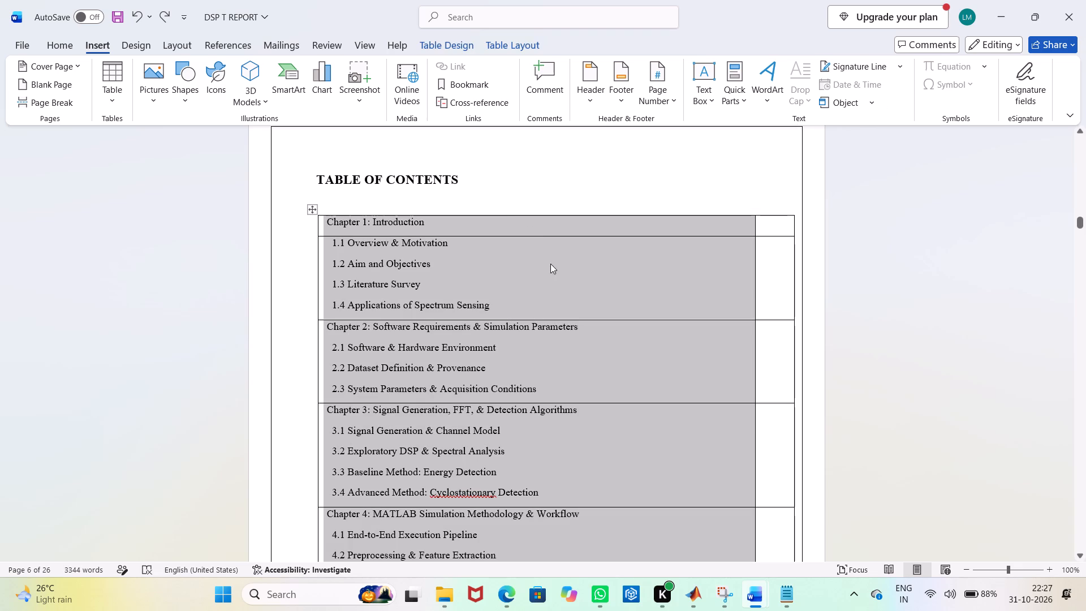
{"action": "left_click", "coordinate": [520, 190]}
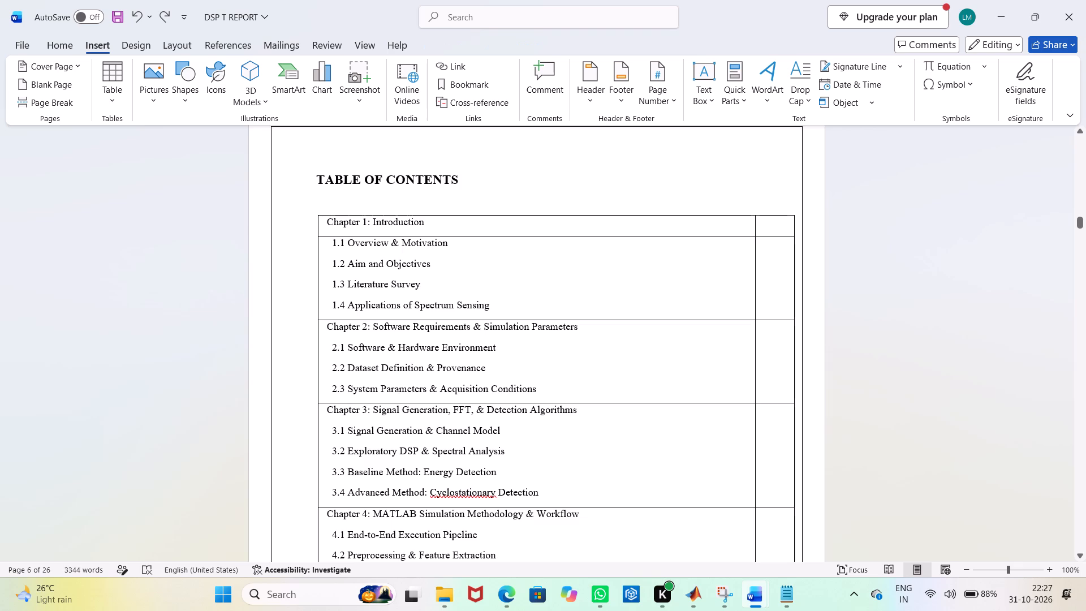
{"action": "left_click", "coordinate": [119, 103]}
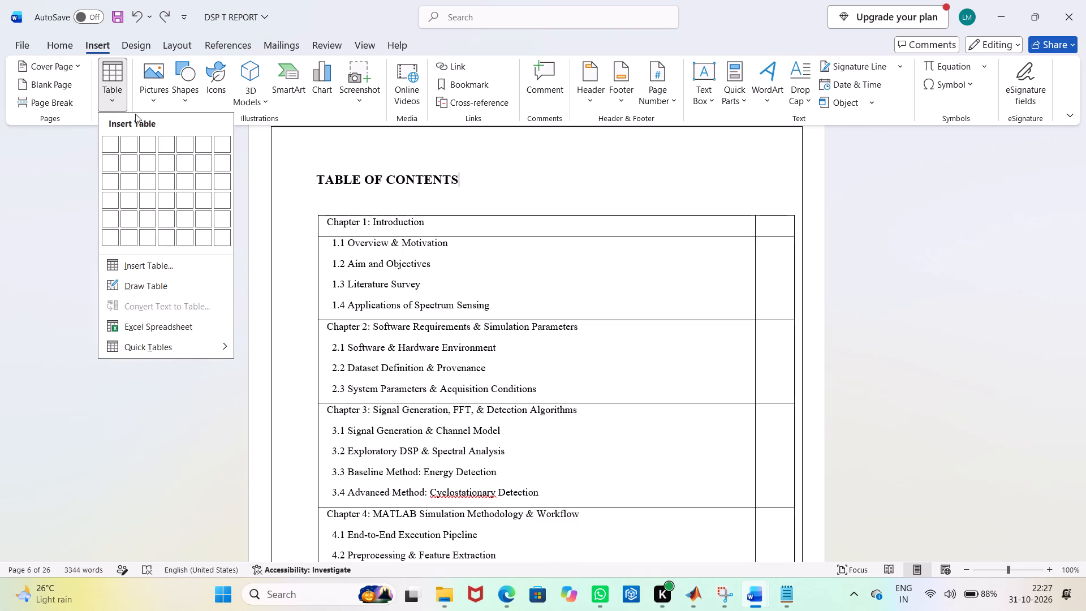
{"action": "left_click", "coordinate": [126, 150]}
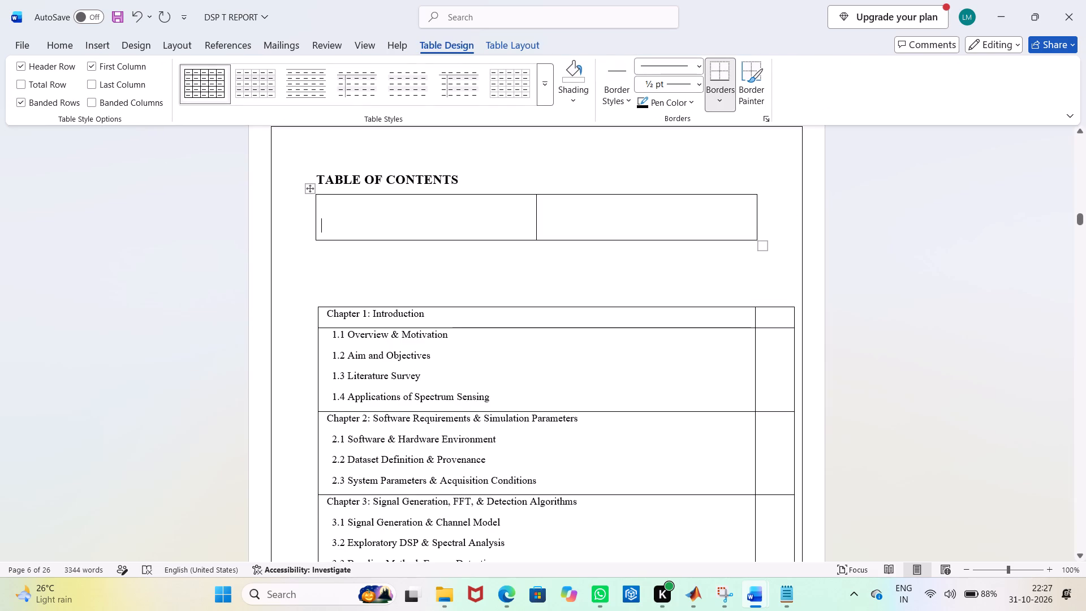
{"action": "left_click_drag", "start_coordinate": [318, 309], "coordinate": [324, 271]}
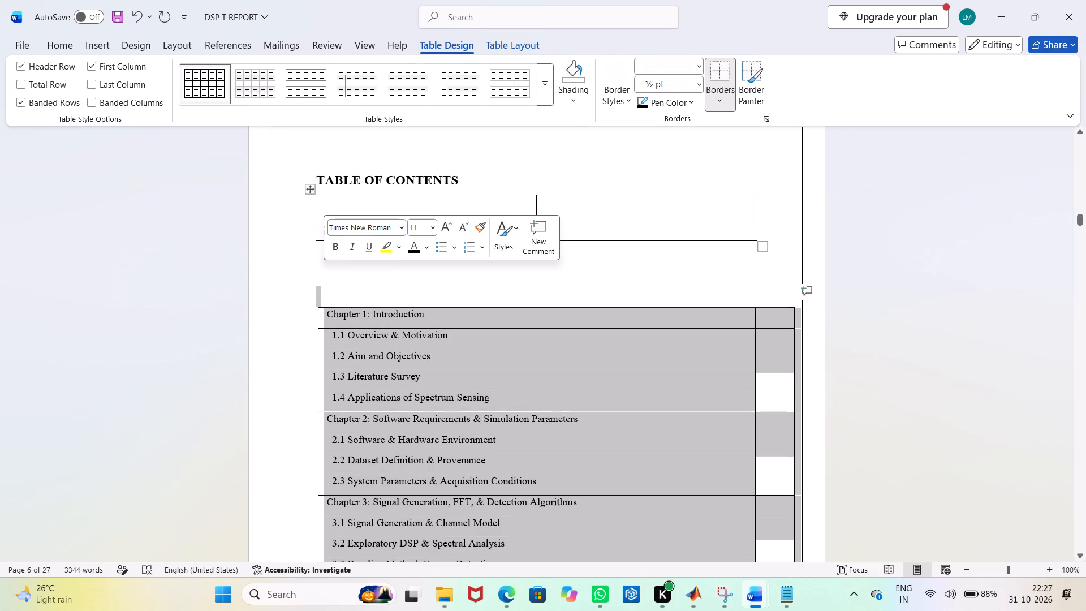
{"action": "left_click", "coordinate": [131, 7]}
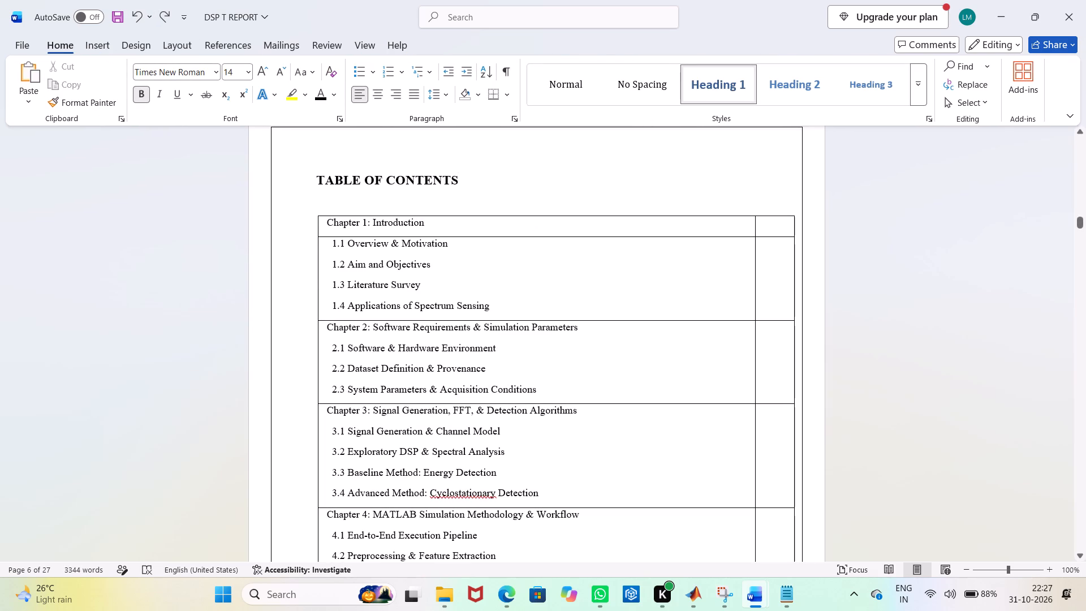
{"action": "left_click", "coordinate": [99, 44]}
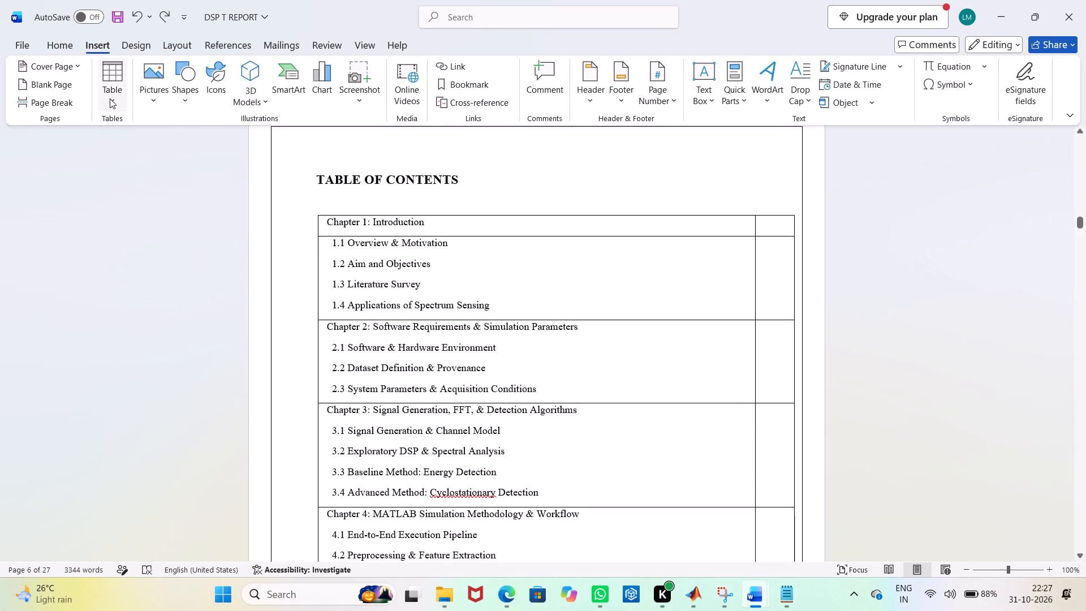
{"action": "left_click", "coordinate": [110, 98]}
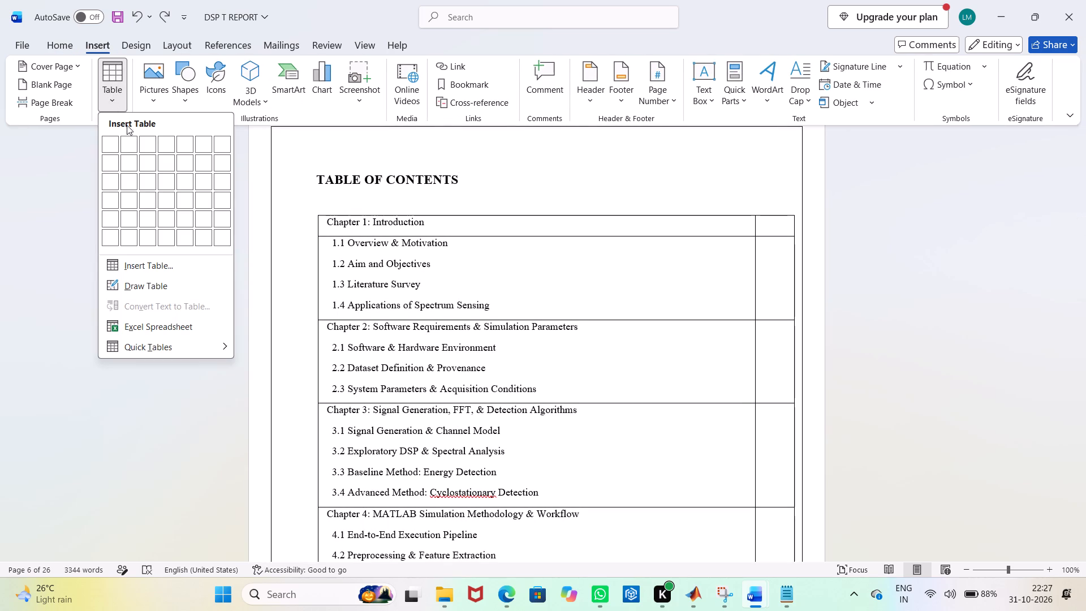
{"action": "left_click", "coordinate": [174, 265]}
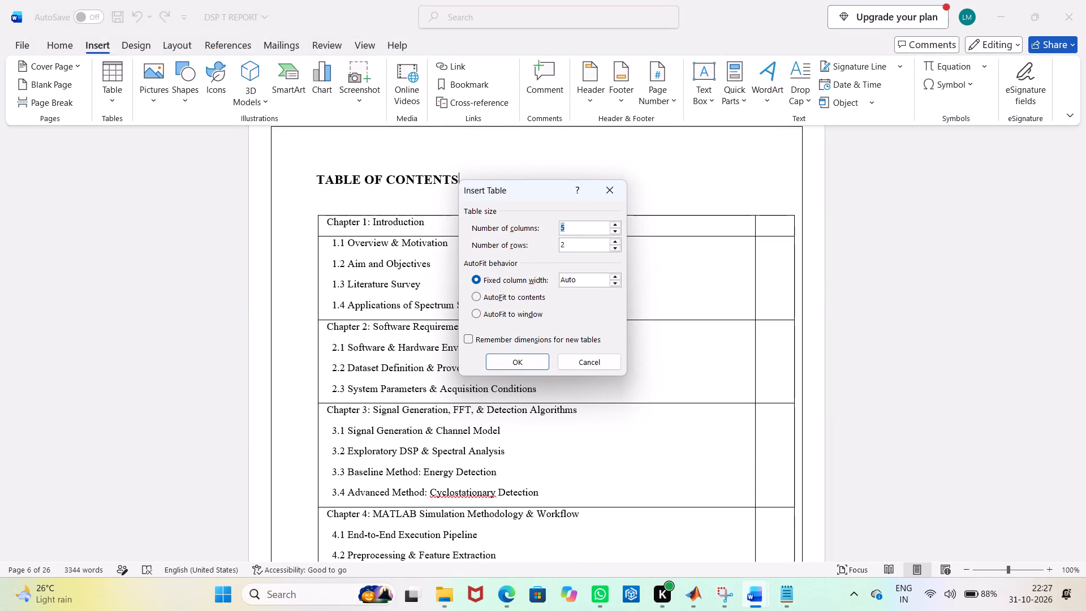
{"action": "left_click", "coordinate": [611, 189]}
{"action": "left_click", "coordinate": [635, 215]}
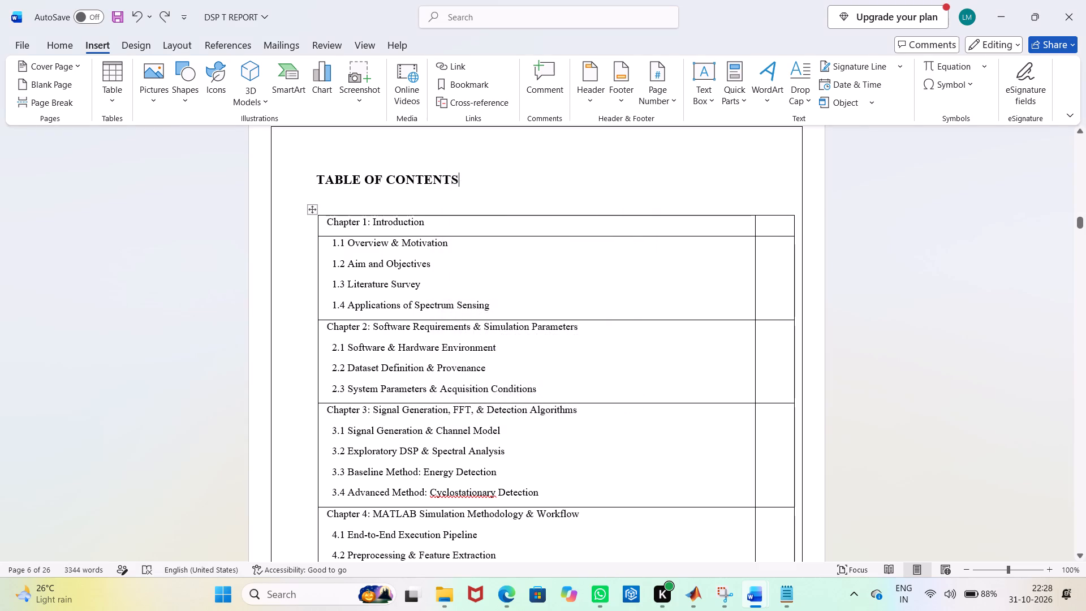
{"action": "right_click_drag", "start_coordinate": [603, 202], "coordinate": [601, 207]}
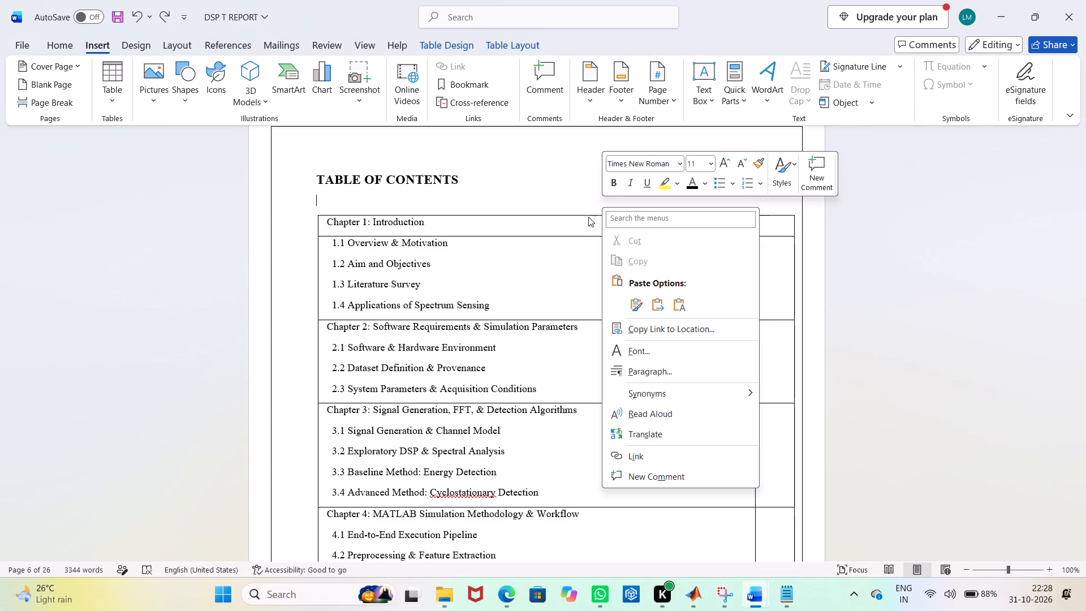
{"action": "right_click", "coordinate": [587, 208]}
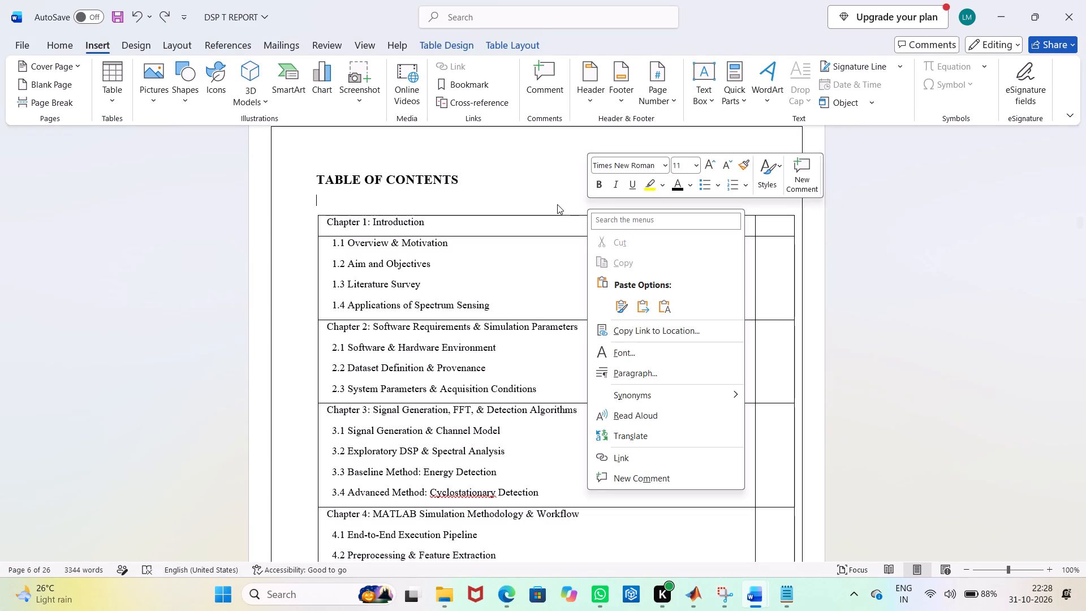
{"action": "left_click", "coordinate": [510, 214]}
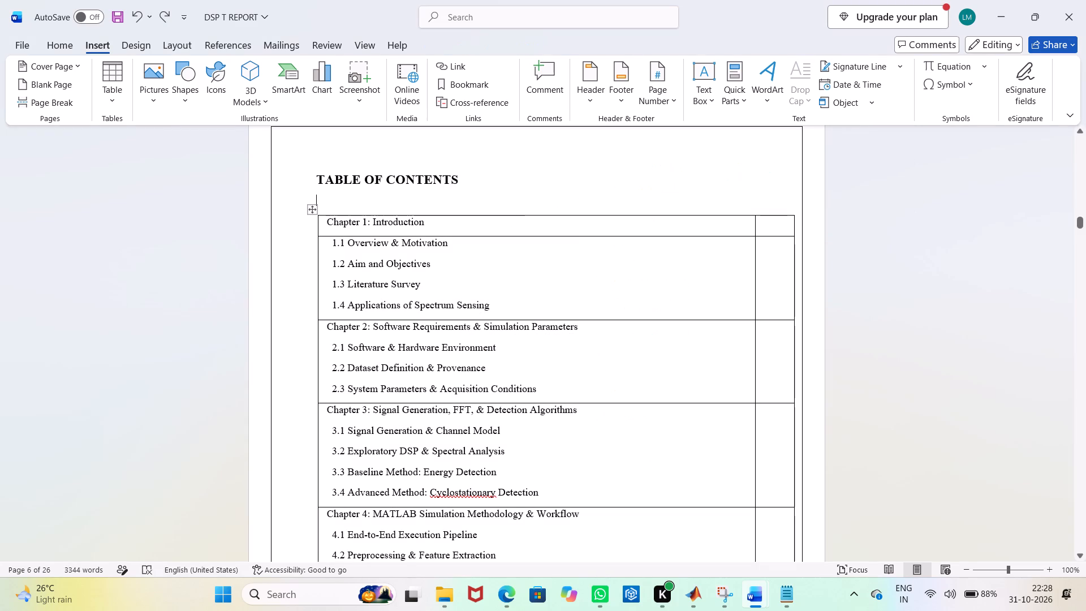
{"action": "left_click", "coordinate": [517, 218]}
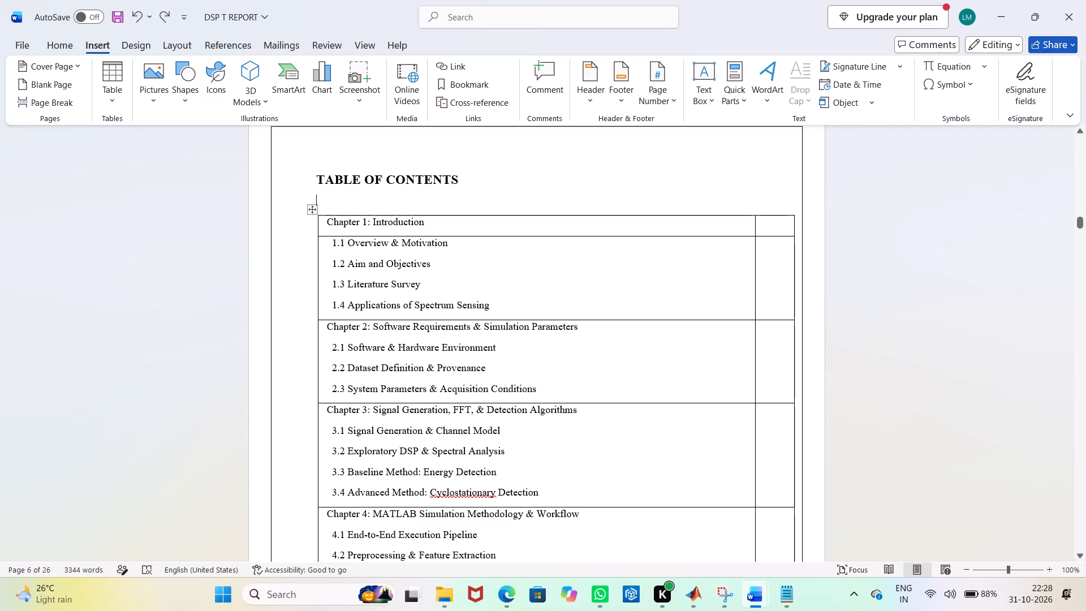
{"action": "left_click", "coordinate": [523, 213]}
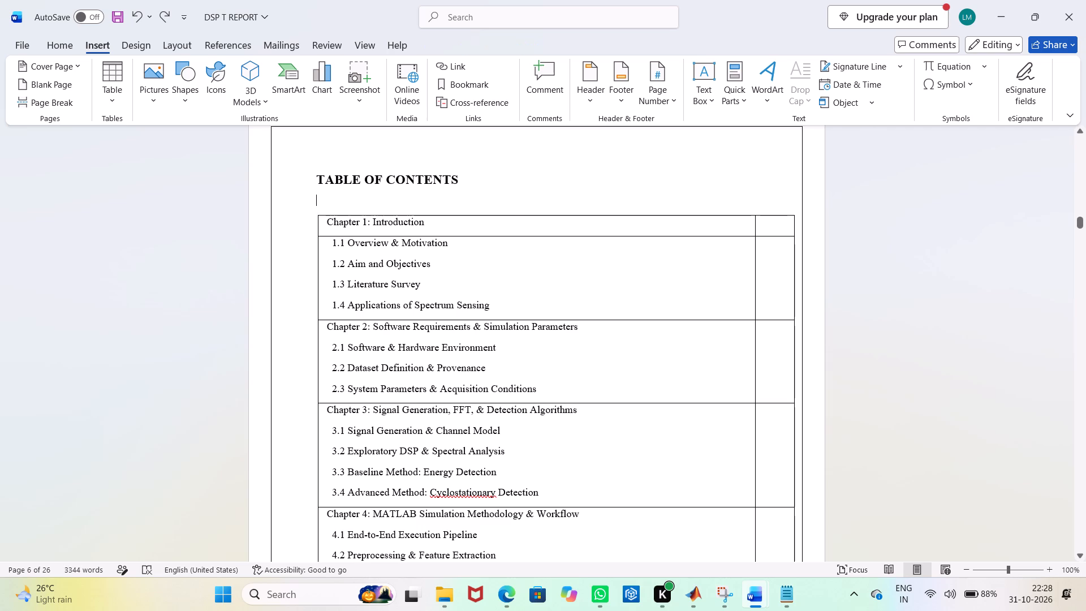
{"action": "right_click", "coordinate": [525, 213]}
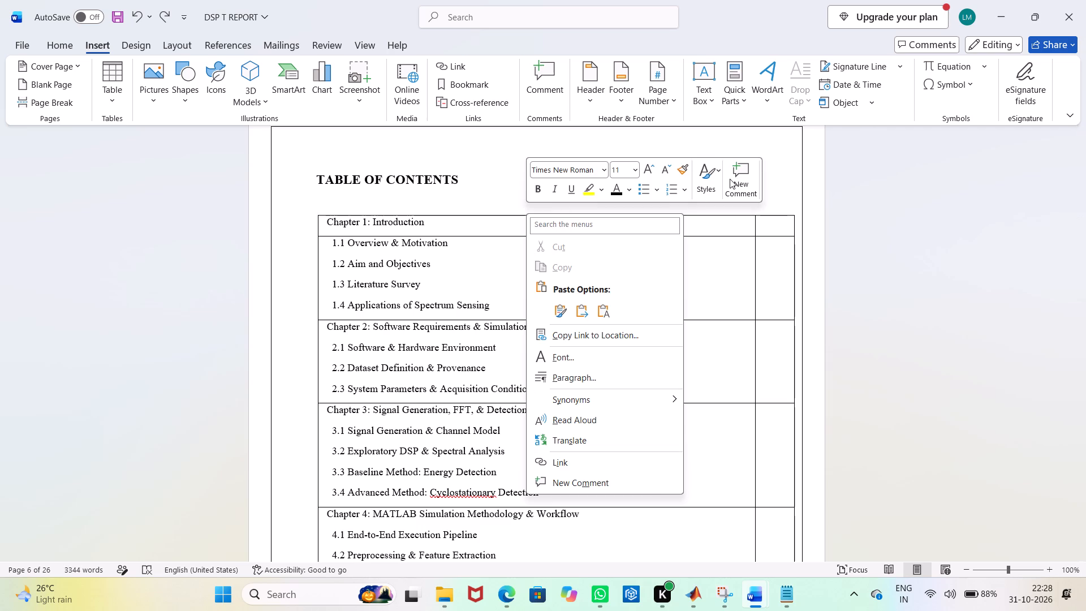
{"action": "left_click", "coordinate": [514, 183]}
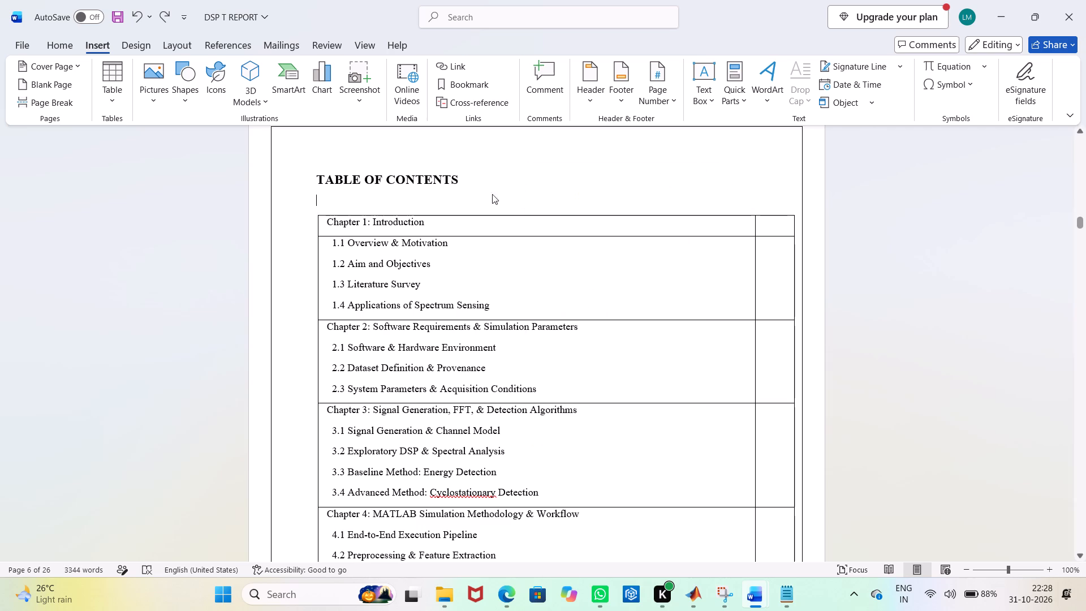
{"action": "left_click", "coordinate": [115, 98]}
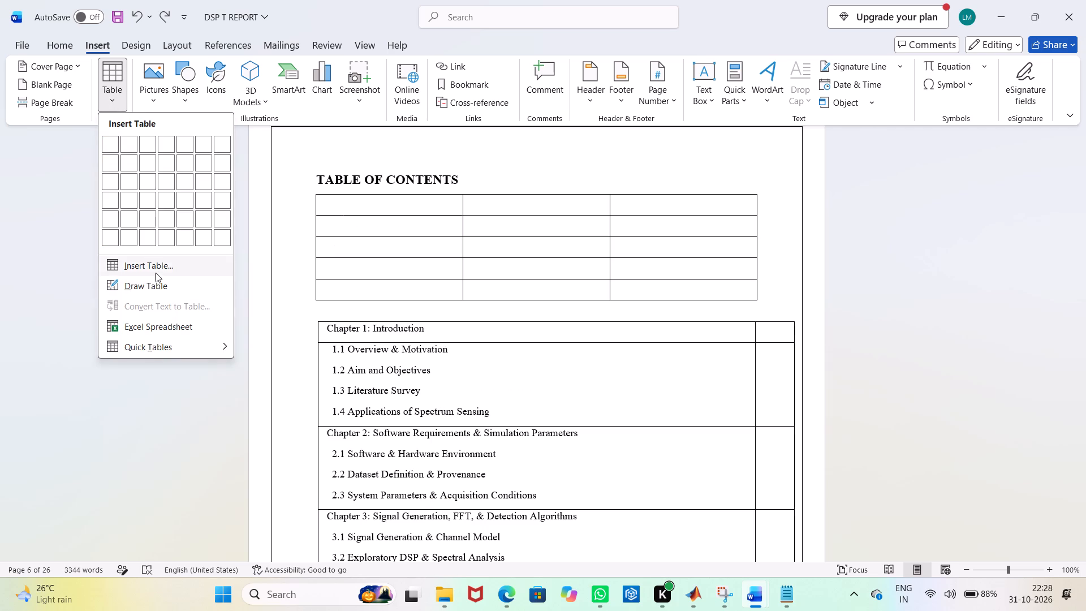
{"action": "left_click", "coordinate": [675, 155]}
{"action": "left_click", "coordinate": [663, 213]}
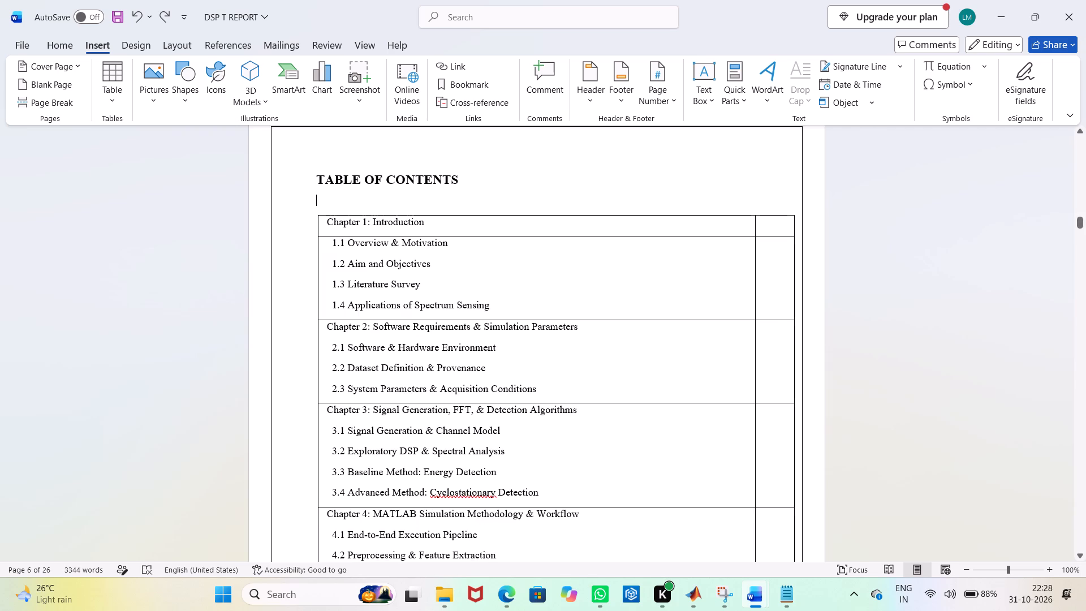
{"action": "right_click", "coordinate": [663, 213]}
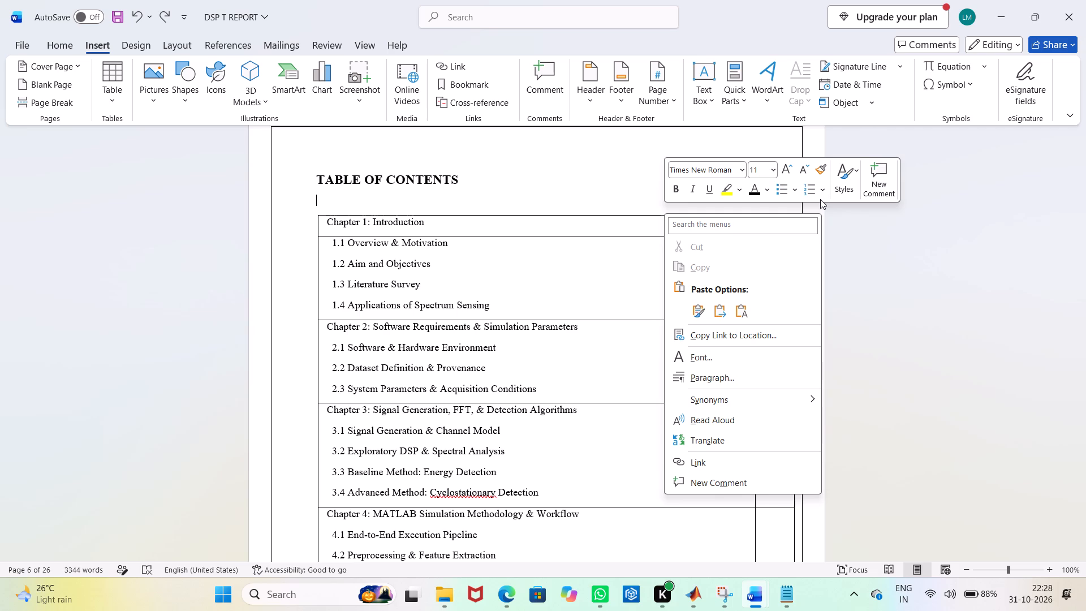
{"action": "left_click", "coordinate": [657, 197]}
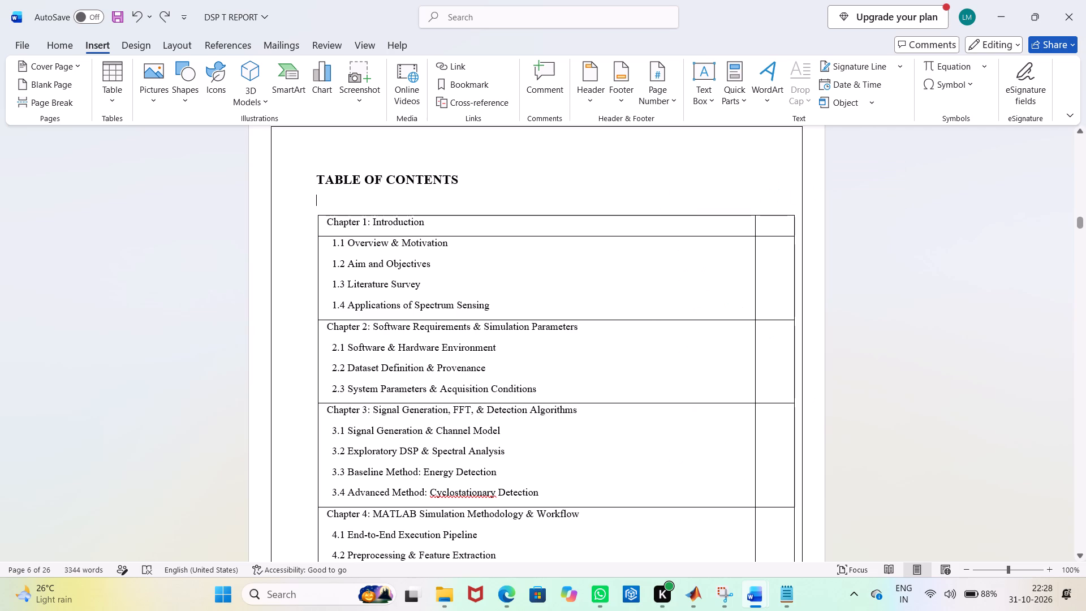
Insert seven blank rows above the "Chapter 1: Introduction" row, with the contents table's first column selected.
{"action": "left_click", "coordinate": [647, 216]}
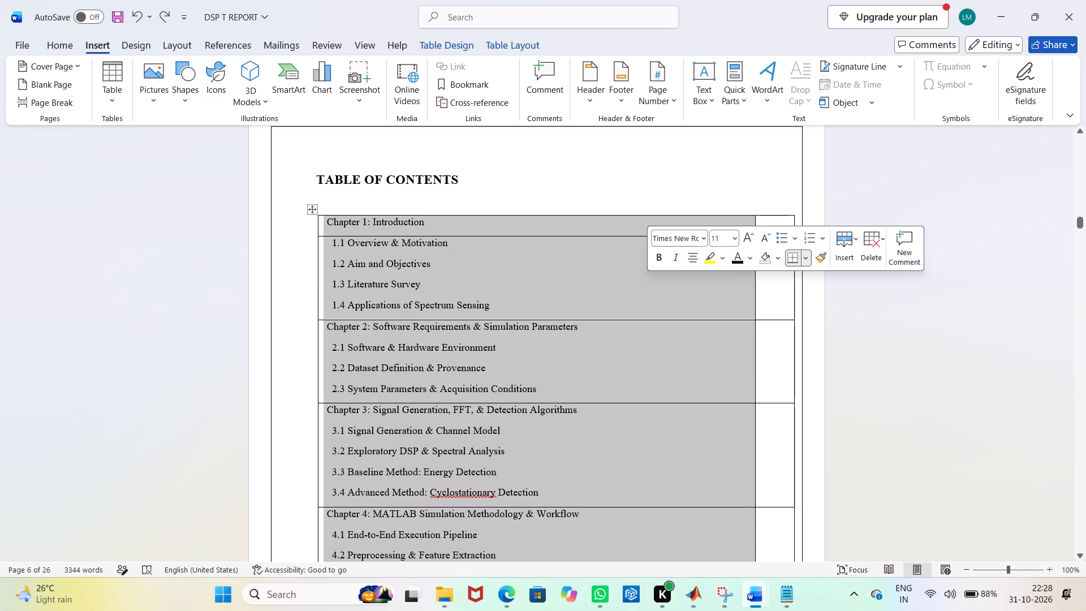
{"action": "left_click", "coordinate": [838, 260]}
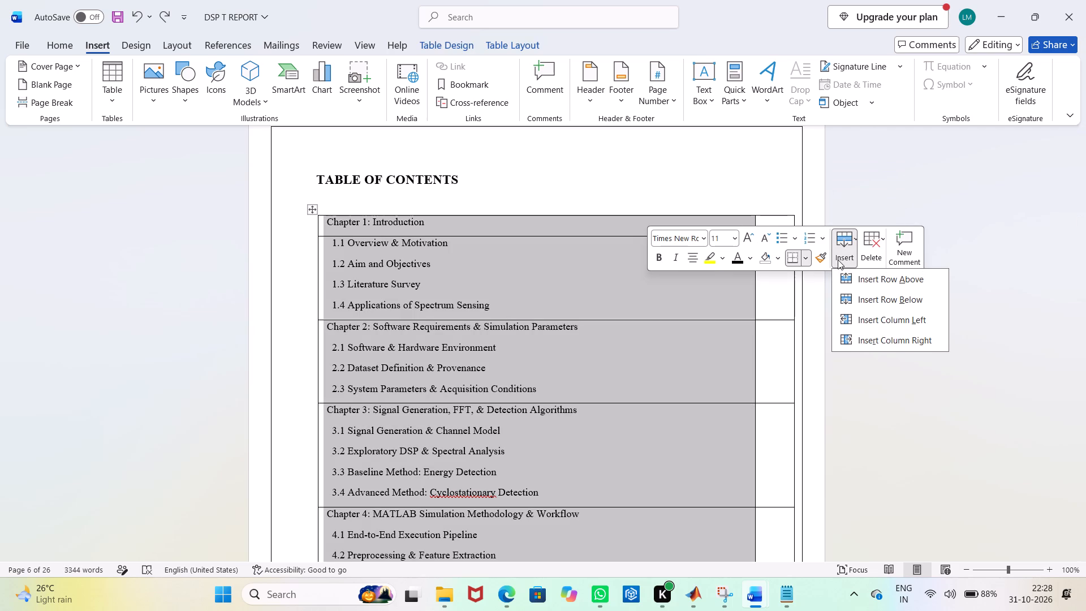
{"action": "left_click", "coordinate": [844, 276]}
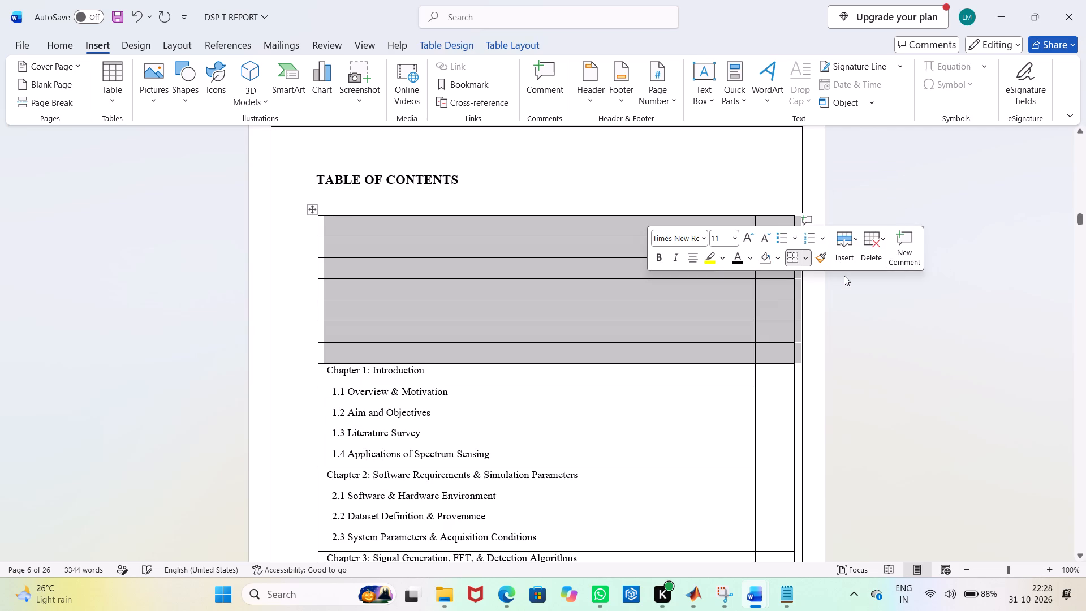
{"action": "left_click", "coordinate": [639, 203]}
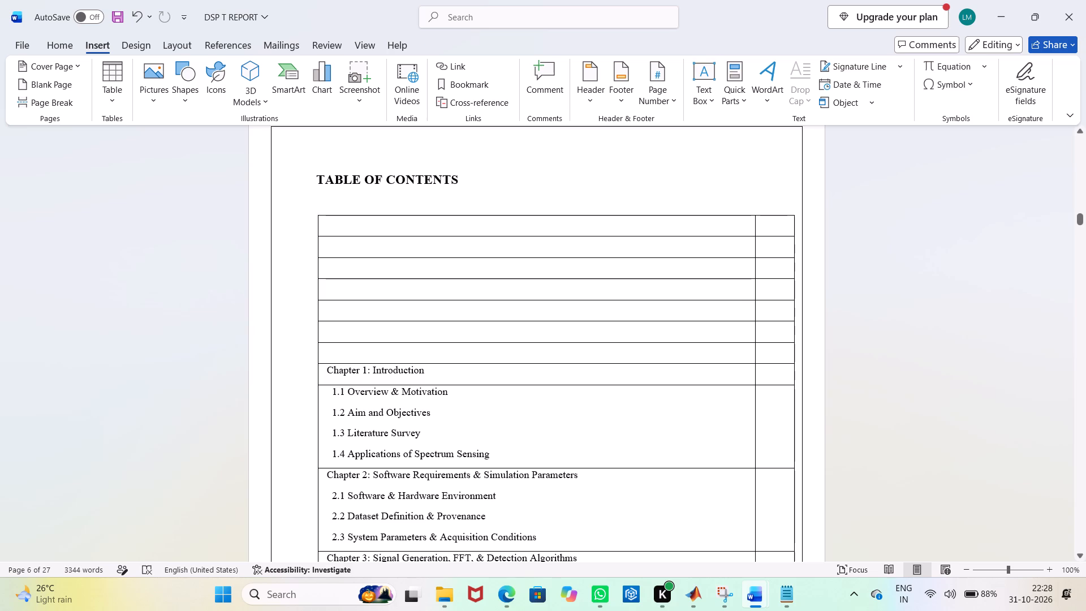
Delete the lower six blank rows above "Chapter 1: Introduction" with the Shift cells left option, keeping only the top one.
{"action": "left_click", "coordinate": [699, 353]}
{"action": "left_click_drag", "start_coordinate": [779, 354], "coordinate": [724, 300]}
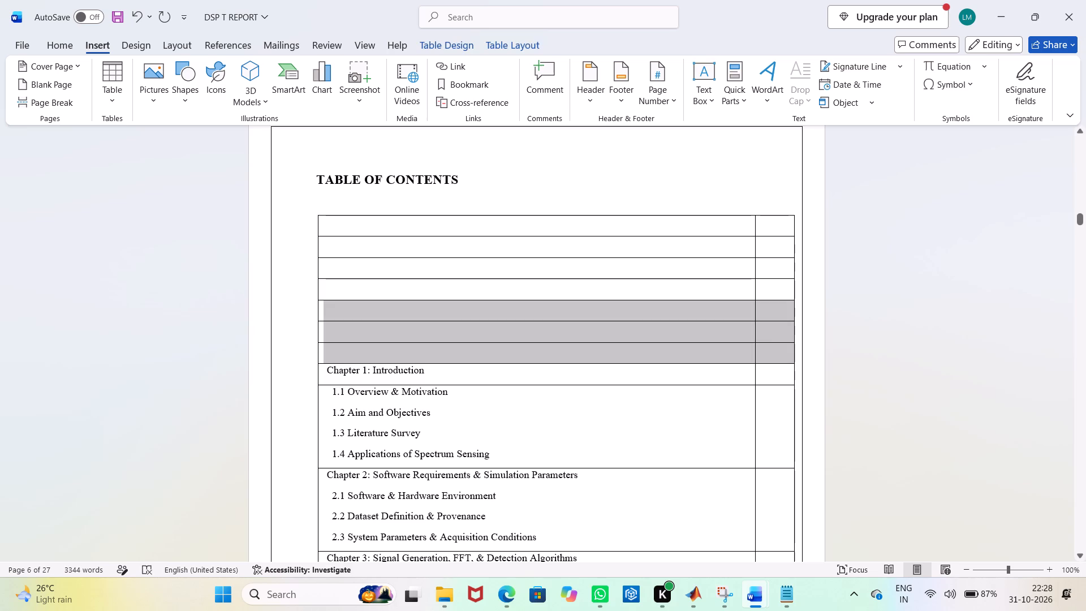
{"action": "left_click_drag", "start_coordinate": [724, 300], "coordinate": [706, 255]}
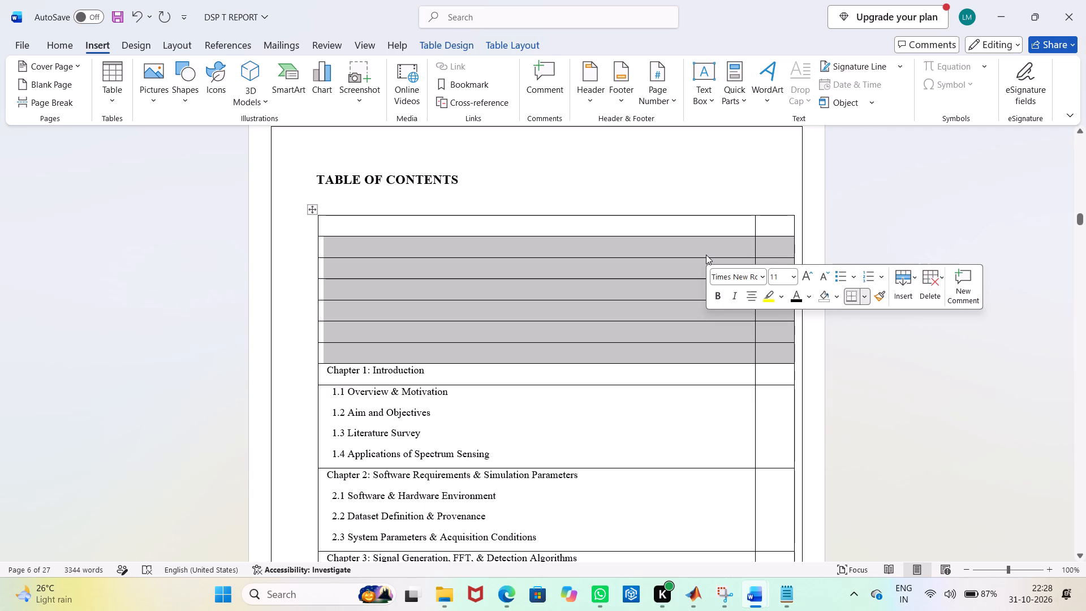
{"action": "key", "text": "BackSpace"}
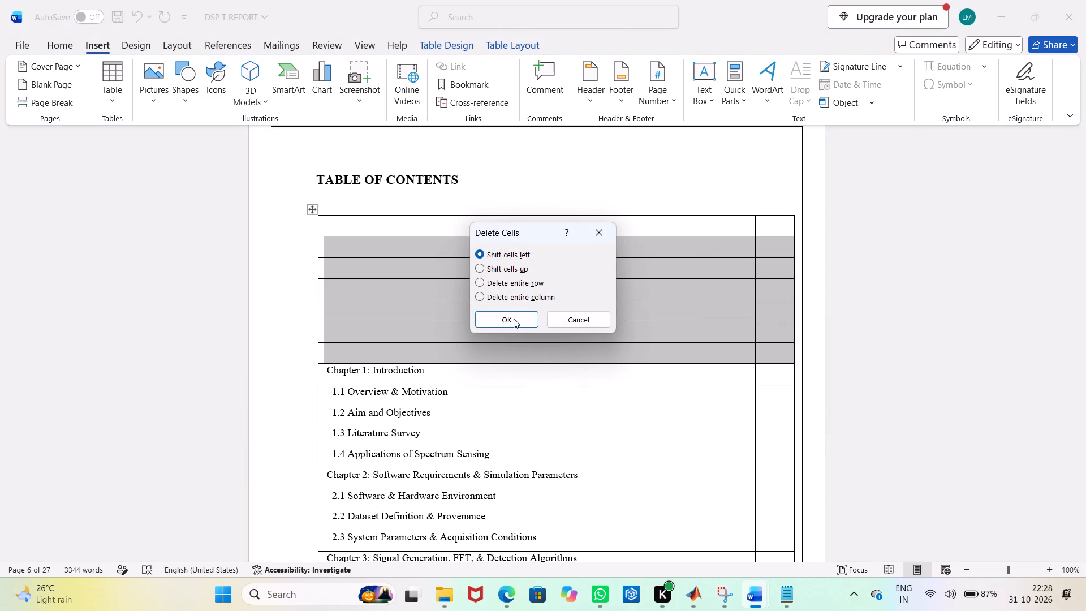
{"action": "left_click", "coordinate": [514, 319]}
Enter "Title" in the first cell of the blank row at the top of the contents table.
{"action": "left_click", "coordinate": [413, 223]}
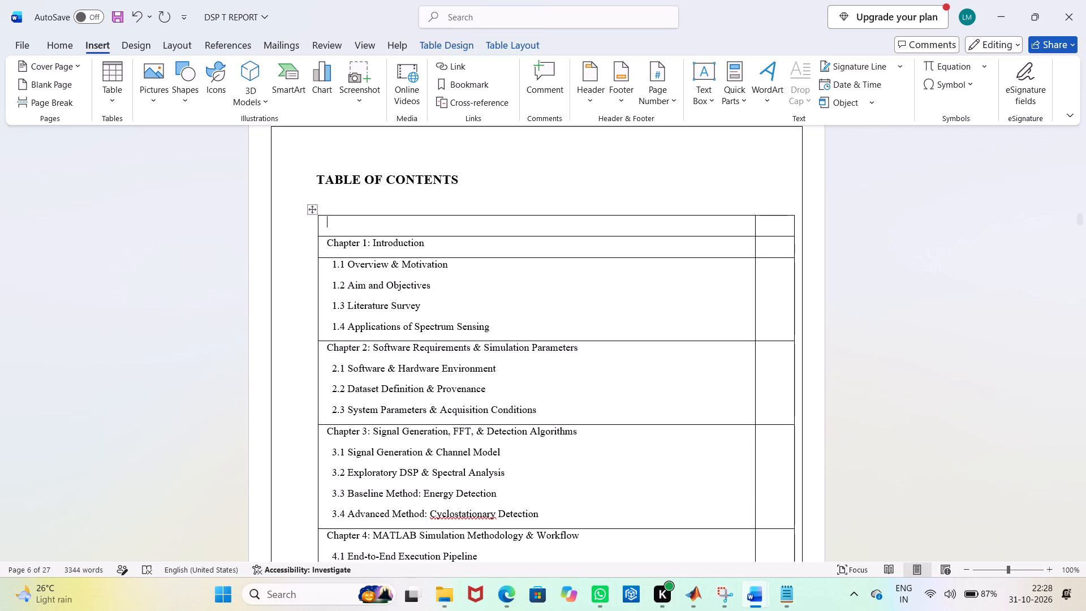
{"action": "type", "text": "ti"}
{"action": "key", "text": "BackSpace"}
{"action": "key", "text": "BackSpace"}
{"action": "key", "text": "t"}
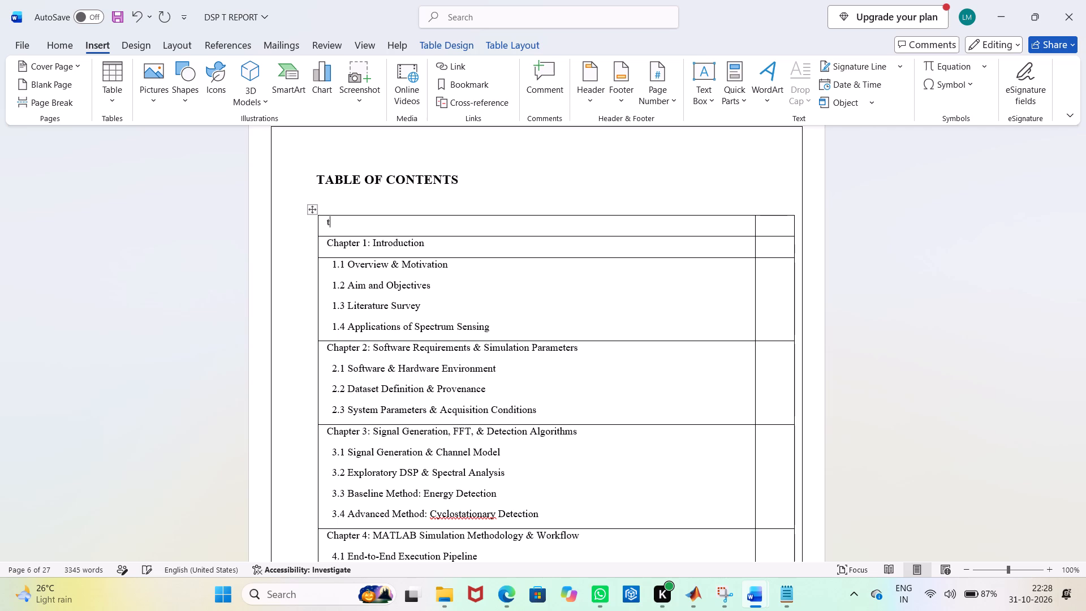
{"action": "key", "text": "BackSpace"}
{"action": "key", "text": "shift+t"}
{"action": "type", "text": "it"}
{"action": "type", "text": "le"}
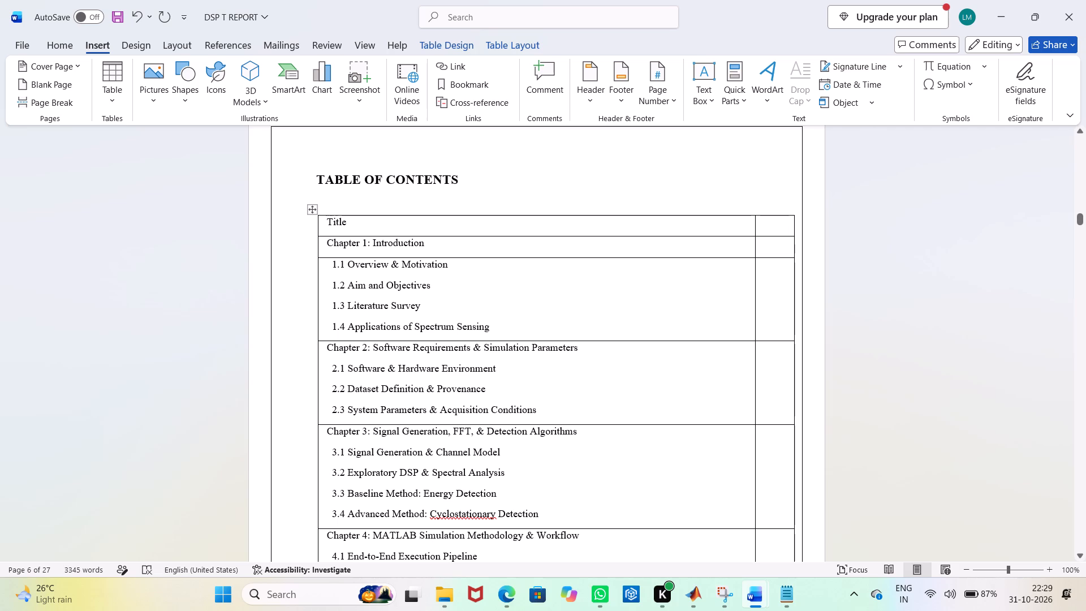
Format the "Title" text in the contents table's header row as bold, 14 pt and centred.
{"action": "left_click_drag", "start_coordinate": [370, 224], "coordinate": [324, 226]}
{"action": "left_click_drag", "start_coordinate": [324, 226], "coordinate": [323, 226]}
{"action": "left_click", "coordinate": [338, 268]}
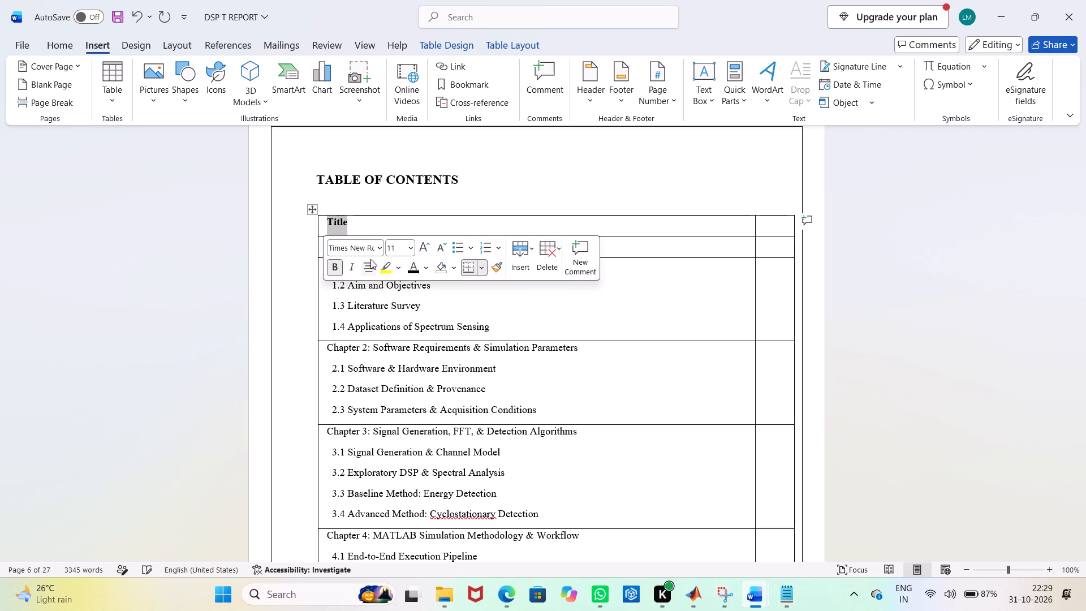
{"action": "left_click", "coordinate": [412, 248]}
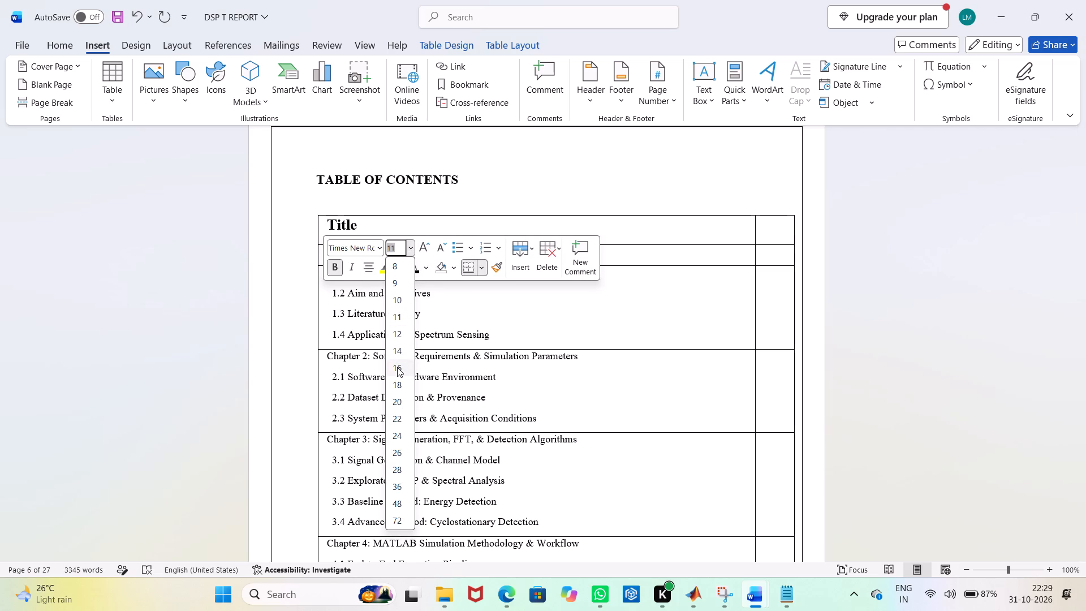
{"action": "left_click", "coordinate": [397, 351]}
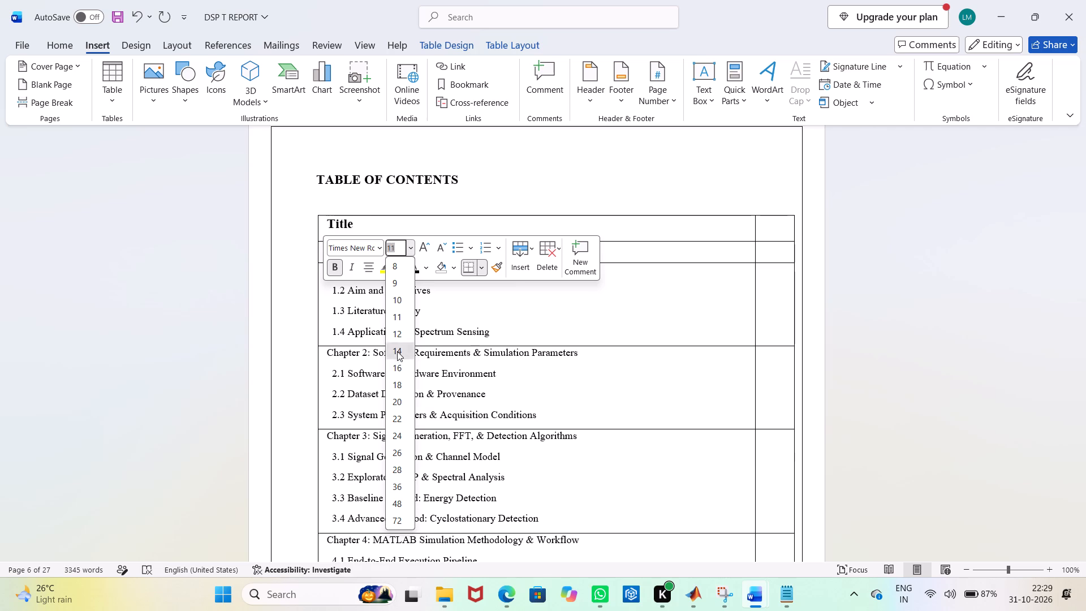
{"action": "left_click", "coordinate": [371, 267]}
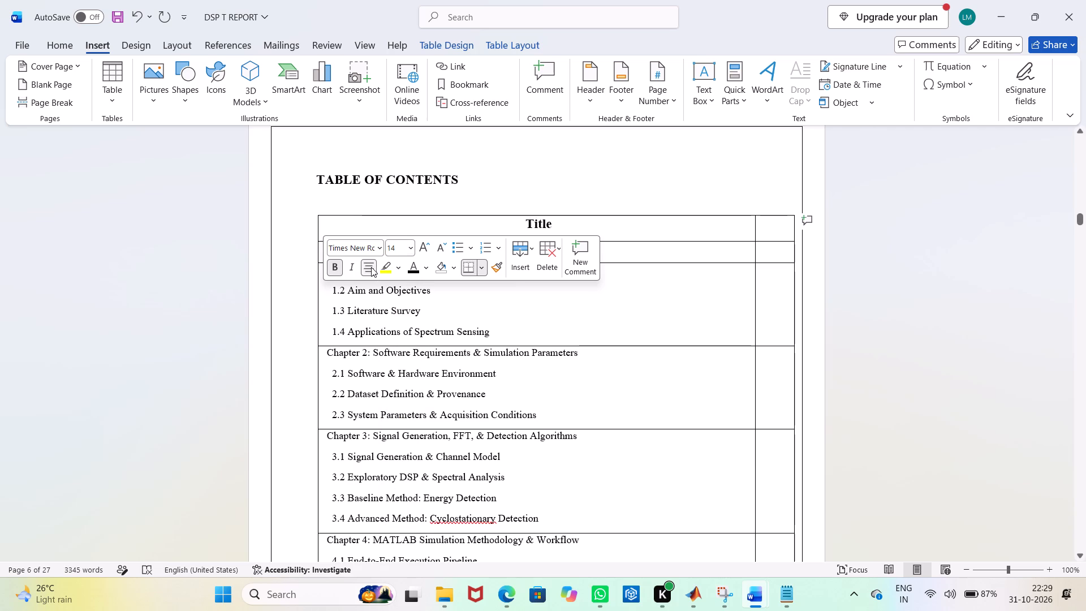
{"action": "left_click", "coordinate": [592, 233]}
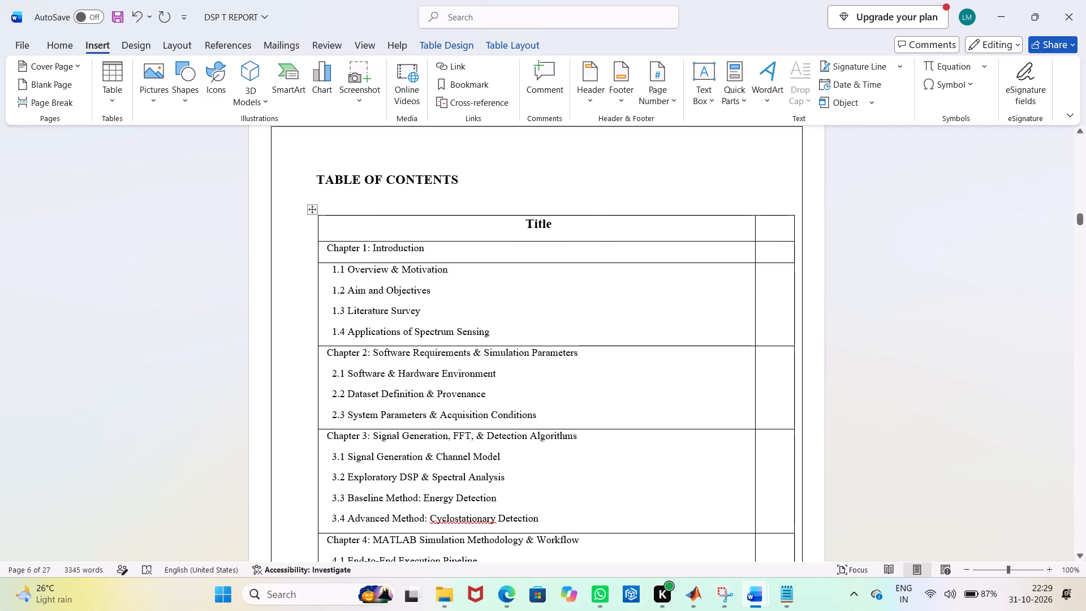
Replace the "Title" header text in the contents table with "TITLE" in capitals.
{"action": "left_click", "coordinate": [567, 228]}
{"action": "key", "text": "3"}
{"action": "key", "text": "BackSpace"}
{"action": "key", "text": "3"}
{"action": "key", "text": "BackSpace"}
{"action": "key", "text": "BackSpace"}
{"action": "key", "text": "BackSpace"}
{"action": "key", "text": "BackSpace"}
{"action": "key", "text": "BackSpace"}
{"action": "key", "text": "BackSpace"}
{"action": "key", "text": "BackSpace"}
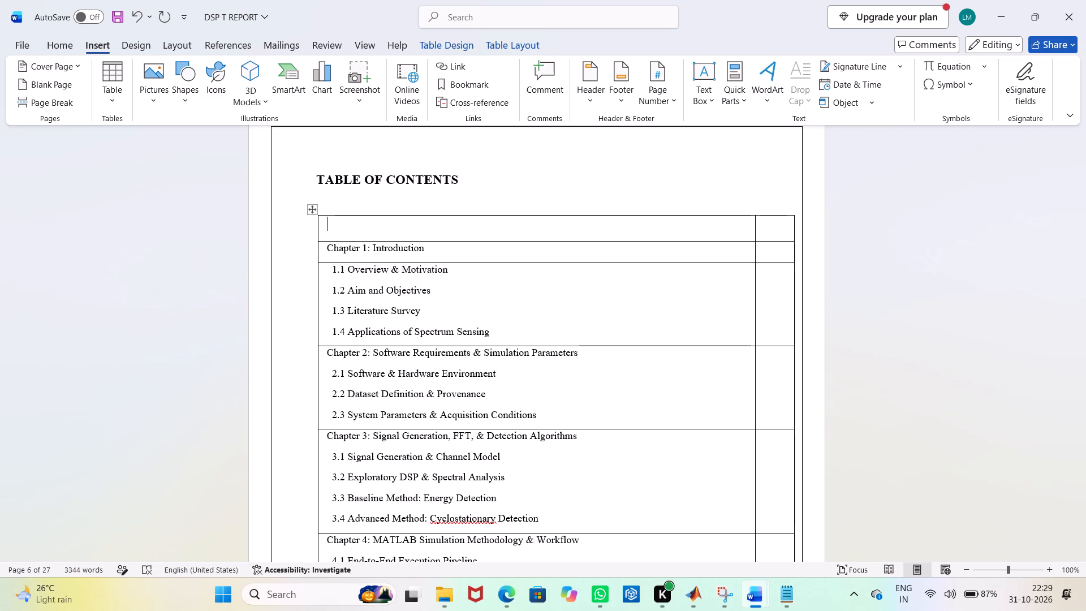
{"action": "type", "text": "TITLE"}
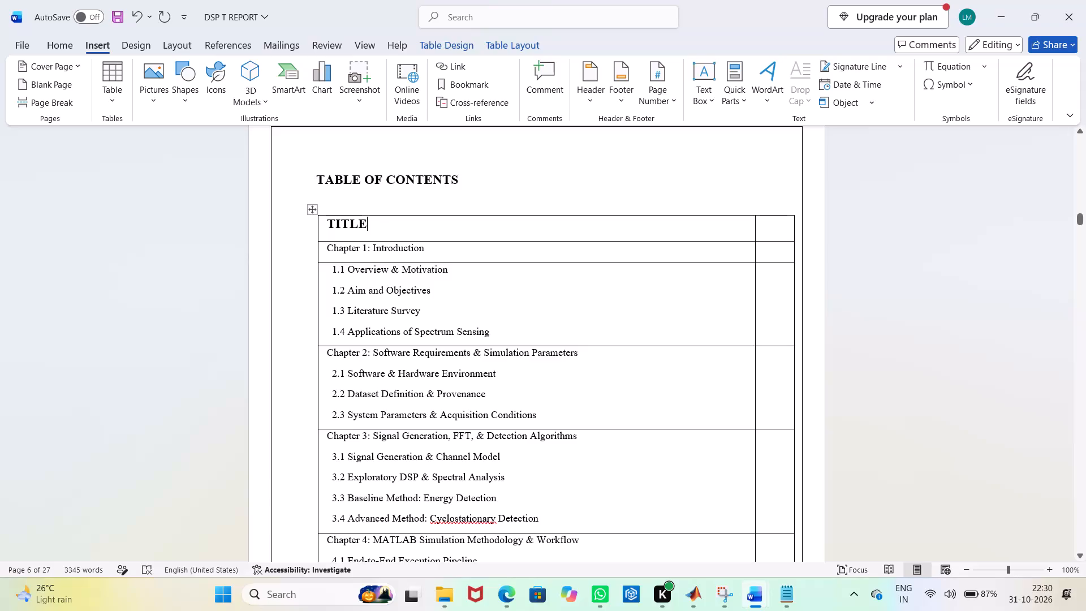
Enter "Pg.No" in the second cell of the contents table's header row.
{"action": "left_click", "coordinate": [774, 226]}
{"action": "type", "text": "PG"}
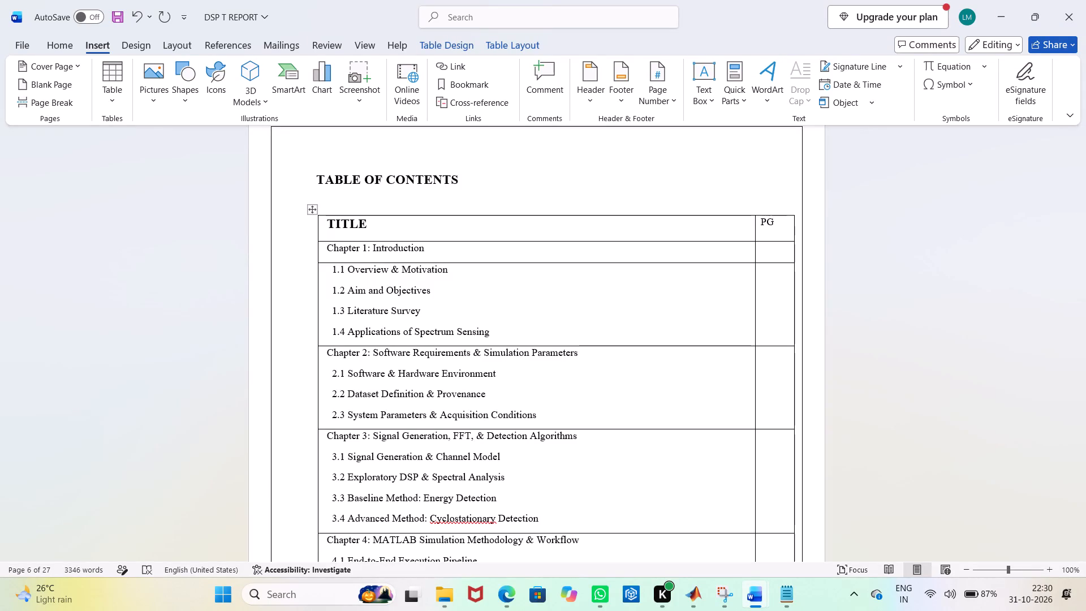
{"action": "key", "text": "period"}
{"action": "key", "text": "BackSpace"}
{"action": "key", "text": "BackSpace"}
{"action": "key", "text": "g"}
{"action": "key", "text": "period"}
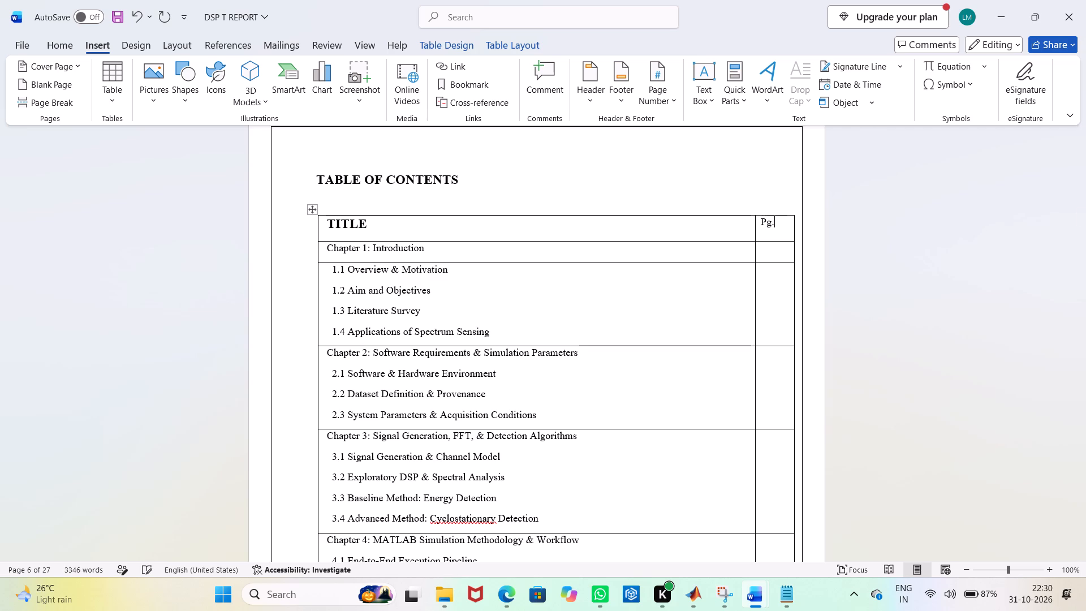
{"action": "key", "text": "shift+n"}
{"action": "key", "text": "o"}
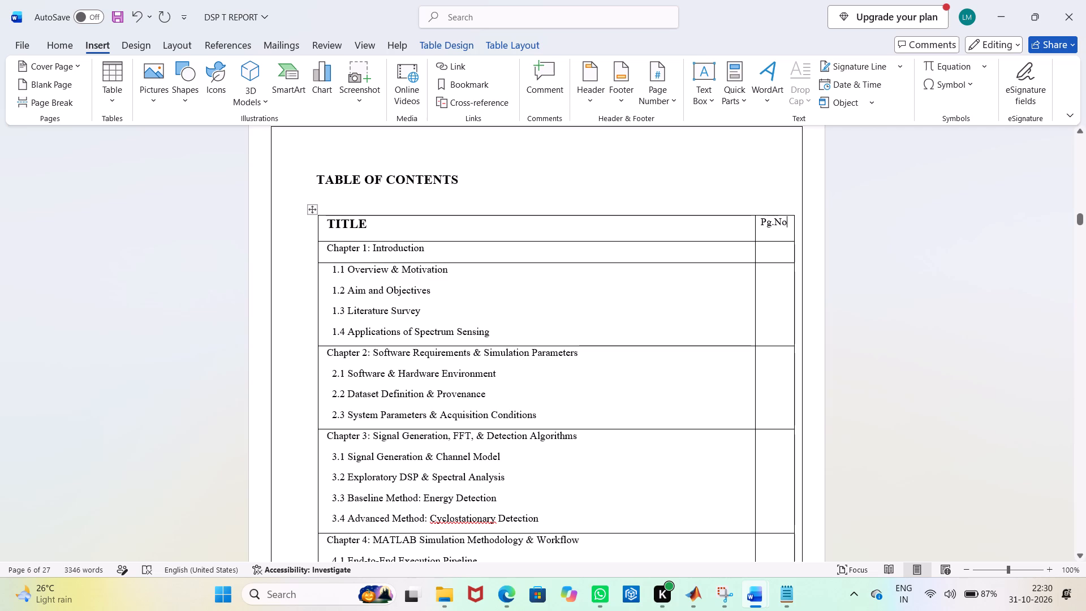
Make the "Pg.No" header text in the contents table bold.
{"action": "left_click_drag", "start_coordinate": [787, 225], "coordinate": [770, 214]}
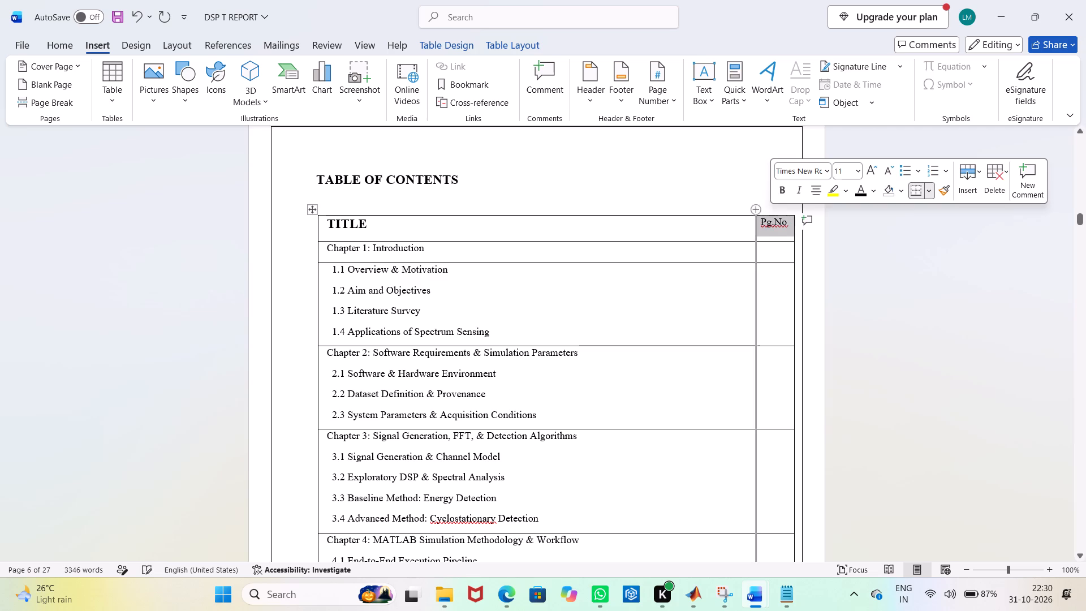
{"action": "left_click", "coordinate": [781, 190]}
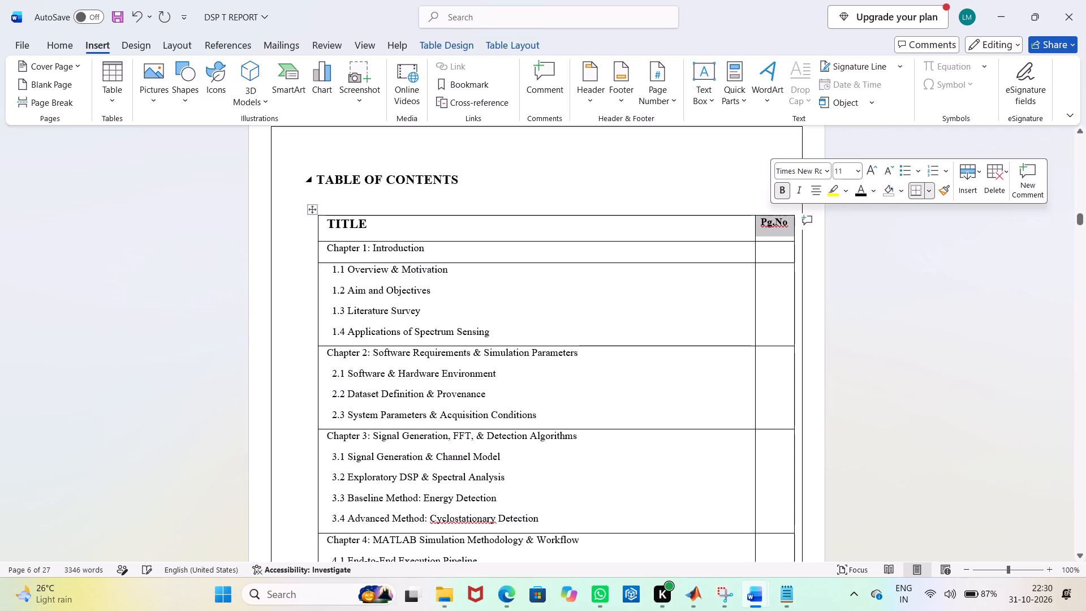
{"action": "left_click", "coordinate": [689, 190]}
{"action": "left_click_drag", "start_coordinate": [788, 224], "coordinate": [763, 226]}
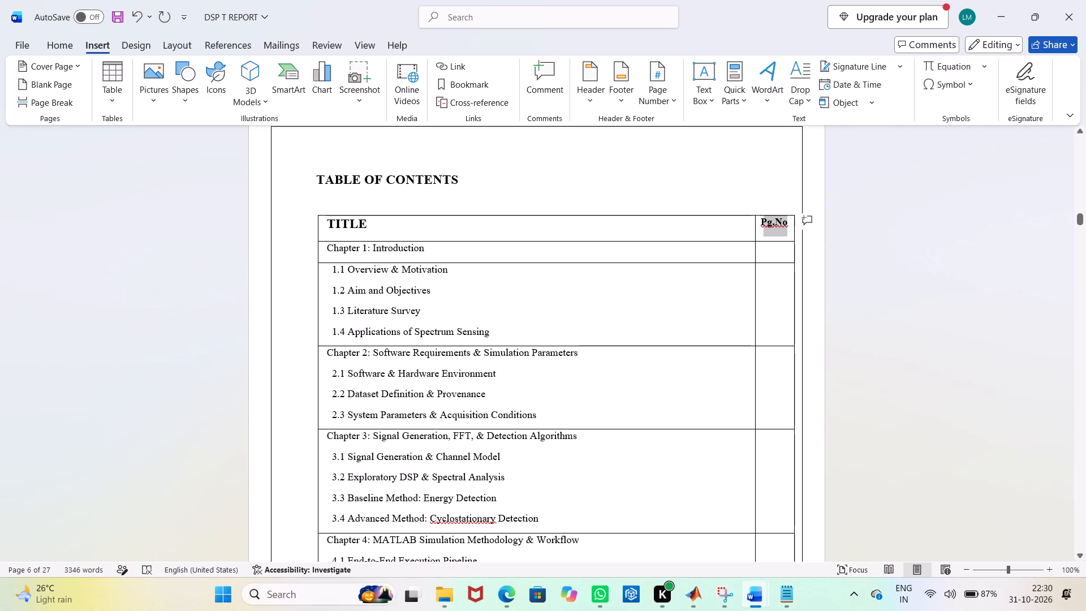
{"action": "left_click_drag", "start_coordinate": [763, 226], "coordinate": [762, 226]}
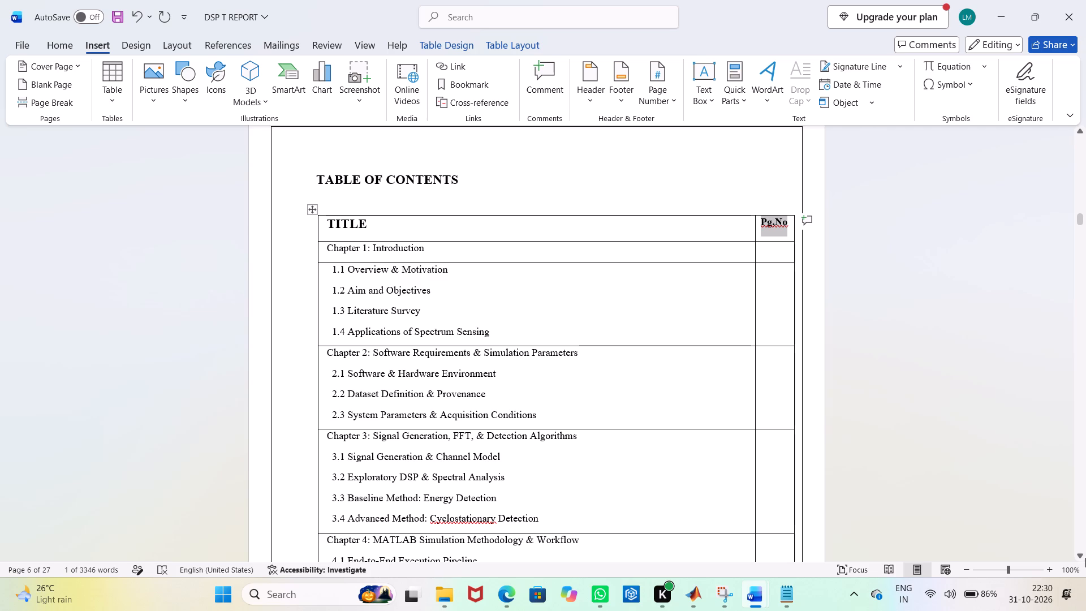
Review the report's front pages, from the declaration and certificate through the acknowledgement and abstract to the table of contents.
{"action": "left_click", "coordinate": [1085, 558]}
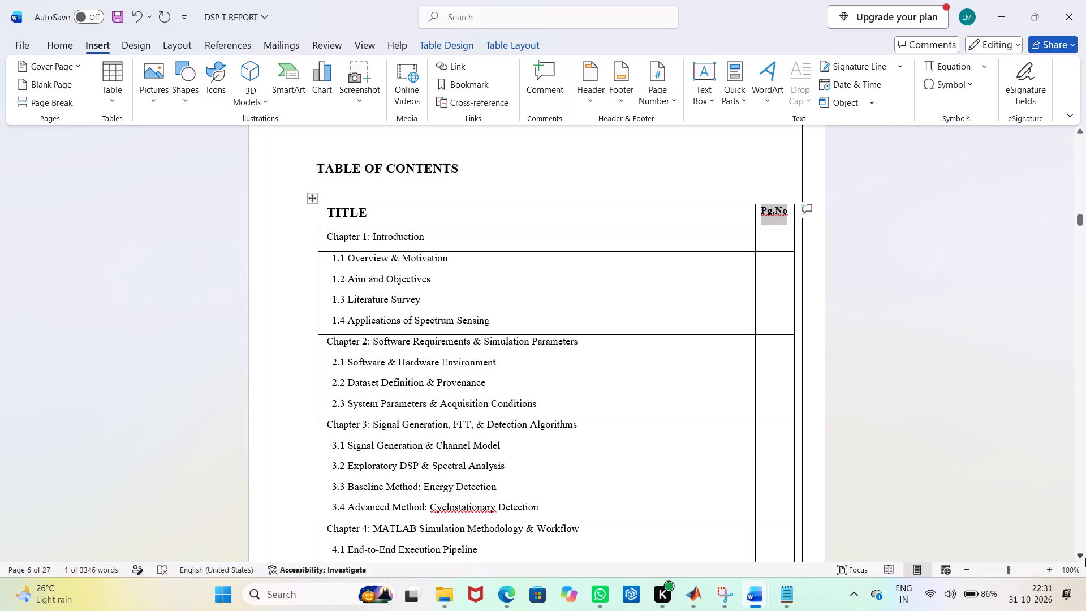
{"action": "left_click_drag", "start_coordinate": [1085, 202], "coordinate": [1085, 162]}
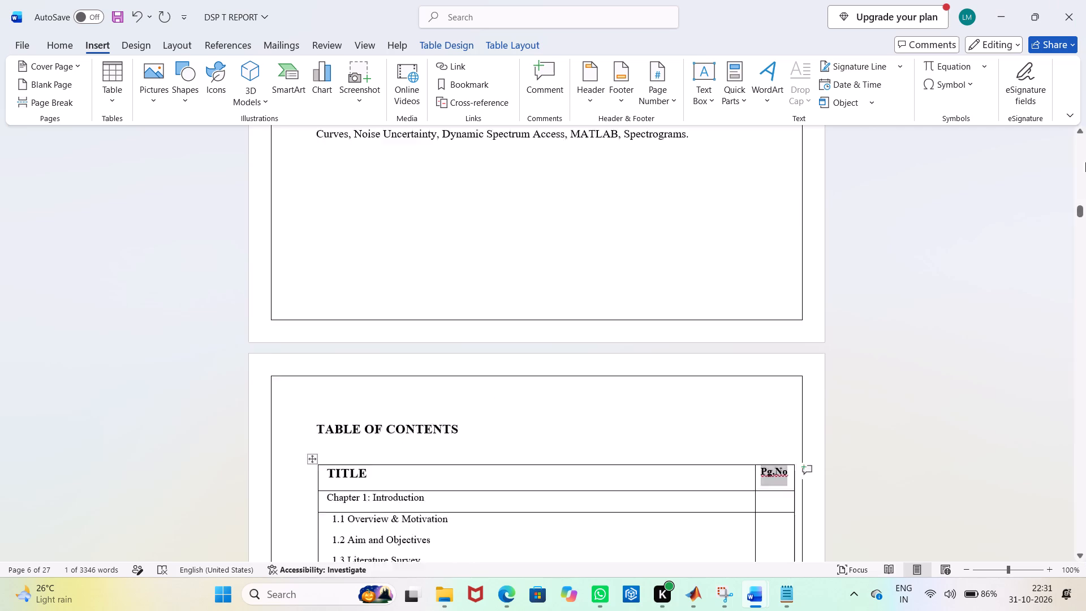
{"action": "left_click_drag", "start_coordinate": [1085, 162], "coordinate": [959, 0]}
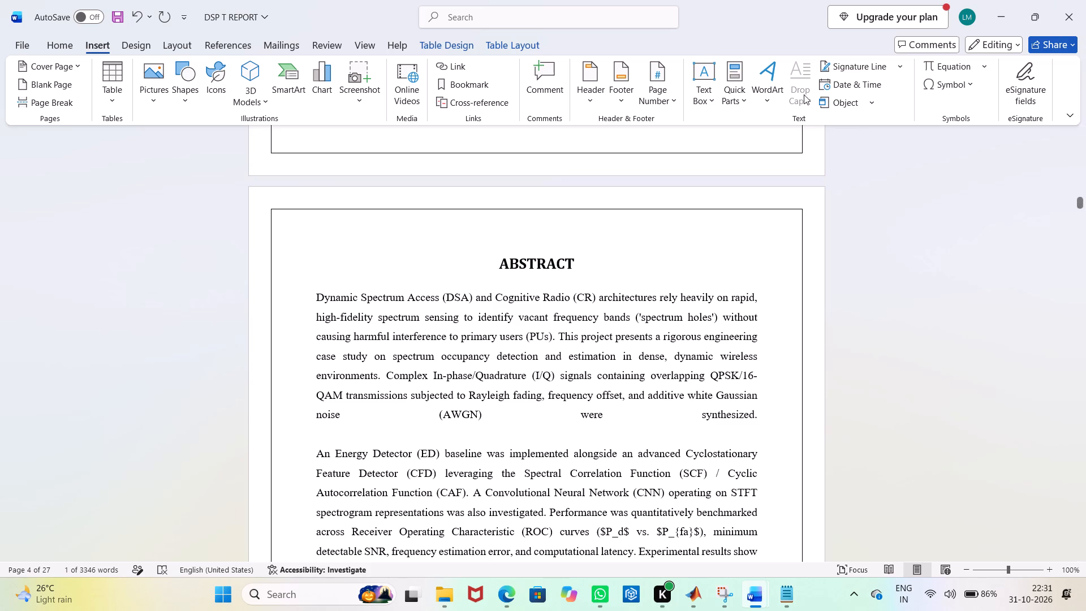
{"action": "scroll", "coordinate": [676, 485], "scroll_direction": "up", "scroll_amount": 3}
{"action": "scroll", "coordinate": [680, 358], "scroll_direction": "up", "scroll_amount": 14}
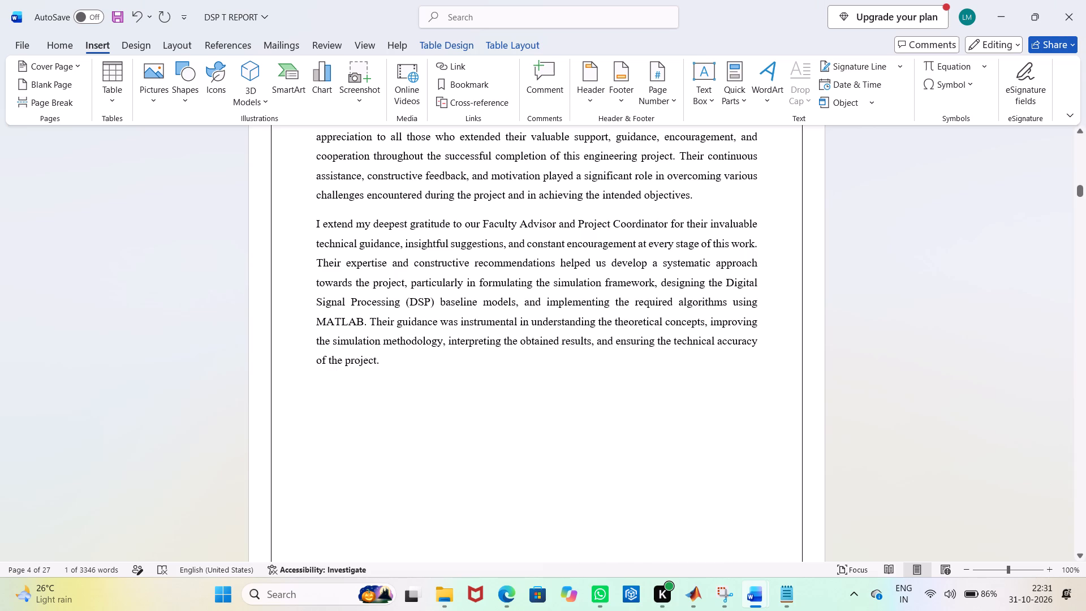
{"action": "scroll", "coordinate": [690, 246], "scroll_direction": "up", "scroll_amount": 5}
{"action": "scroll", "coordinate": [756, 283], "scroll_direction": "up", "scroll_amount": 15}
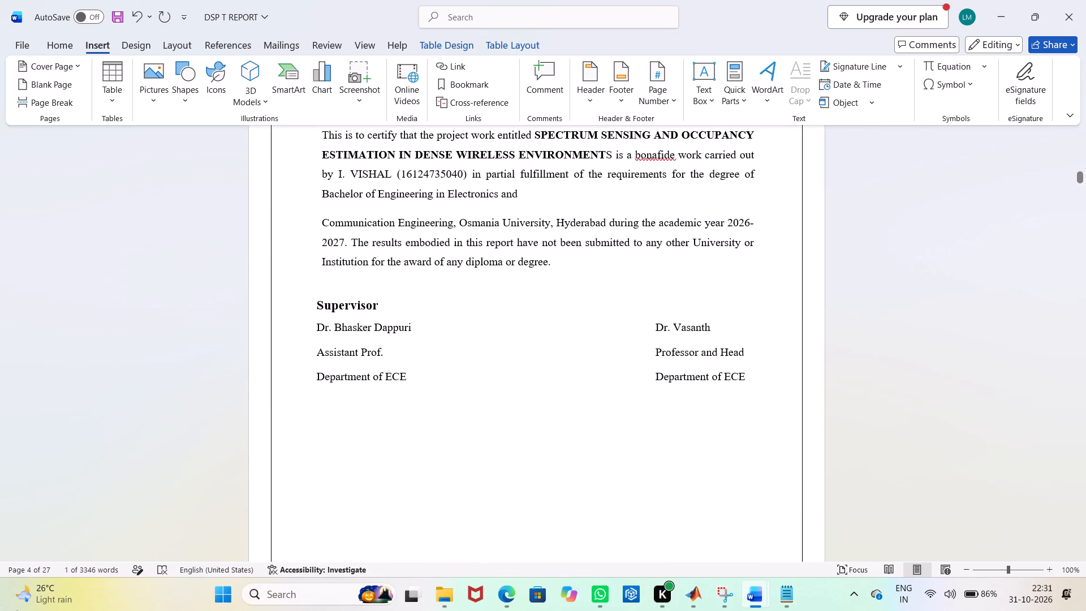
{"action": "scroll", "coordinate": [908, 190], "scroll_direction": "up", "scroll_amount": 1}
{"action": "scroll", "coordinate": [848, 264], "scroll_direction": "up", "scroll_amount": 17}
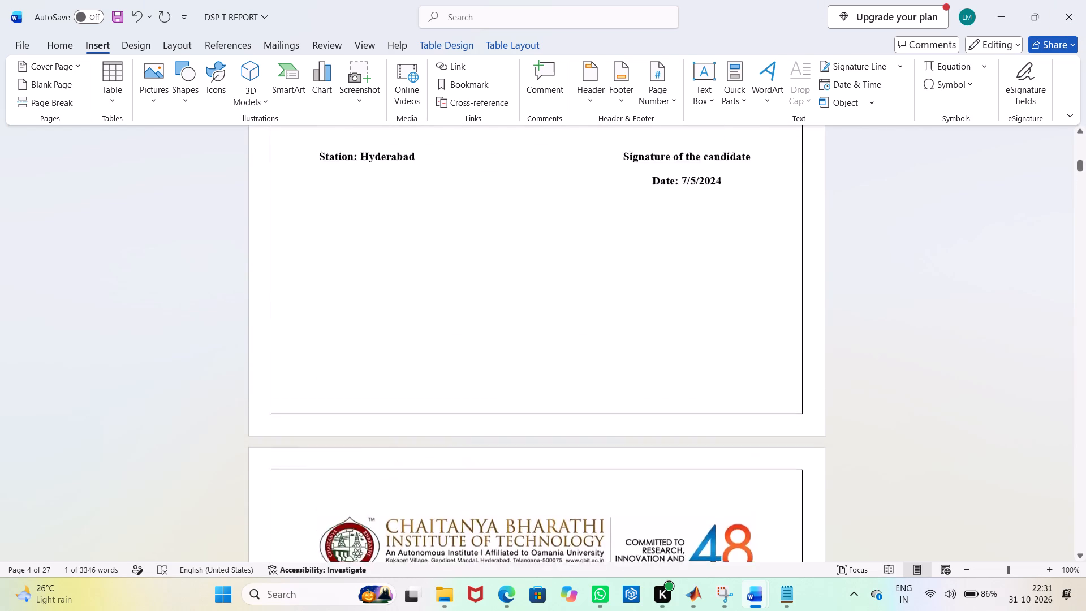
{"action": "scroll", "coordinate": [697, 353], "scroll_direction": "up", "scroll_amount": 1}
{"action": "scroll", "coordinate": [641, 364], "scroll_direction": "up", "scroll_amount": 12}
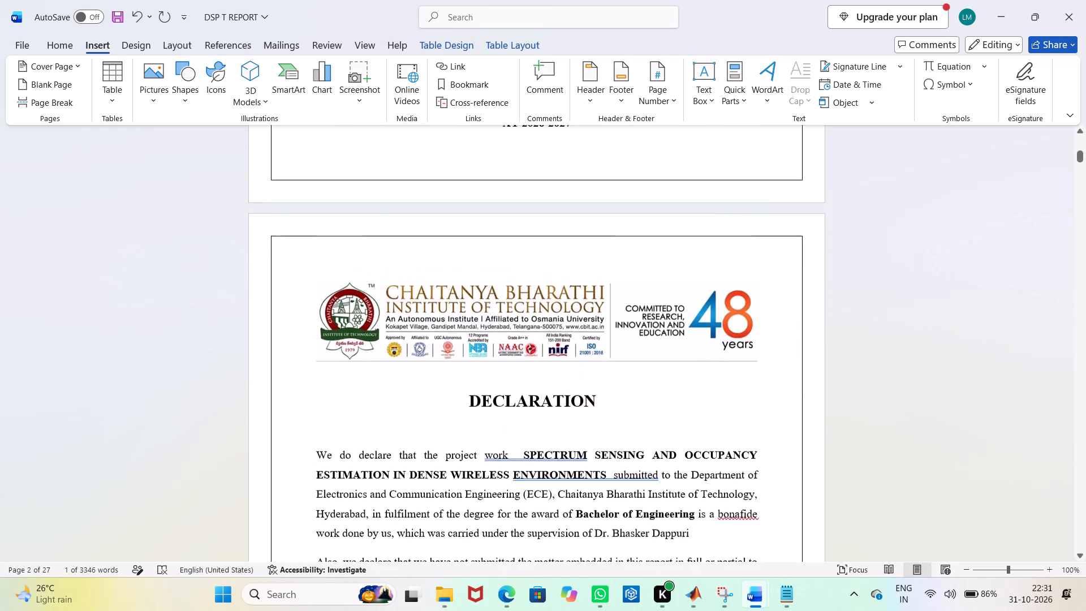
{"action": "scroll", "coordinate": [641, 363], "scroll_direction": "up", "scroll_amount": 10}
{"action": "scroll", "coordinate": [644, 368], "scroll_direction": "down", "scroll_amount": 20}
{"action": "scroll", "coordinate": [644, 368], "scroll_direction": "down", "scroll_amount": 4}
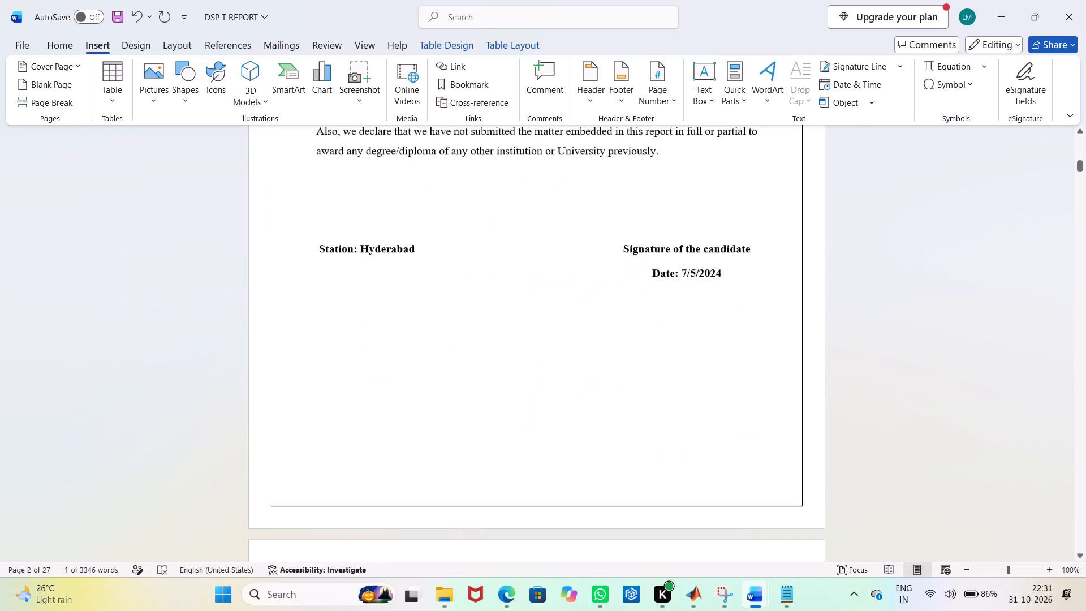
{"action": "scroll", "coordinate": [660, 434], "scroll_direction": "down", "scroll_amount": 12}
{"action": "scroll", "coordinate": [532, 437], "scroll_direction": "down", "scroll_amount": 13}
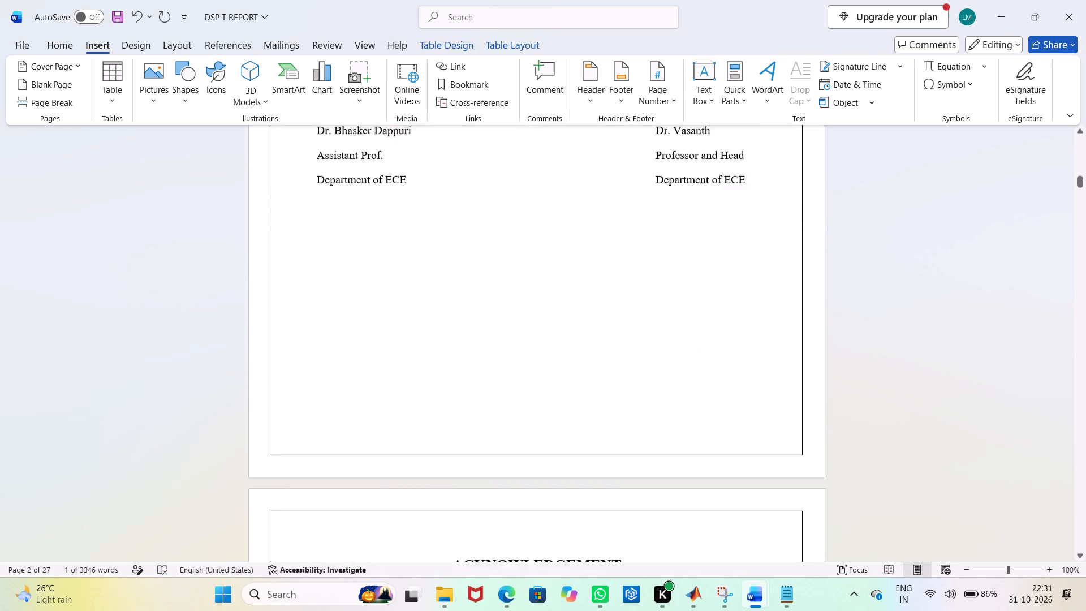
{"action": "scroll", "coordinate": [553, 444], "scroll_direction": "down", "scroll_amount": 5}
{"action": "scroll", "coordinate": [554, 445], "scroll_direction": "up", "scroll_amount": 1}
{"action": "scroll", "coordinate": [586, 493], "scroll_direction": "down", "scroll_amount": 16}
{"action": "scroll", "coordinate": [610, 520], "scroll_direction": "up", "scroll_amount": 2}
{"action": "scroll", "coordinate": [610, 521], "scroll_direction": "down", "scroll_amount": 3}
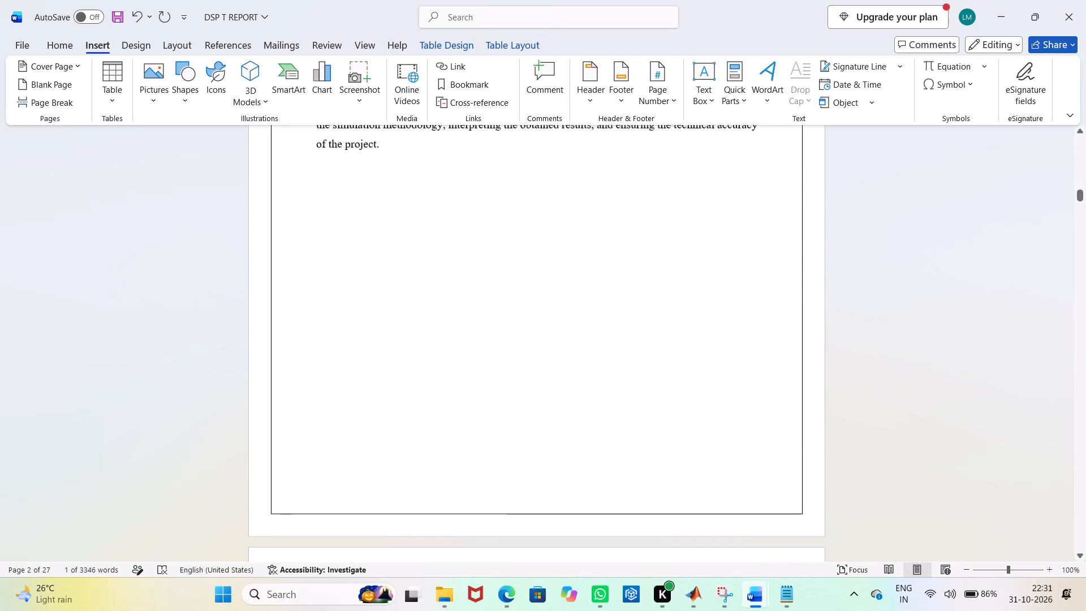
{"action": "scroll", "coordinate": [610, 523], "scroll_direction": "down", "scroll_amount": 7}
{"action": "scroll", "coordinate": [609, 517], "scroll_direction": "up", "scroll_amount": 1}
{"action": "scroll", "coordinate": [610, 511], "scroll_direction": "down", "scroll_amount": 6}
{"action": "scroll", "coordinate": [613, 514], "scroll_direction": "up", "scroll_amount": 1}
{"action": "scroll", "coordinate": [613, 514], "scroll_direction": "down", "scroll_amount": 5}
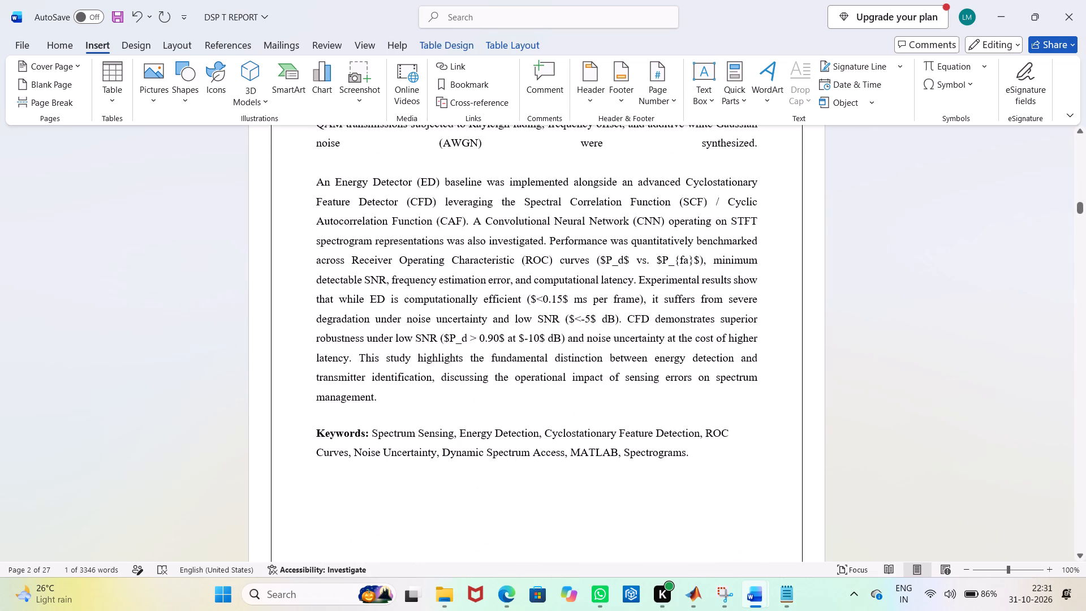
{"action": "scroll", "coordinate": [813, 288], "scroll_direction": "down", "scroll_amount": 9}
{"action": "scroll", "coordinate": [814, 295], "scroll_direction": "up", "scroll_amount": 1}
{"action": "scroll", "coordinate": [814, 295], "scroll_direction": "down", "scroll_amount": 4}
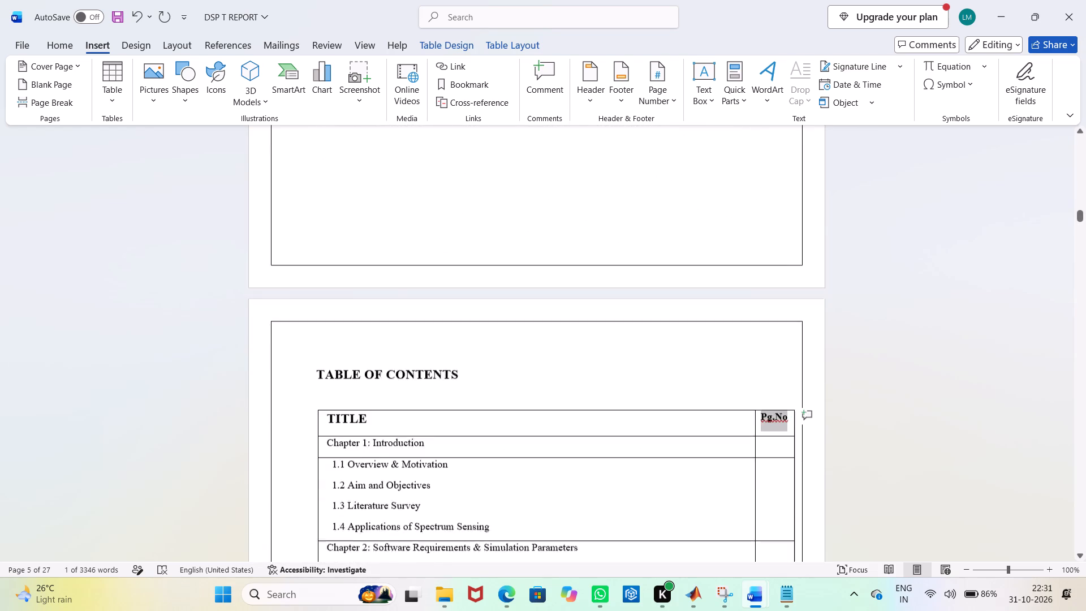
{"action": "scroll", "coordinate": [816, 300], "scroll_direction": "down", "scroll_amount": 7}
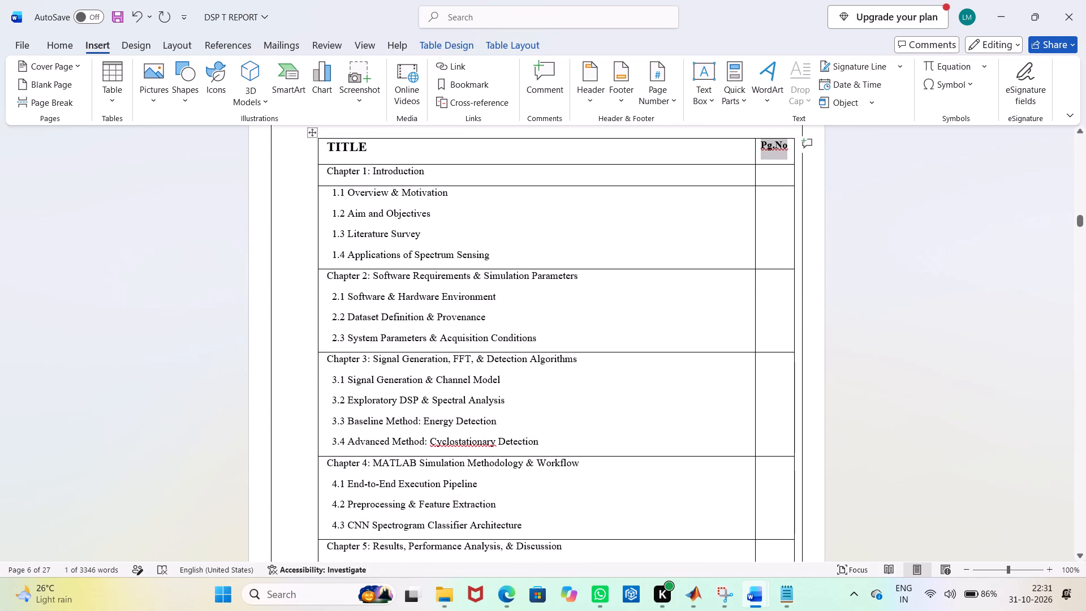
Draw row borders across both columns of the contents table so sections 1.1, 1.2, 1.3 and 1.4 each have a separate row.
{"action": "left_click", "coordinate": [772, 177]}
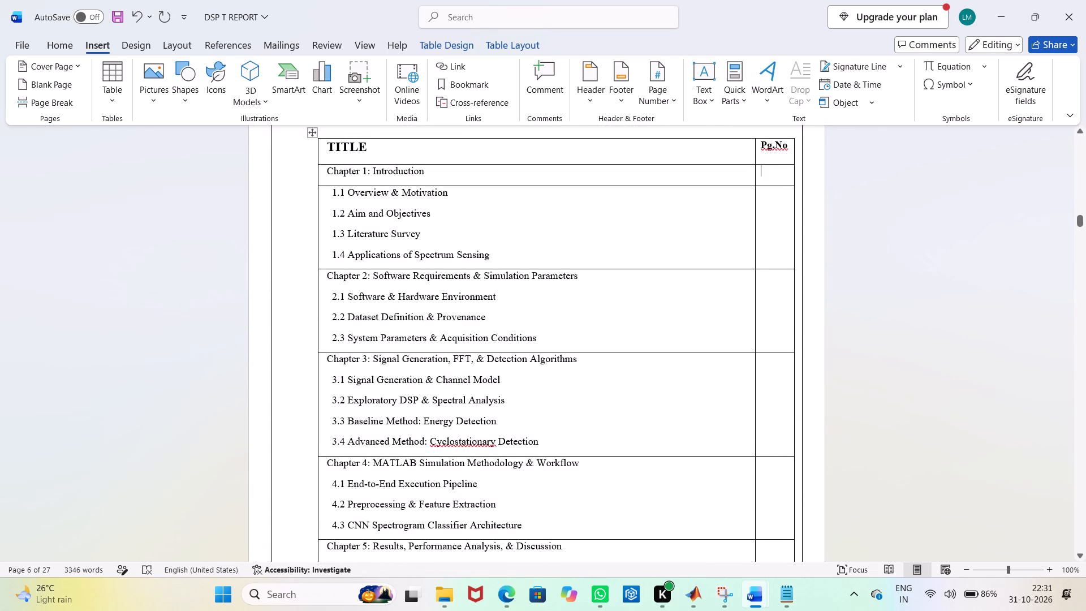
{"action": "scroll", "coordinate": [782, 200], "scroll_direction": "down", "scroll_amount": 7}
{"action": "scroll", "coordinate": [783, 204], "scroll_direction": "up", "scroll_amount": 3}
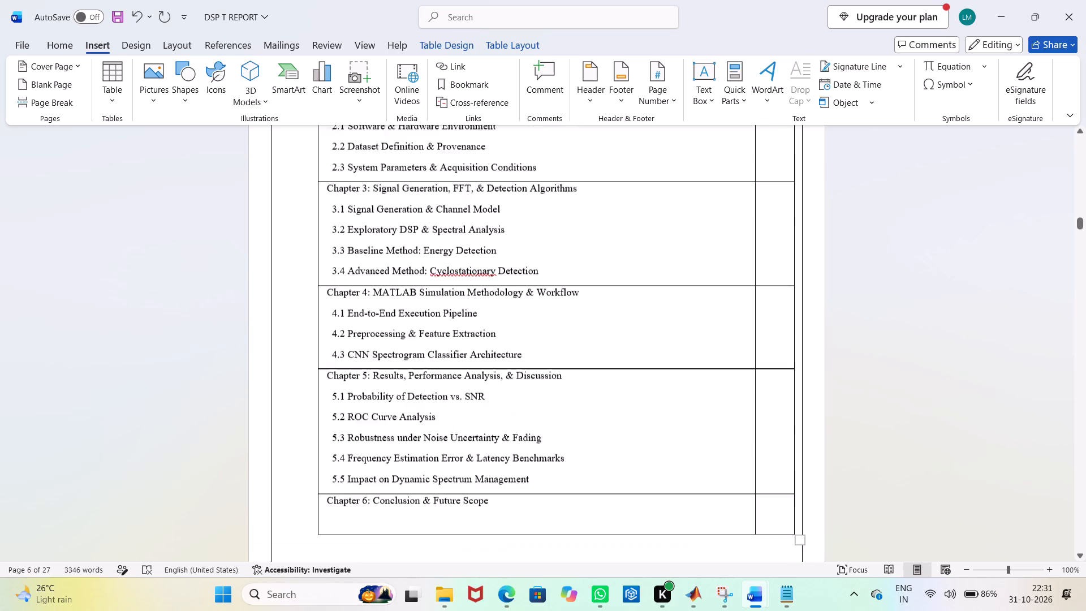
{"action": "scroll", "coordinate": [783, 204], "scroll_direction": "up", "scroll_amount": 5}
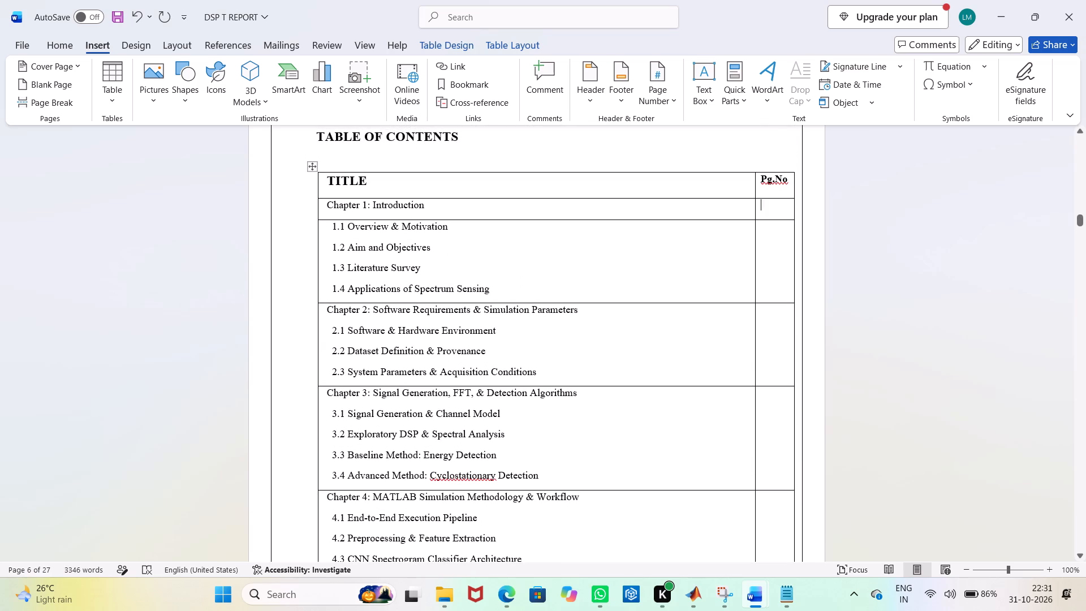
{"action": "left_click", "coordinate": [115, 100]}
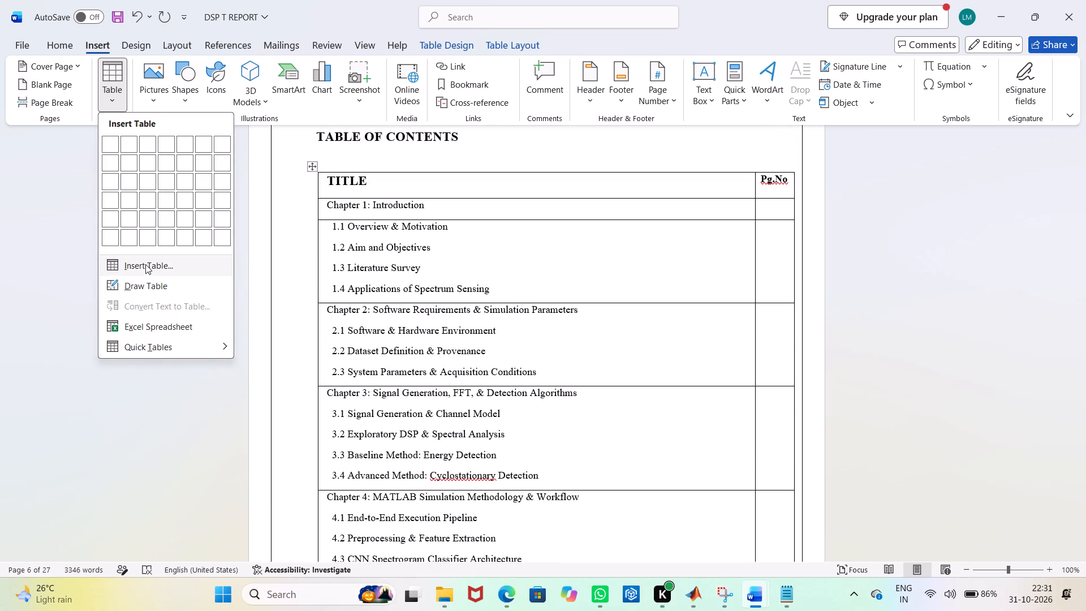
{"action": "left_click", "coordinate": [146, 281]}
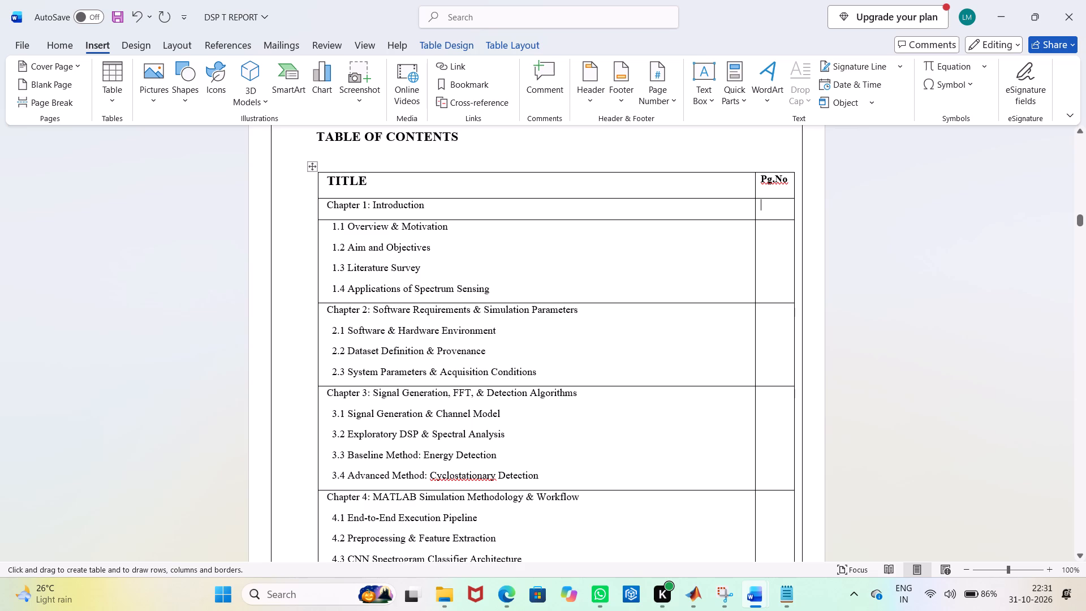
{"action": "left_click_drag", "start_coordinate": [316, 233], "coordinate": [545, 236]}
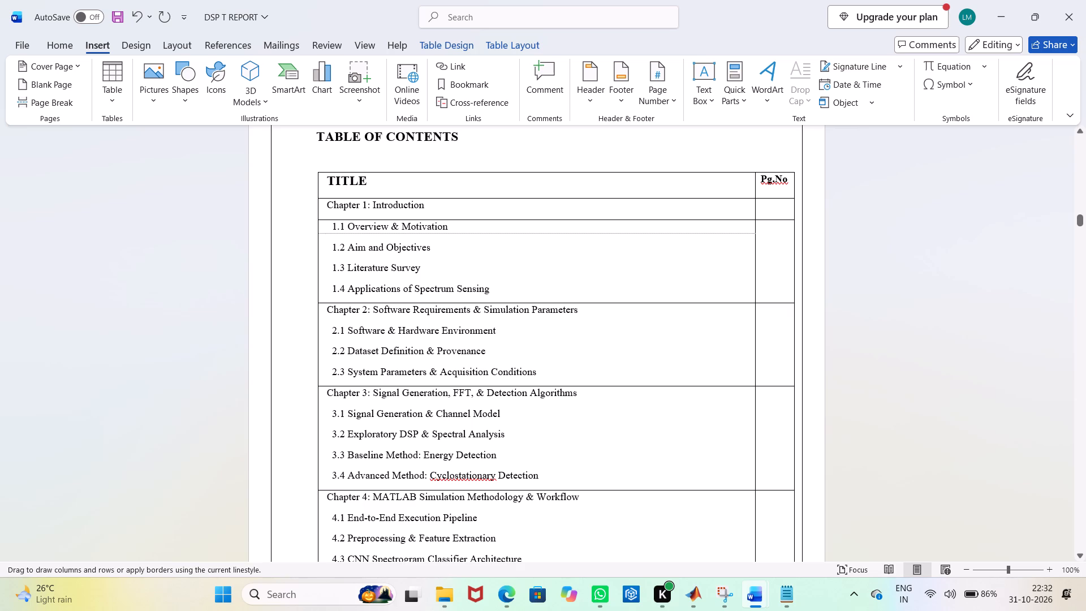
{"action": "left_click_drag", "start_coordinate": [545, 236], "coordinate": [797, 239]}
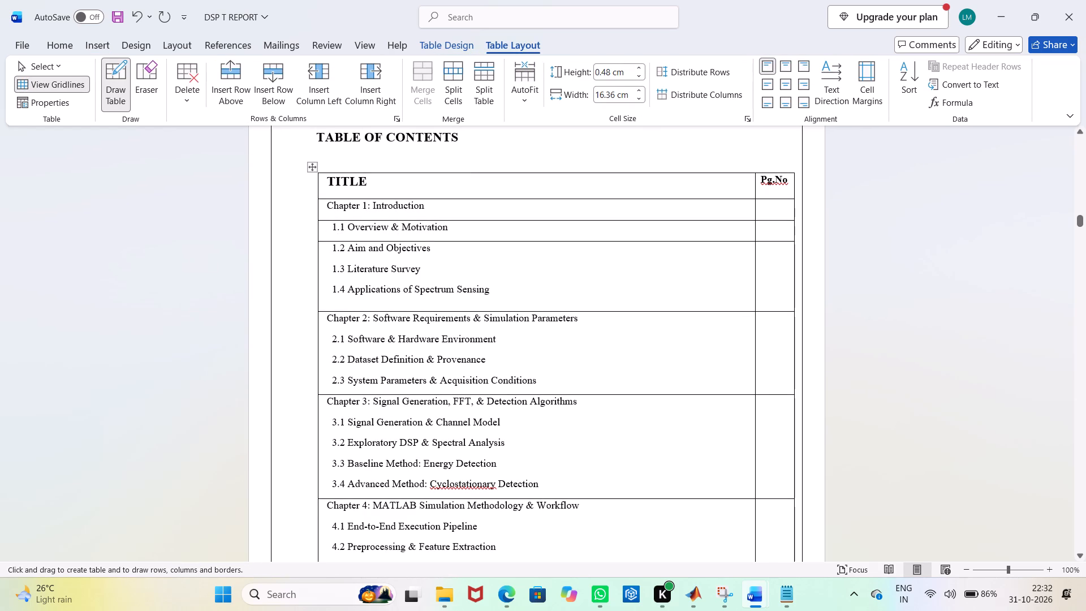
{"action": "left_click_drag", "start_coordinate": [317, 256], "coordinate": [778, 255]}
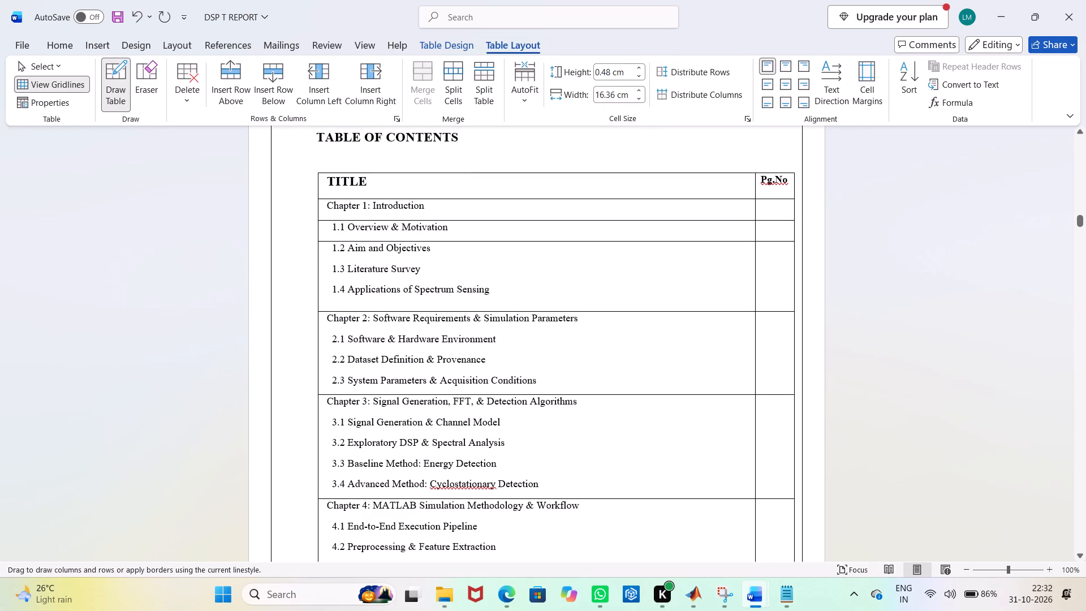
{"action": "left_click_drag", "start_coordinate": [778, 255], "coordinate": [779, 255]}
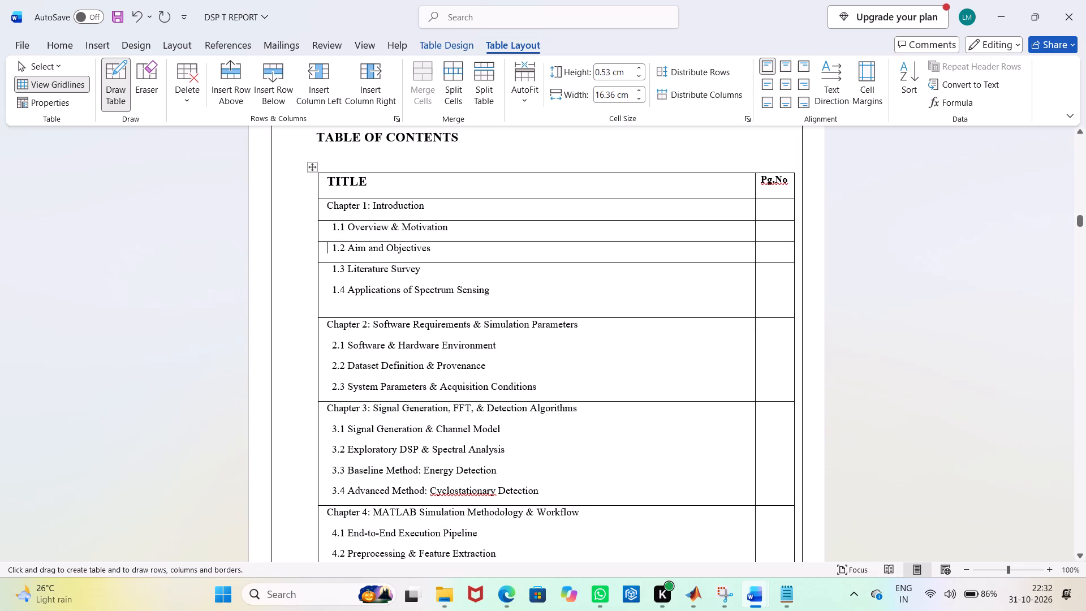
{"action": "left_click_drag", "start_coordinate": [317, 274], "coordinate": [759, 285]}
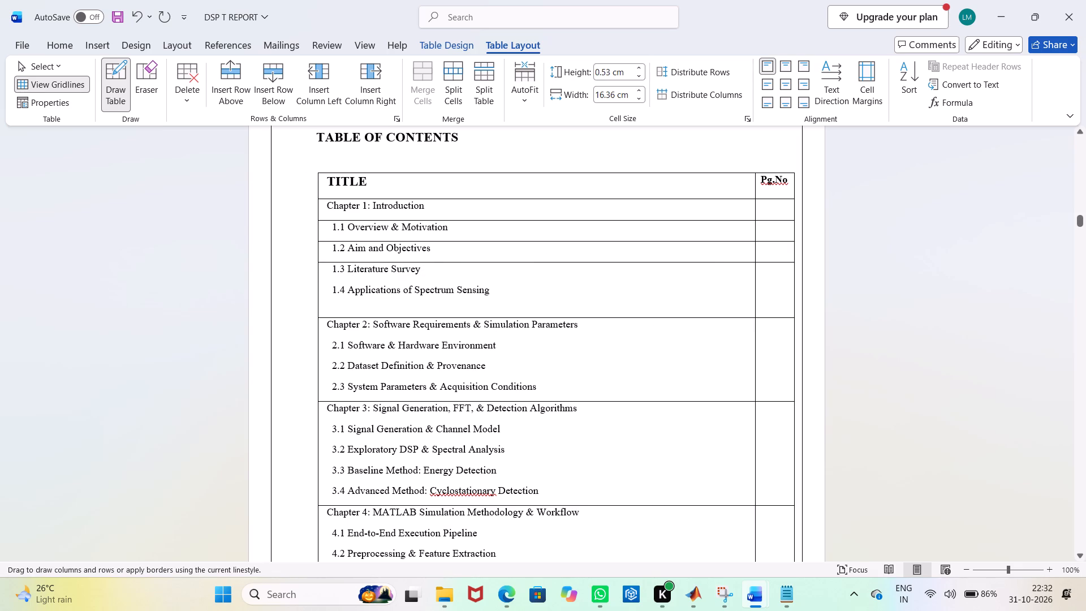
{"action": "left_click_drag", "start_coordinate": [759, 285], "coordinate": [779, 284]}
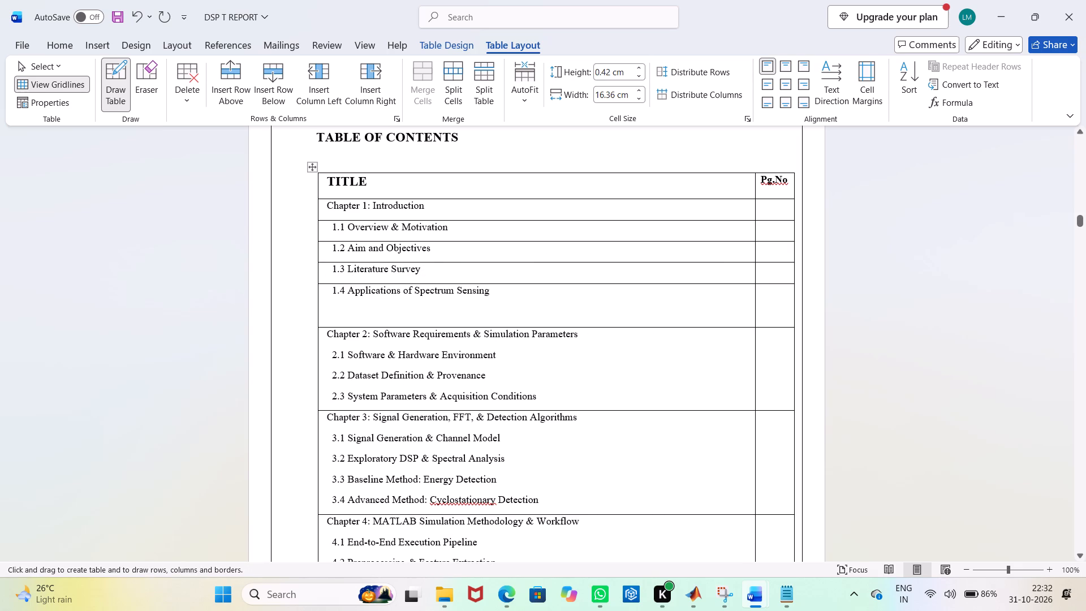
Draw row borders below the Chapter 2 heading, section 2.1 and section 2.2 across both columns of the contents table.
{"action": "left_click_drag", "start_coordinate": [318, 343], "coordinate": [681, 345]}
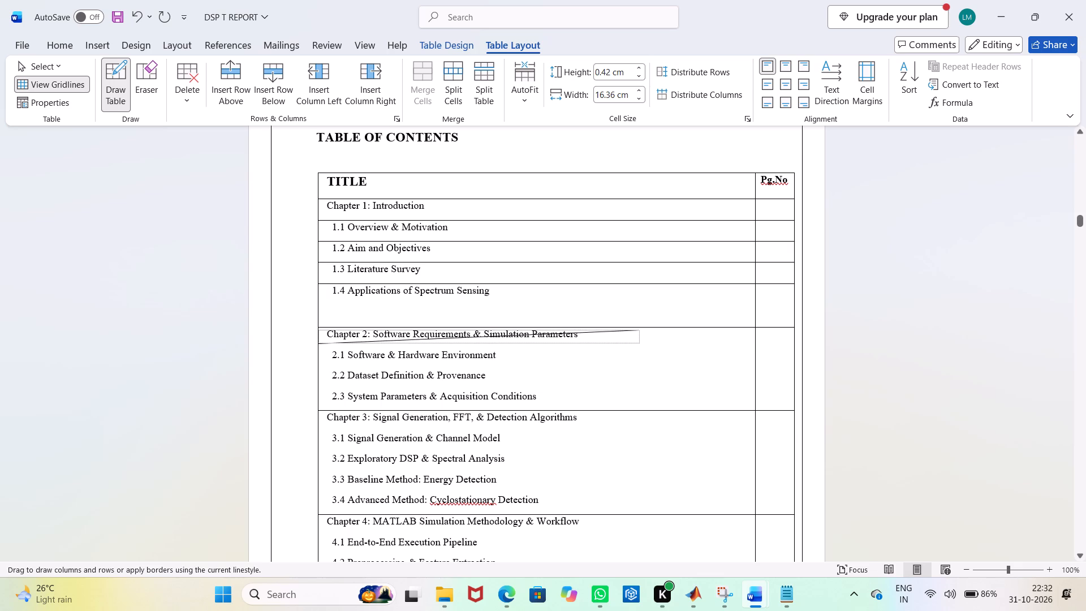
{"action": "left_click_drag", "start_coordinate": [681, 345], "coordinate": [792, 340]}
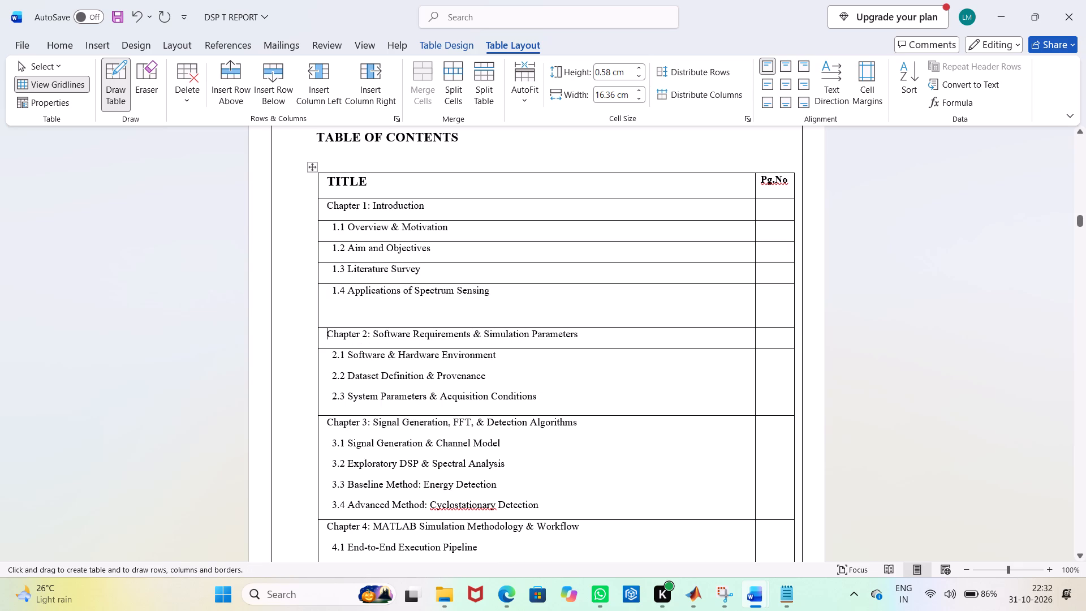
{"action": "left_click_drag", "start_coordinate": [317, 363], "coordinate": [744, 353]}
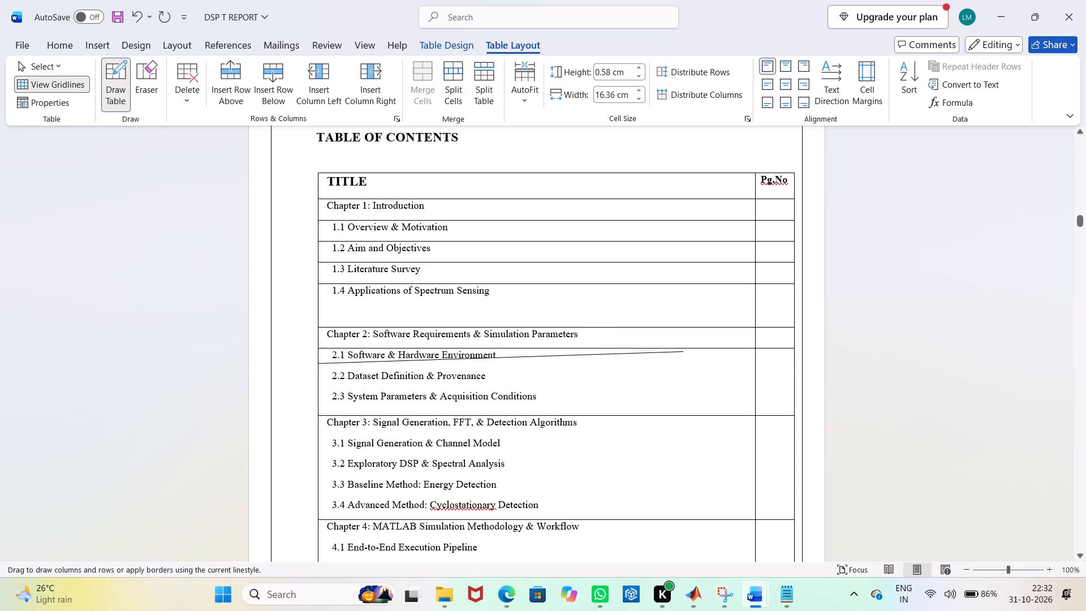
{"action": "left_click_drag", "start_coordinate": [744, 353], "coordinate": [792, 363]}
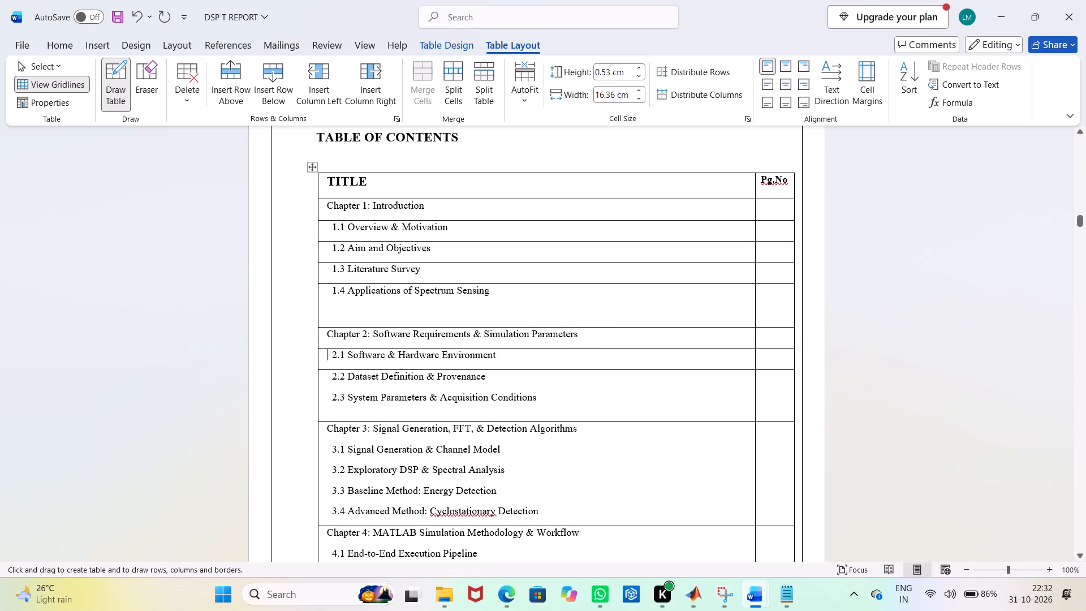
{"action": "left_click_drag", "start_coordinate": [317, 385], "coordinate": [794, 382]}
Draw row borders below the Chapter 3 heading and sections 3.1, 3.2 and 3.3 across both columns of the contents table.
{"action": "scroll", "coordinate": [340, 440], "scroll_direction": "down", "scroll_amount": 3}
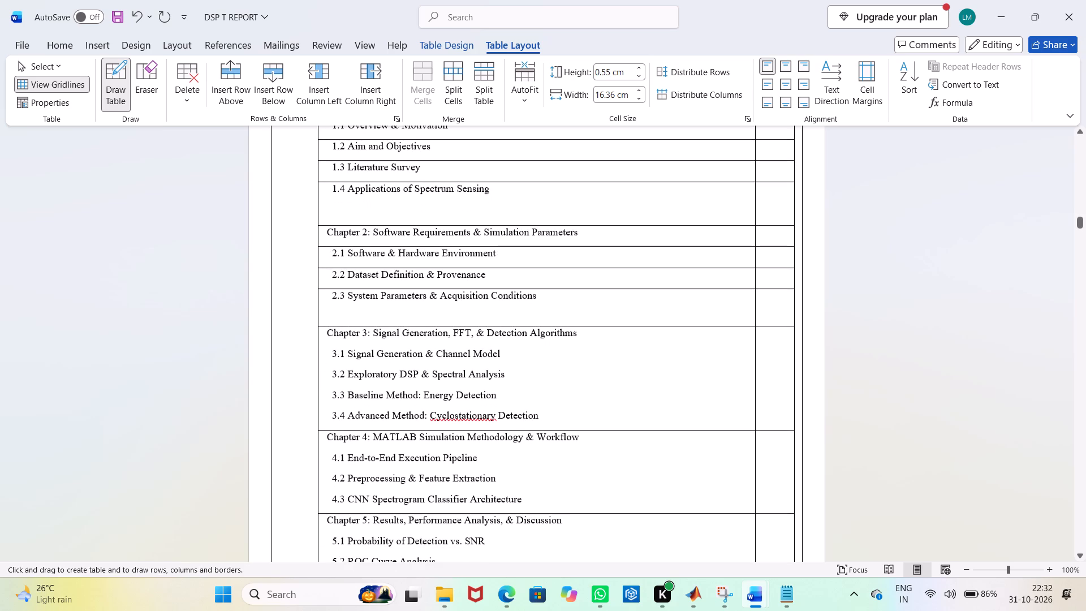
{"action": "left_click_drag", "start_coordinate": [317, 345], "coordinate": [700, 346]}
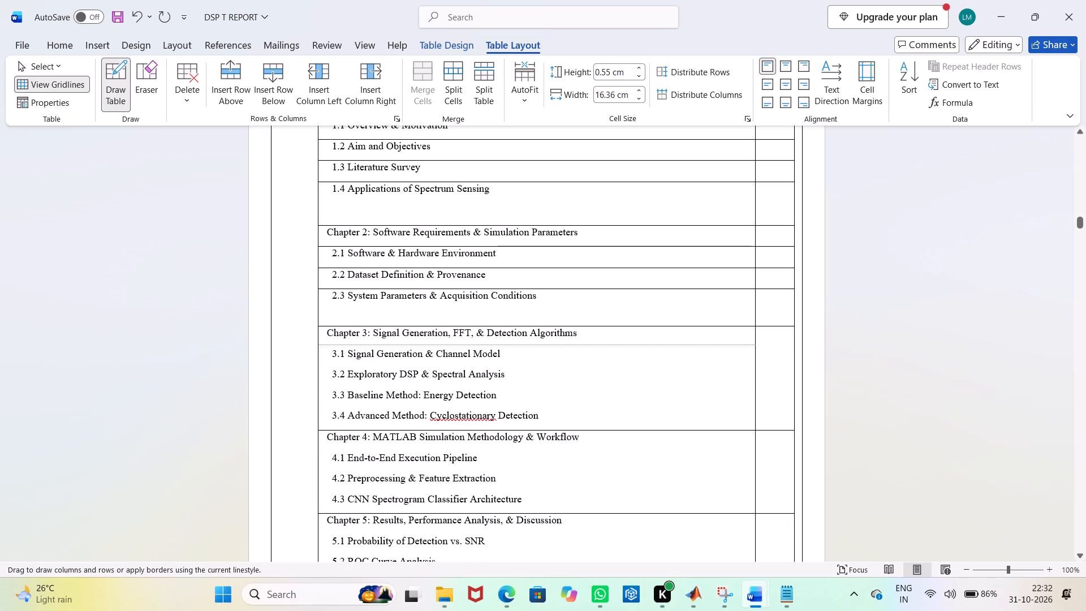
{"action": "left_click_drag", "start_coordinate": [700, 346], "coordinate": [783, 338]}
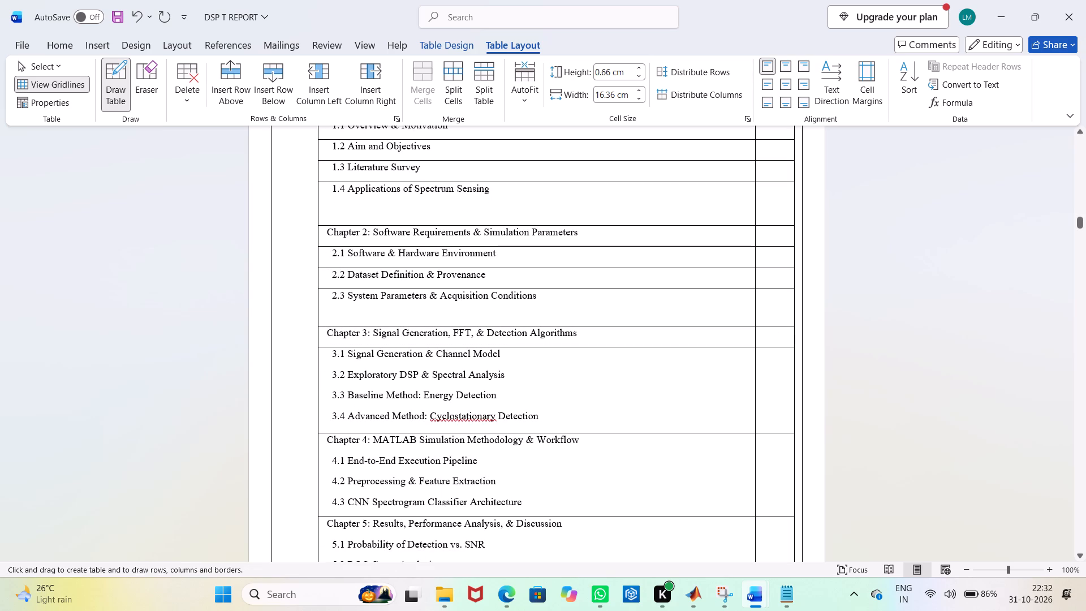
{"action": "left_click_drag", "start_coordinate": [317, 362], "coordinate": [785, 359]}
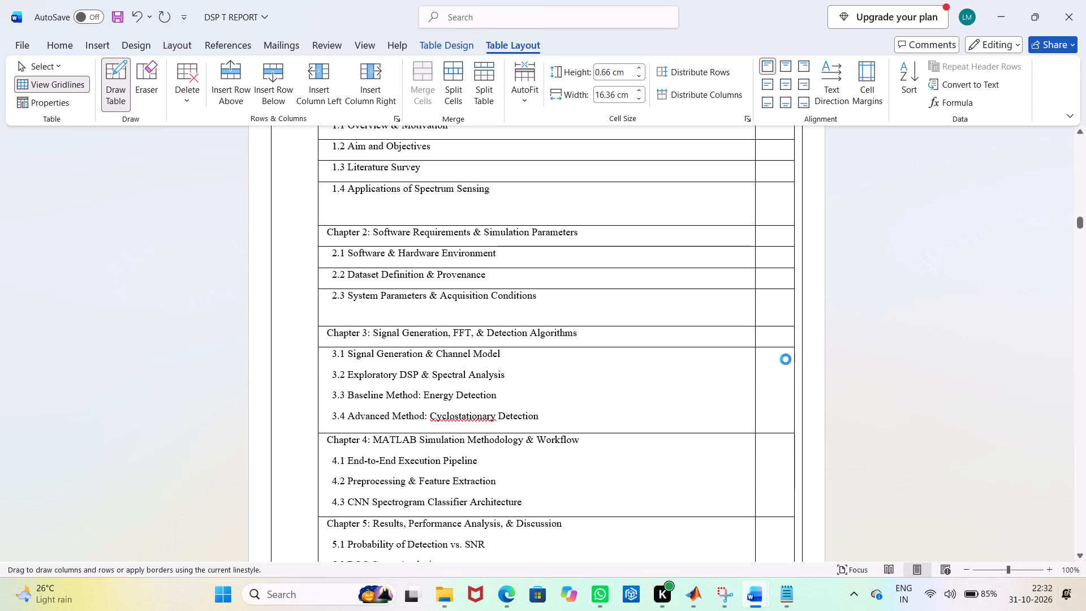
{"action": "left_click_drag", "start_coordinate": [318, 385], "coordinate": [362, 388]}
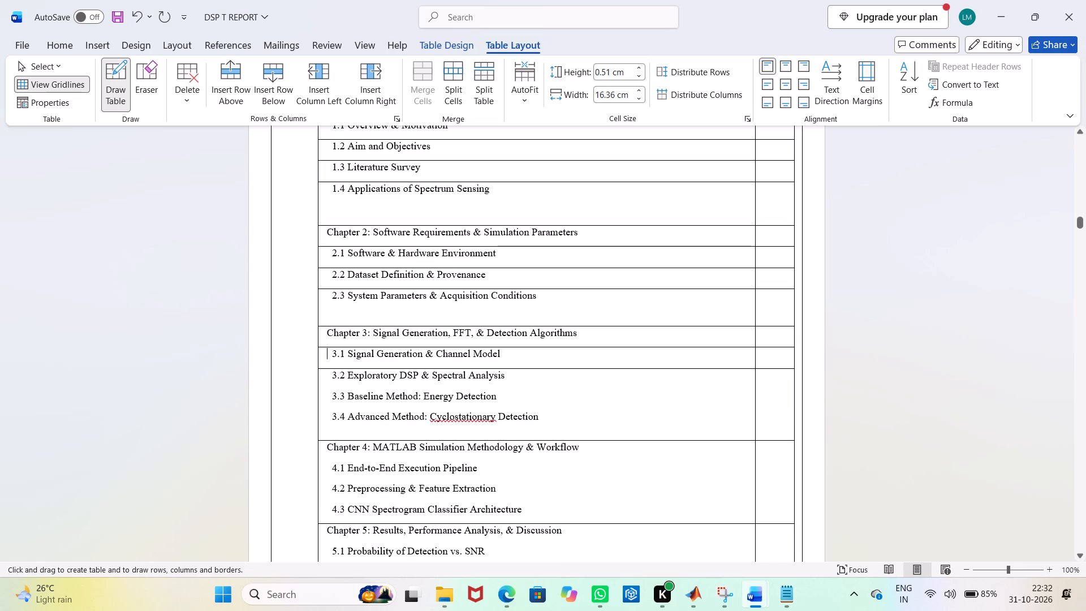
{"action": "left_click_drag", "start_coordinate": [362, 388], "coordinate": [779, 377]}
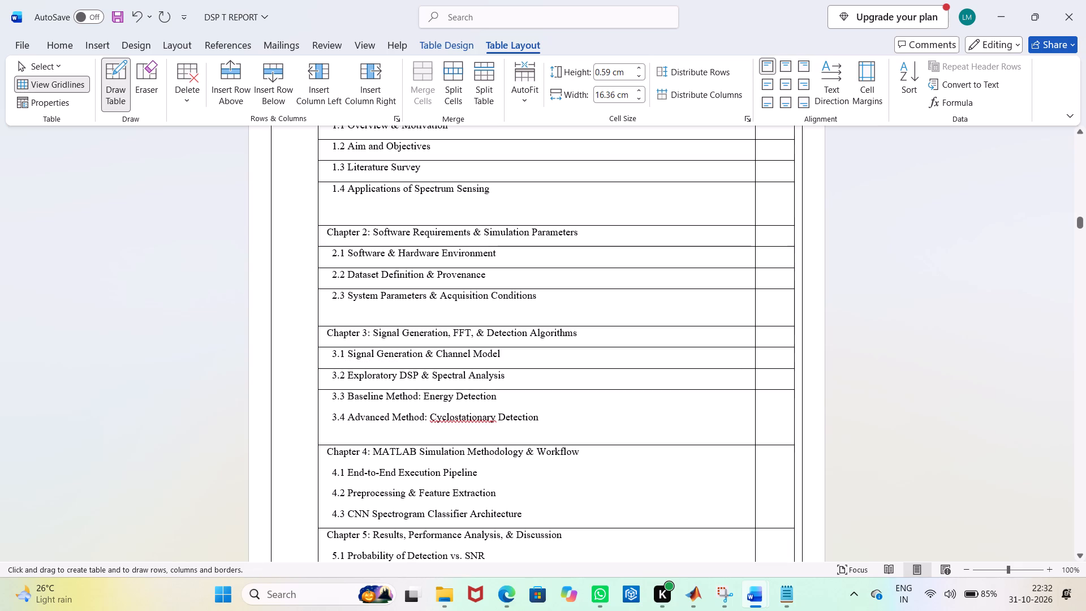
{"action": "left_click_drag", "start_coordinate": [314, 404], "coordinate": [587, 394]}
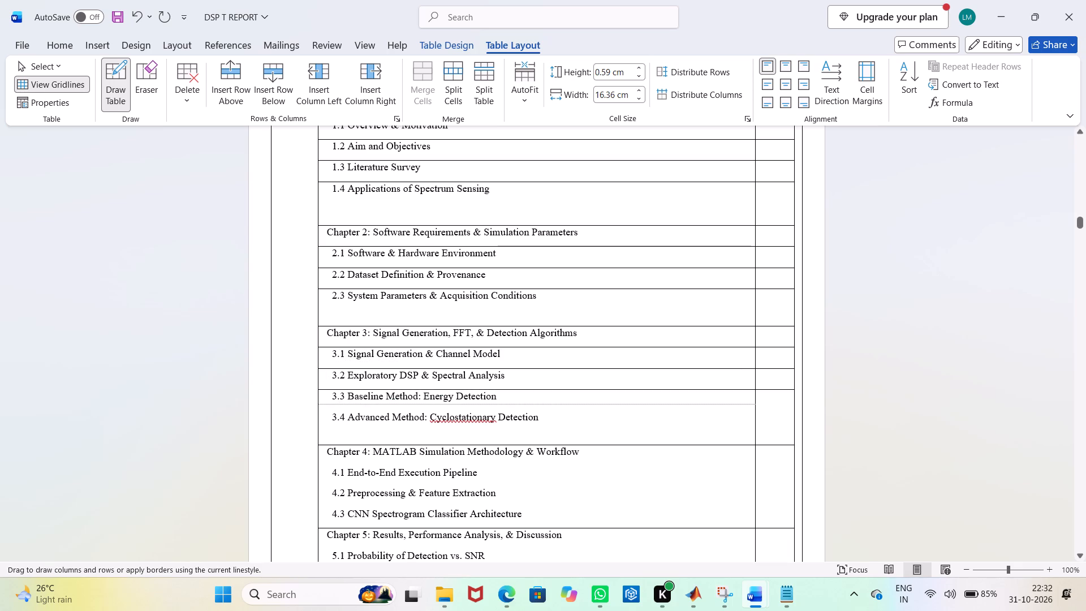
{"action": "left_click_drag", "start_coordinate": [587, 394], "coordinate": [789, 408]}
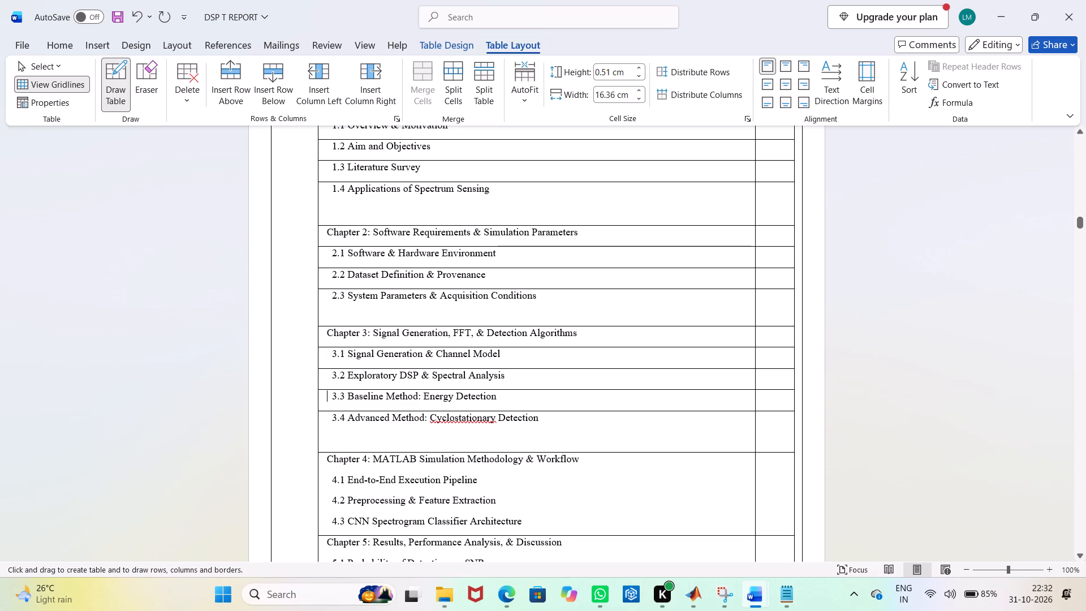
Draw row borders below the Chapter 4 heading, section 4.1 and section 4.2 across both columns of the contents table.
{"action": "scroll", "coordinate": [49, 610], "scroll_direction": "down", "scroll_amount": 1}
{"action": "scroll", "coordinate": [154, 610], "scroll_direction": "down", "scroll_amount": 2}
{"action": "scroll", "coordinate": [401, 433], "scroll_direction": "down", "scroll_amount": 3}
{"action": "scroll", "coordinate": [344, 451], "scroll_direction": "down", "scroll_amount": 2}
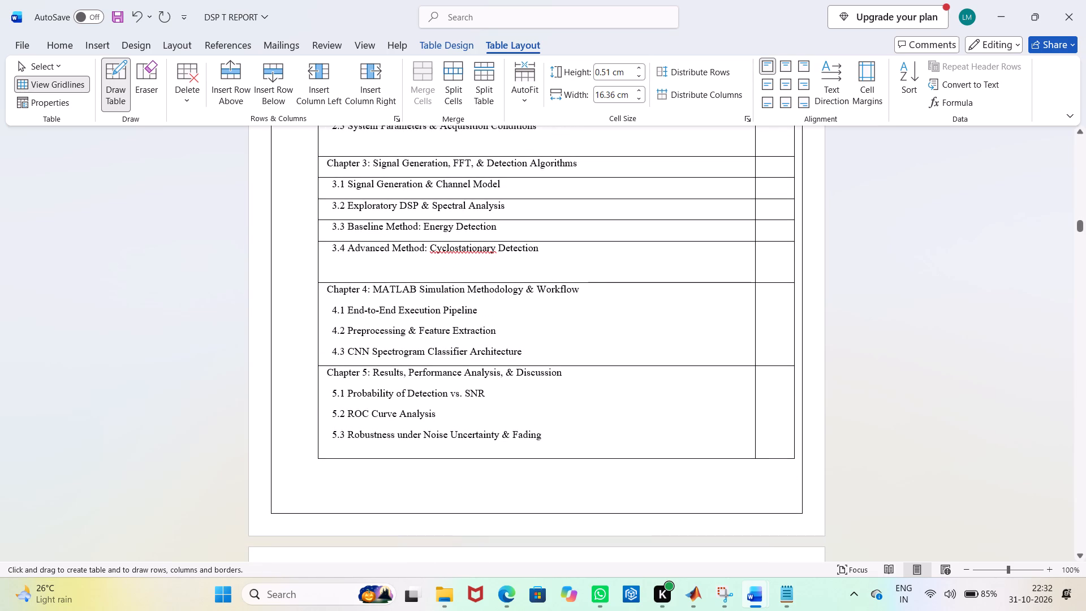
{"action": "left_click_drag", "start_coordinate": [318, 299], "coordinate": [318, 298]}
{"action": "left_click_drag", "start_coordinate": [318, 298], "coordinate": [782, 298]}
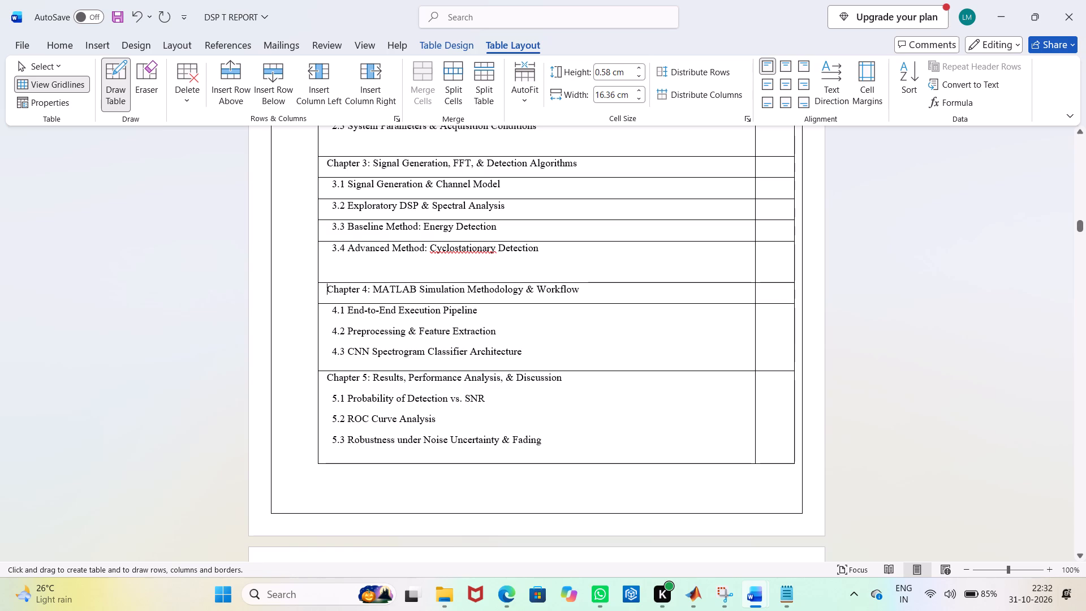
{"action": "left_click_drag", "start_coordinate": [320, 316], "coordinate": [626, 313]}
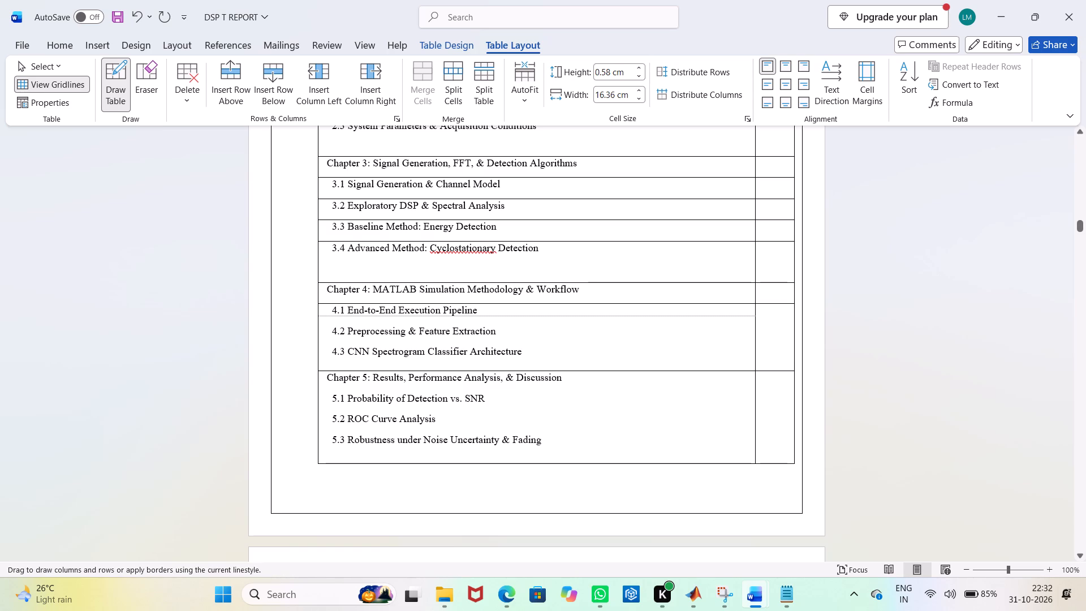
{"action": "left_click_drag", "start_coordinate": [626, 313], "coordinate": [788, 318]}
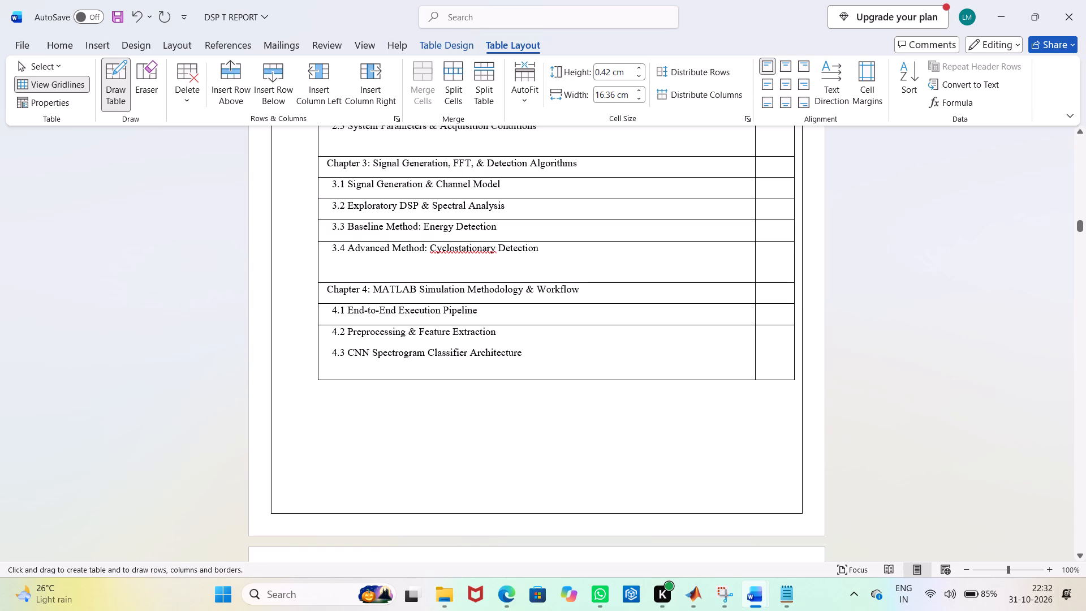
{"action": "left_click_drag", "start_coordinate": [316, 341], "coordinate": [782, 345]}
Draw row borders below sections 5.3, 5.4 and 5.5 across both columns of the contents table.
{"action": "scroll", "coordinate": [576, 363], "scroll_direction": "up", "scroll_amount": 3}
{"action": "scroll", "coordinate": [555, 360], "scroll_direction": "down", "scroll_amount": 11}
{"action": "scroll", "coordinate": [411, 389], "scroll_direction": "down", "scroll_amount": 5}
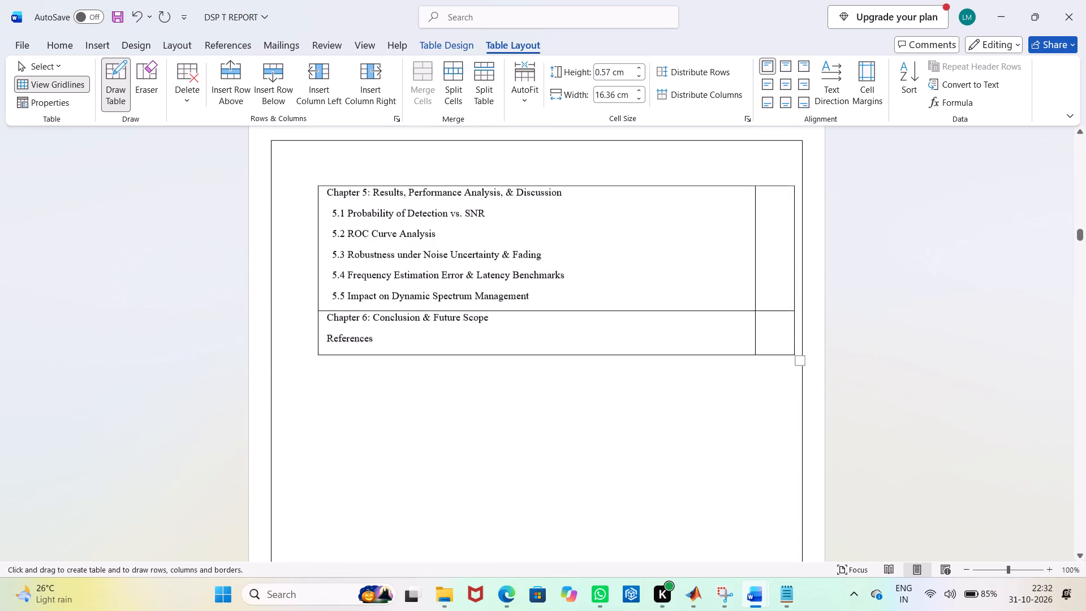
{"action": "scroll", "coordinate": [367, 330], "scroll_direction": "up", "scroll_amount": 3}
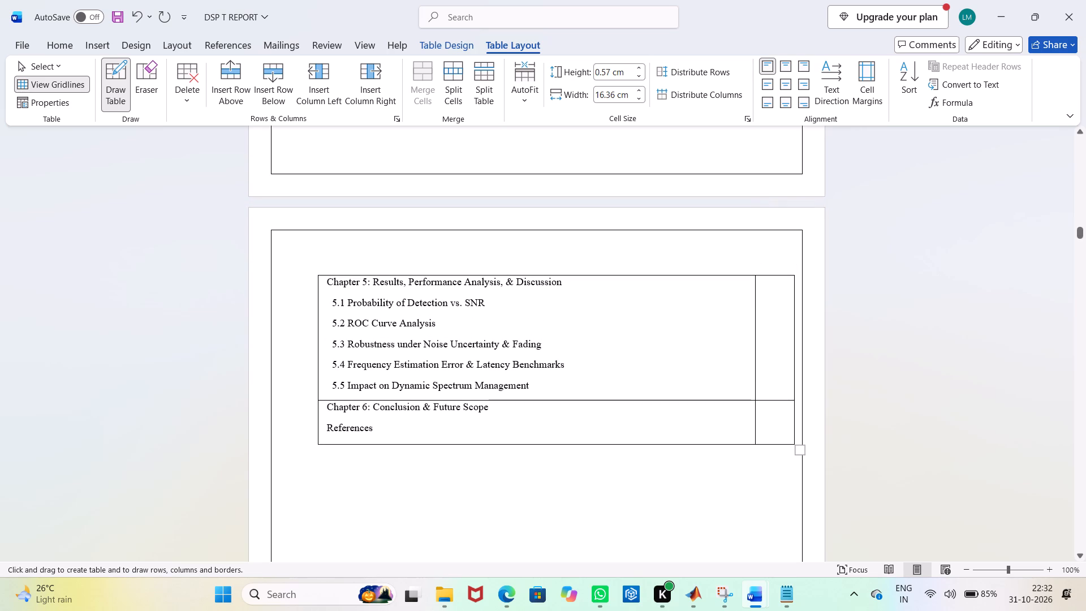
{"action": "left_click_drag", "start_coordinate": [315, 289], "coordinate": [324, 291]}
{"action": "left_click_drag", "start_coordinate": [324, 291], "coordinate": [786, 291]}
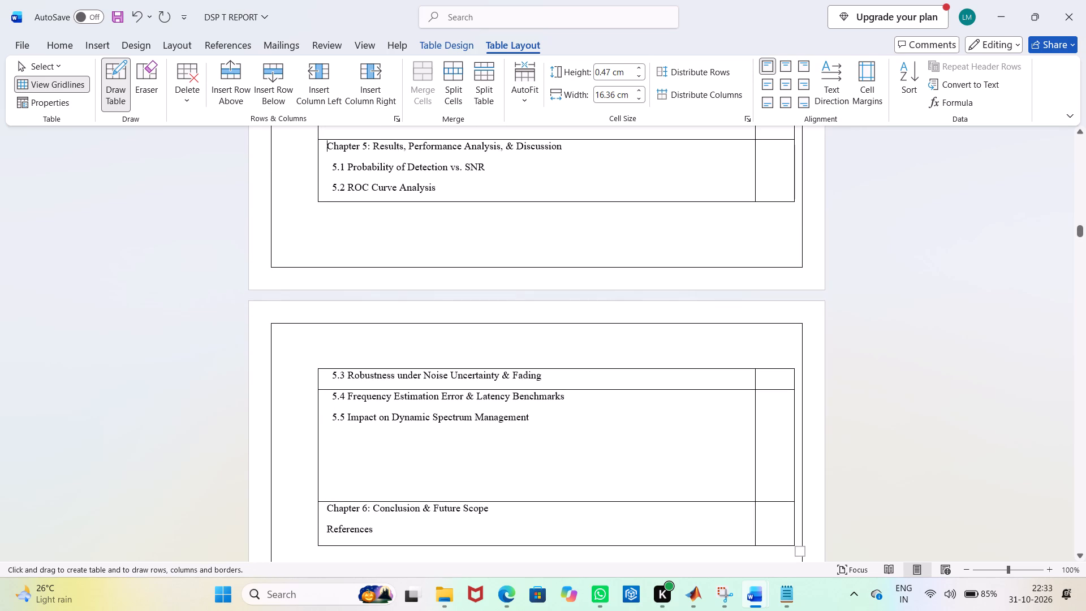
{"action": "left_click_drag", "start_coordinate": [317, 403], "coordinate": [658, 399]}
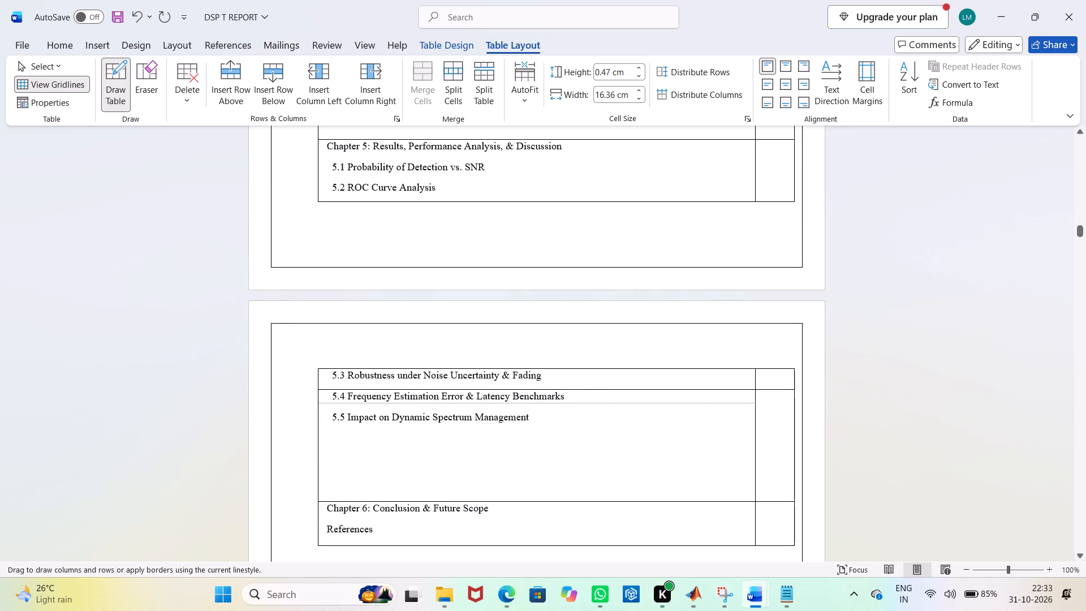
{"action": "left_click_drag", "start_coordinate": [658, 399], "coordinate": [798, 400]}
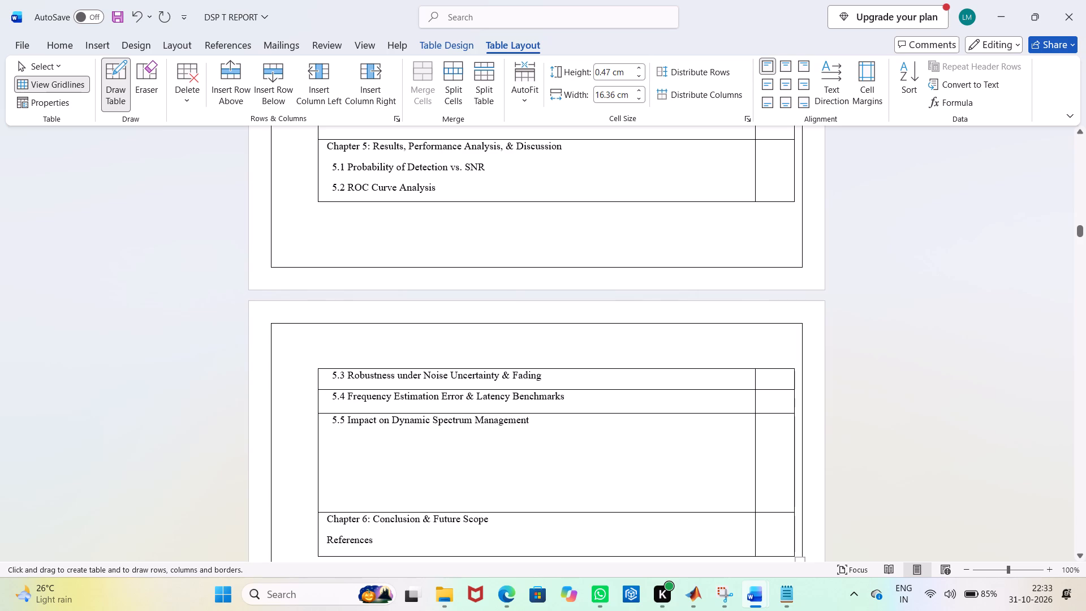
{"action": "left_click_drag", "start_coordinate": [316, 433], "coordinate": [760, 438]}
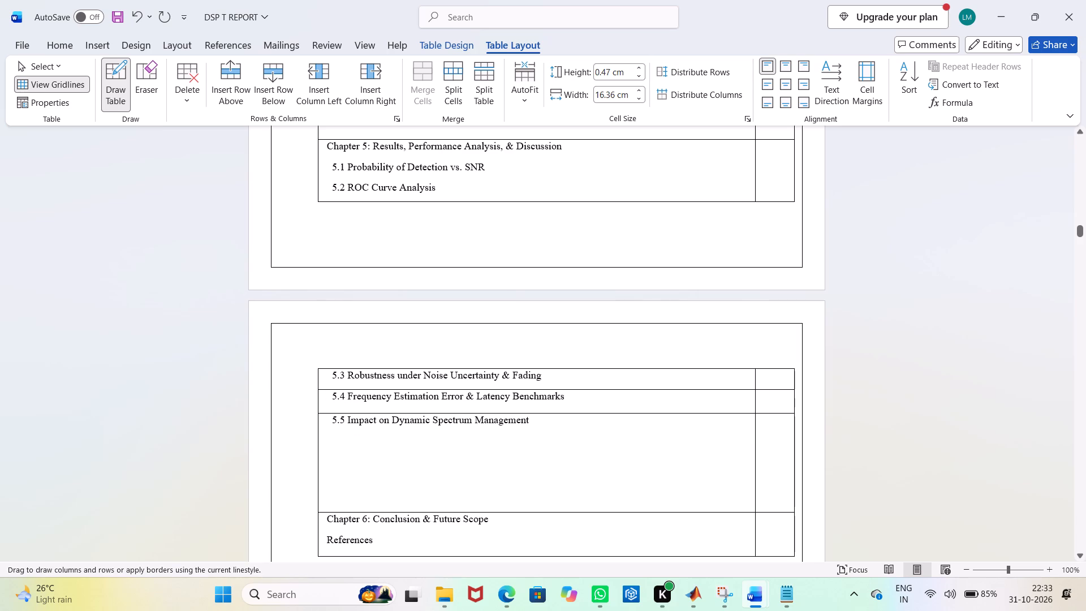
{"action": "left_click_drag", "start_coordinate": [760, 438], "coordinate": [791, 436]}
{"action": "scroll", "coordinate": [426, 540], "scroll_direction": "down", "scroll_amount": 2}
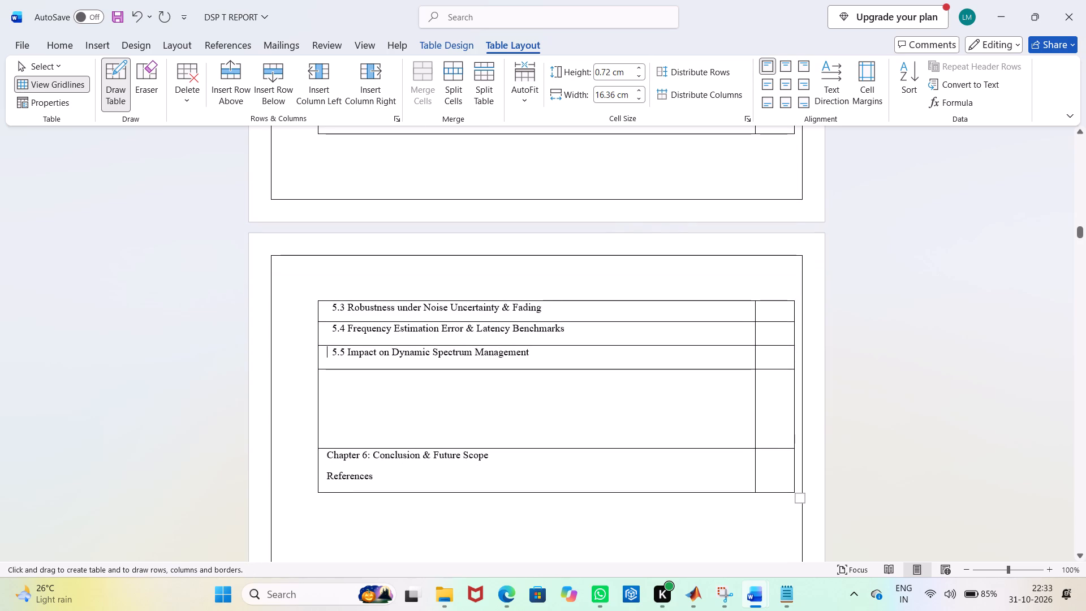
{"action": "scroll", "coordinate": [292, 467], "scroll_direction": "down", "scroll_amount": 10}
{"action": "scroll", "coordinate": [357, 454], "scroll_direction": "down", "scroll_amount": 6}
{"action": "scroll", "coordinate": [322, 455], "scroll_direction": "up", "scroll_amount": 5}
{"action": "scroll", "coordinate": [322, 457], "scroll_direction": "down", "scroll_amount": 13}
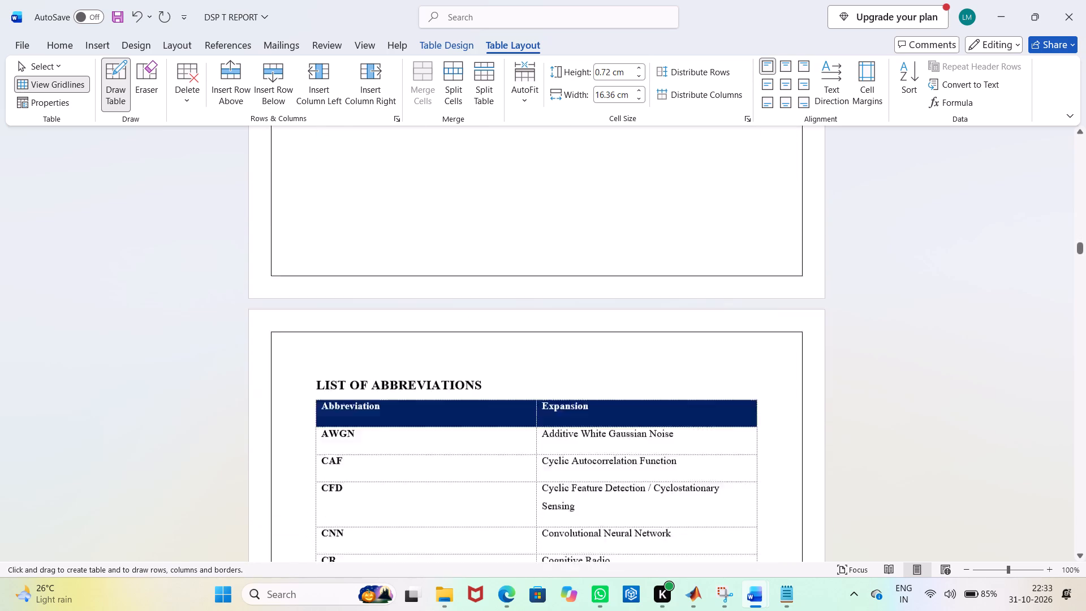
{"action": "scroll", "coordinate": [323, 469], "scroll_direction": "up", "scroll_amount": 12}
{"action": "scroll", "coordinate": [107, 576], "scroll_direction": "up", "scroll_amount": 5}
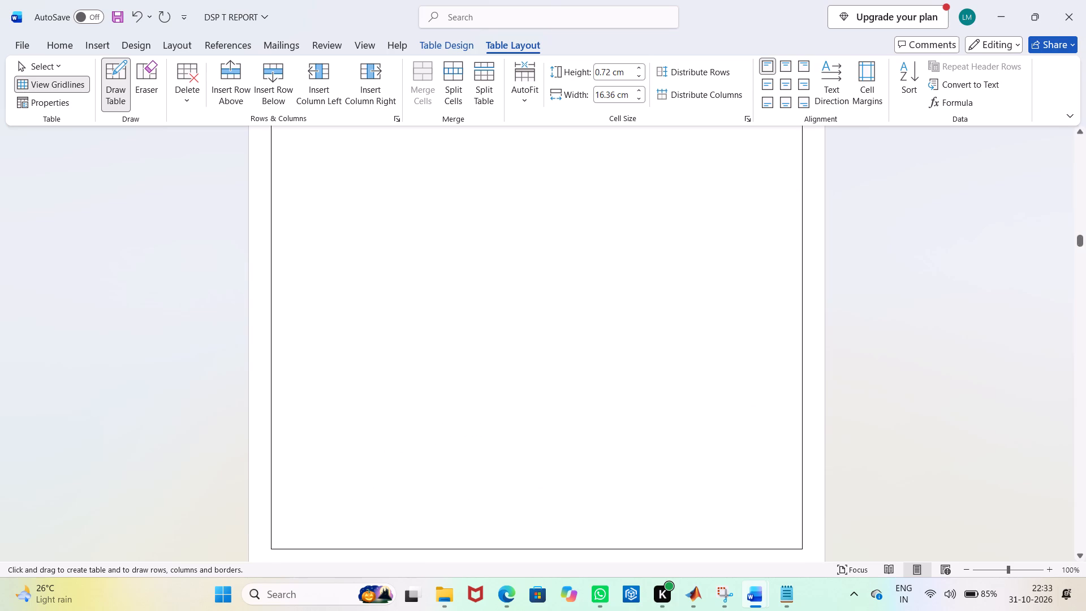
{"action": "scroll", "coordinate": [652, 324], "scroll_direction": "up", "scroll_amount": 10}
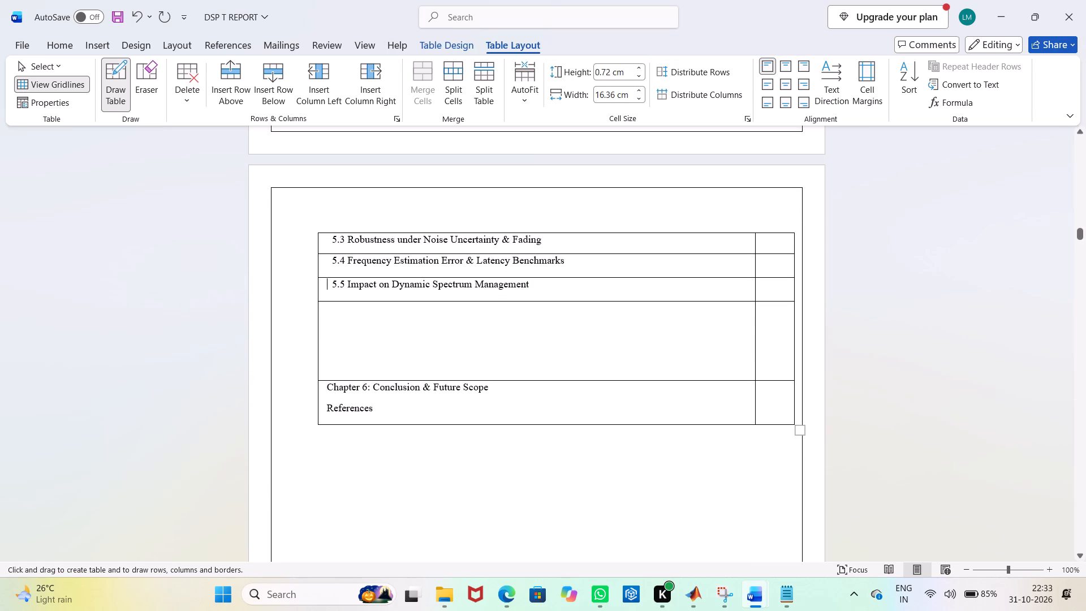
{"action": "key", "text": "Escape"}
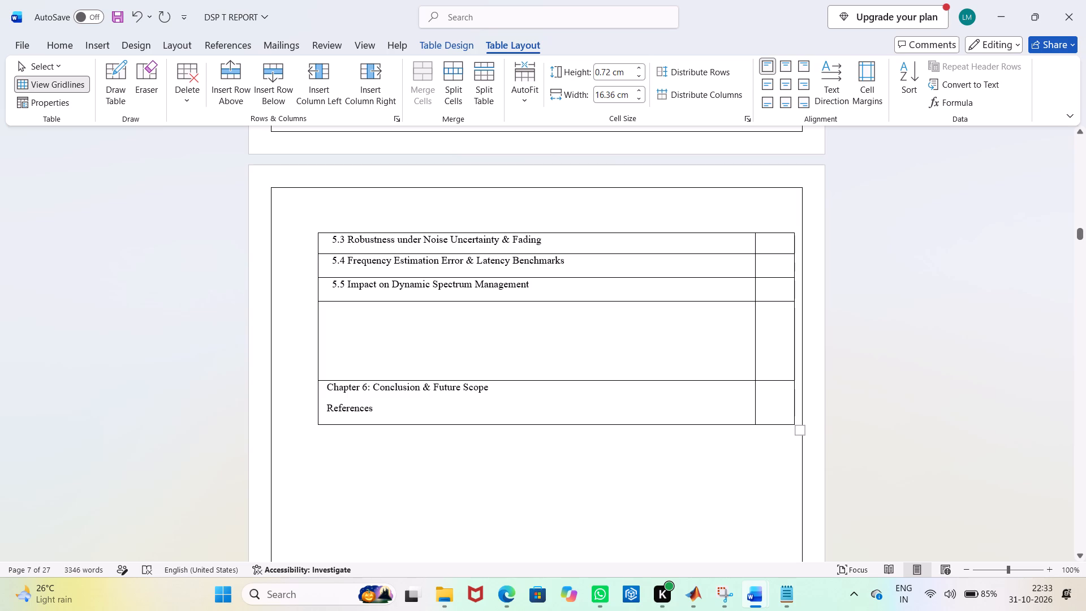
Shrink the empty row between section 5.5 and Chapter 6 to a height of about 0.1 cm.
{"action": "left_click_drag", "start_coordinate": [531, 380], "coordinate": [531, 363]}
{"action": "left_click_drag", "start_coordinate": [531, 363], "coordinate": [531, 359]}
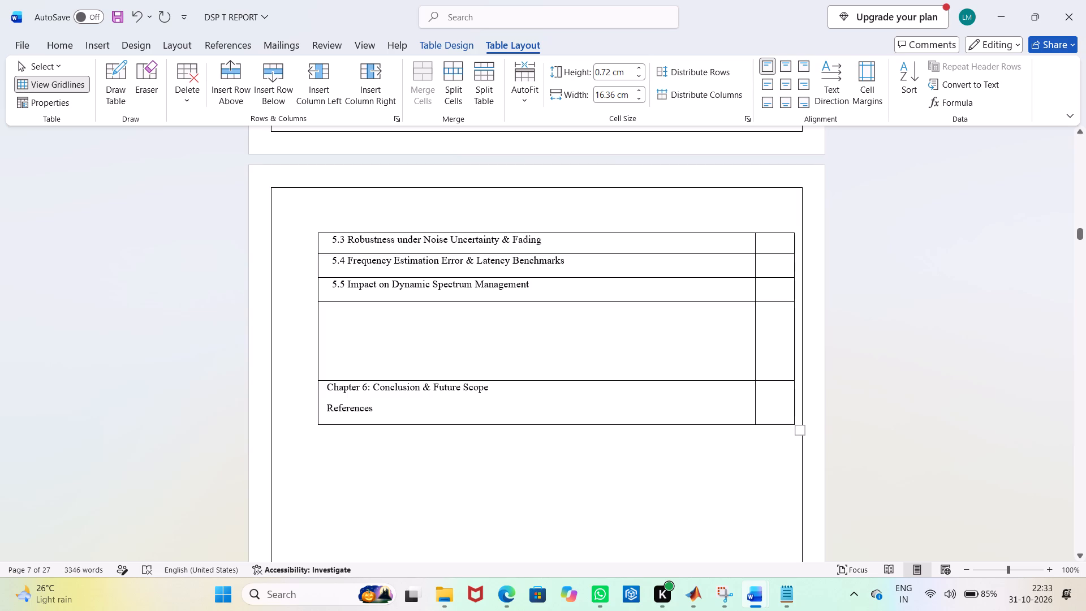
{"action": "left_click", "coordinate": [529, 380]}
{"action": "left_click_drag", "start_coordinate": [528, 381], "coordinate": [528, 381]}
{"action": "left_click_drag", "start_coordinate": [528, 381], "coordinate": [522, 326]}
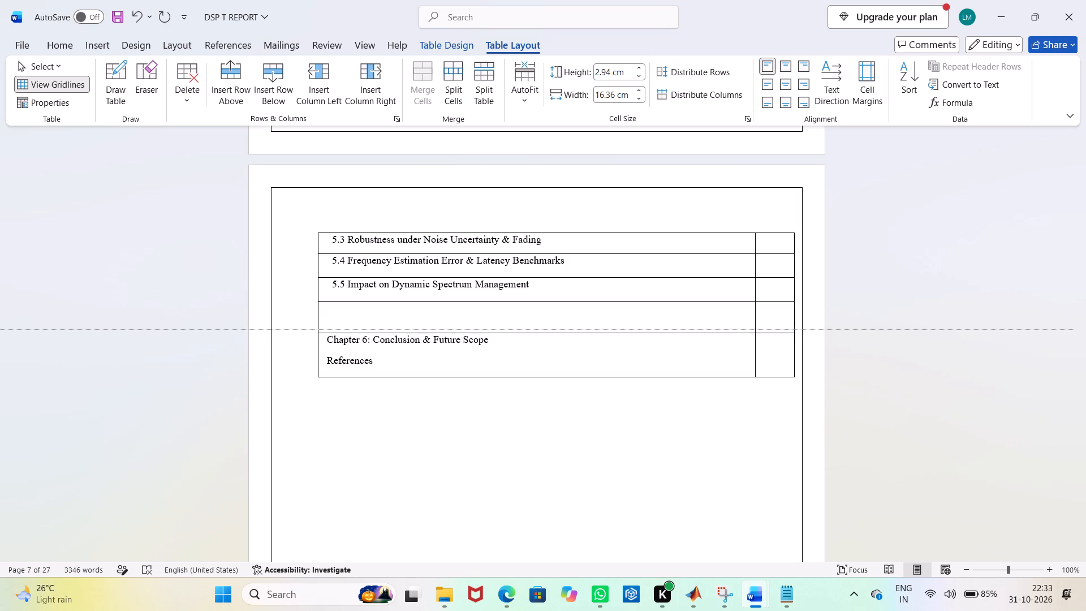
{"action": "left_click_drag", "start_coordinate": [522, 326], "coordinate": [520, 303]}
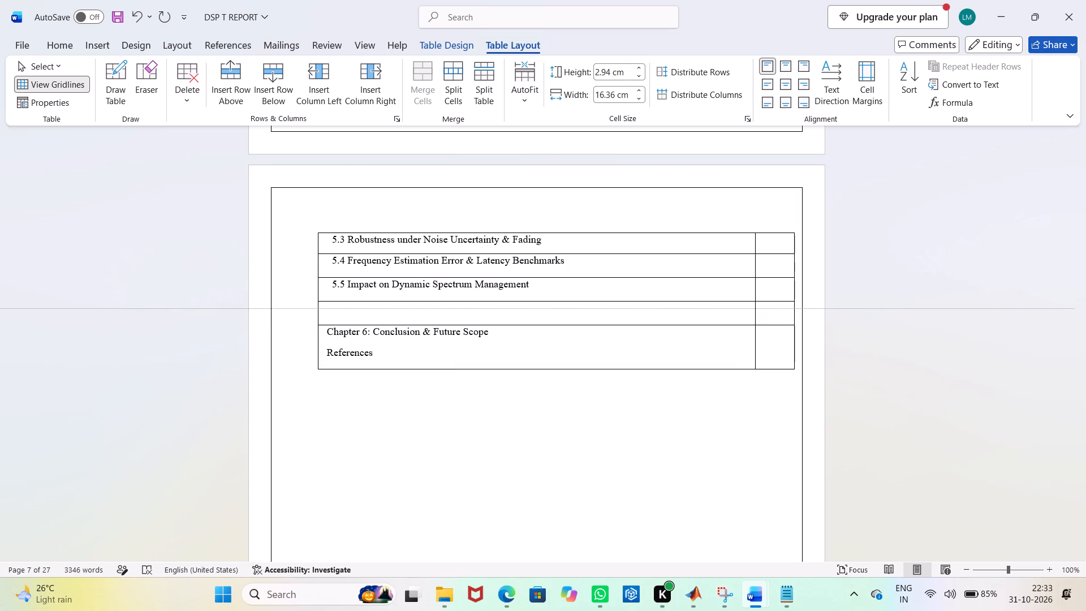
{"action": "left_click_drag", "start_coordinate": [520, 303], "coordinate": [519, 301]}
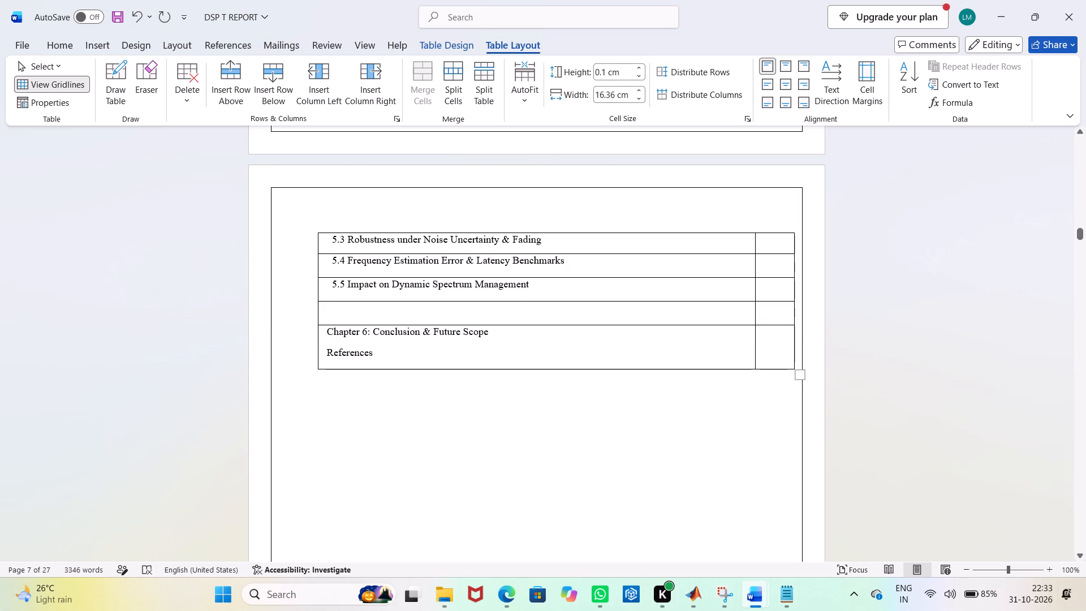
Delete the empty row between section 5.5 and Chapter 6 from the contents table.
{"action": "left_click_drag", "start_coordinate": [787, 316], "coordinate": [676, 317]}
{"action": "key", "text": "BackSpace"}
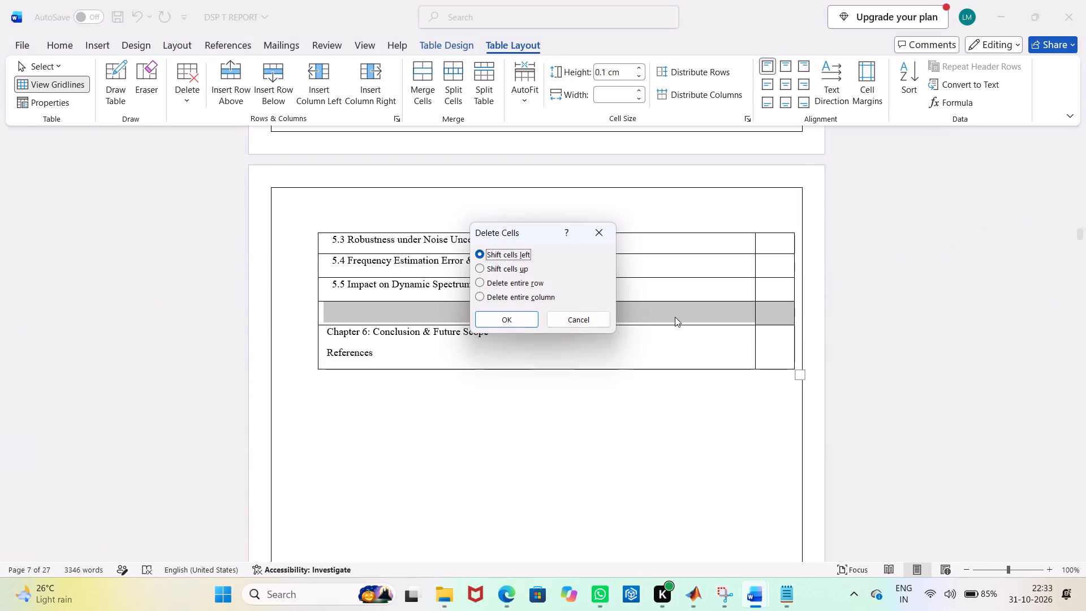
{"action": "left_click", "coordinate": [524, 317]}
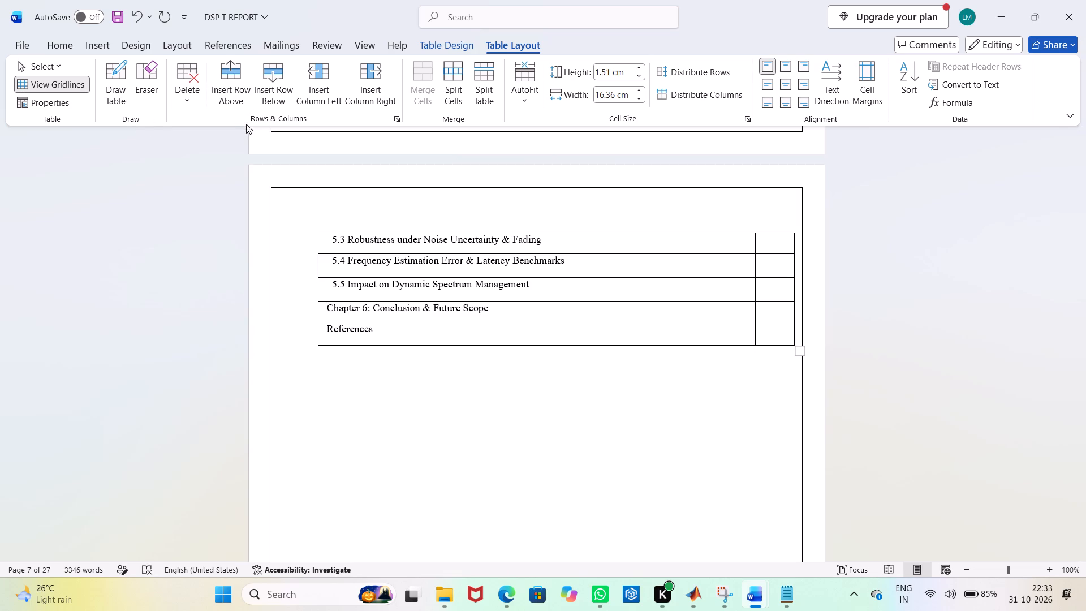
Draw a row border across both columns between the Chapter 6 and References entries of the contents table.
{"action": "left_click", "coordinate": [118, 104]}
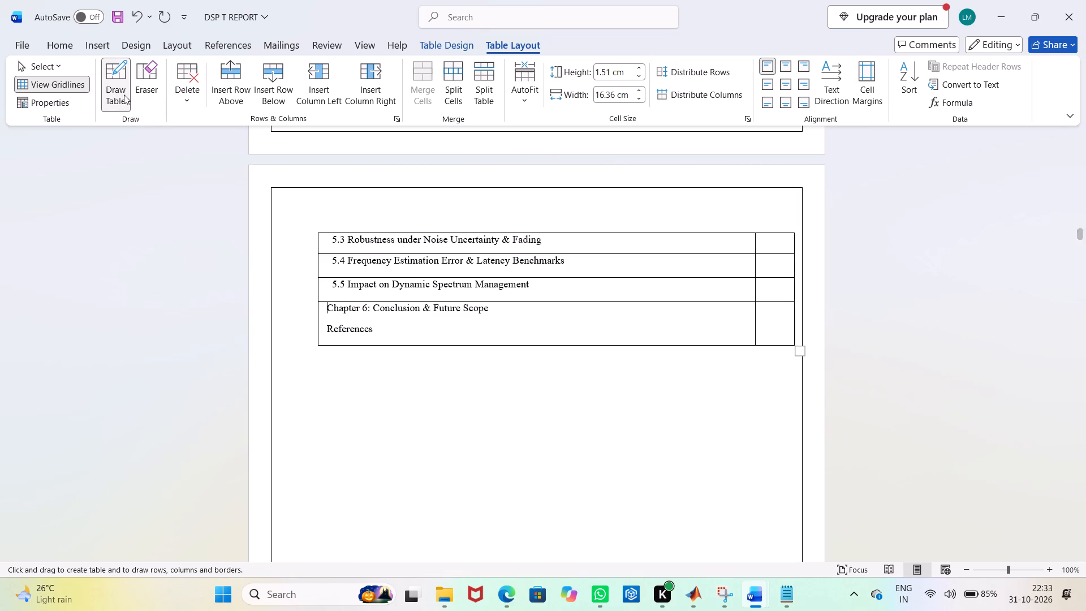
{"action": "left_click", "coordinate": [120, 91]}
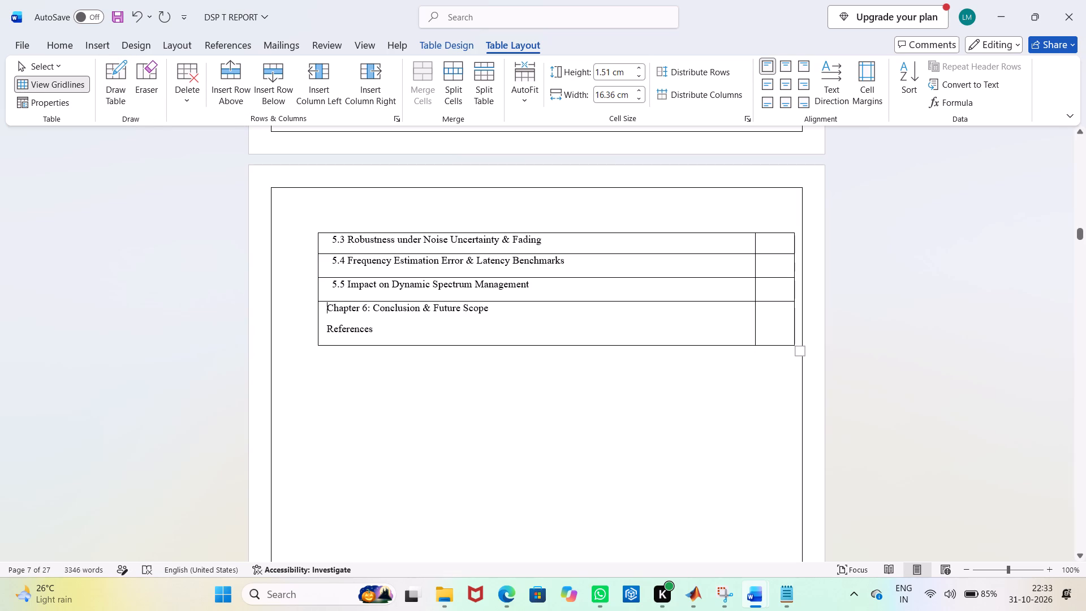
{"action": "left_click", "coordinate": [105, 84]}
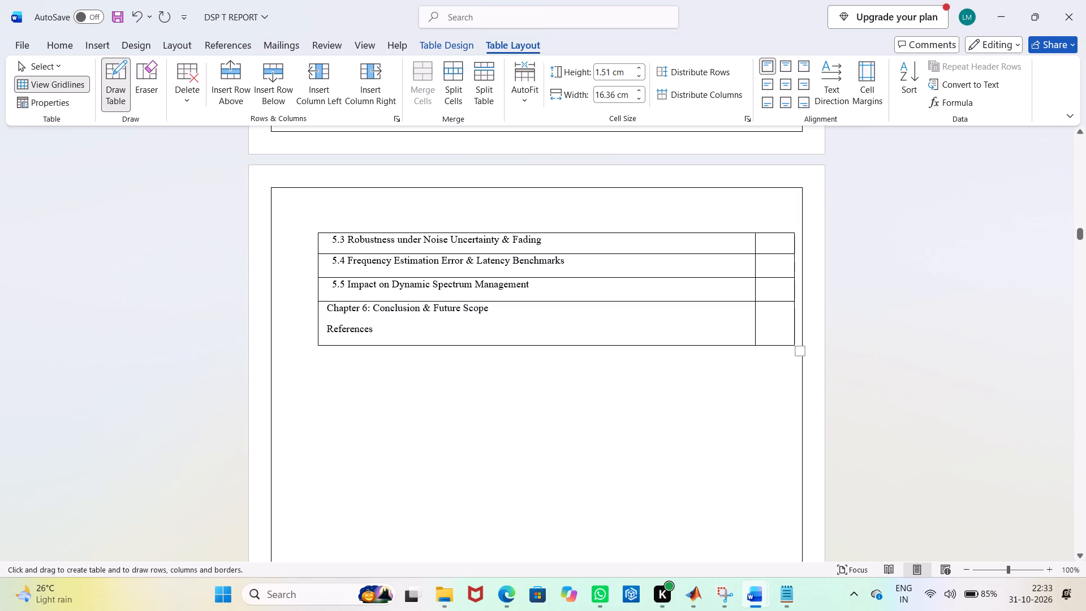
{"action": "left_click_drag", "start_coordinate": [318, 316], "coordinate": [722, 324]}
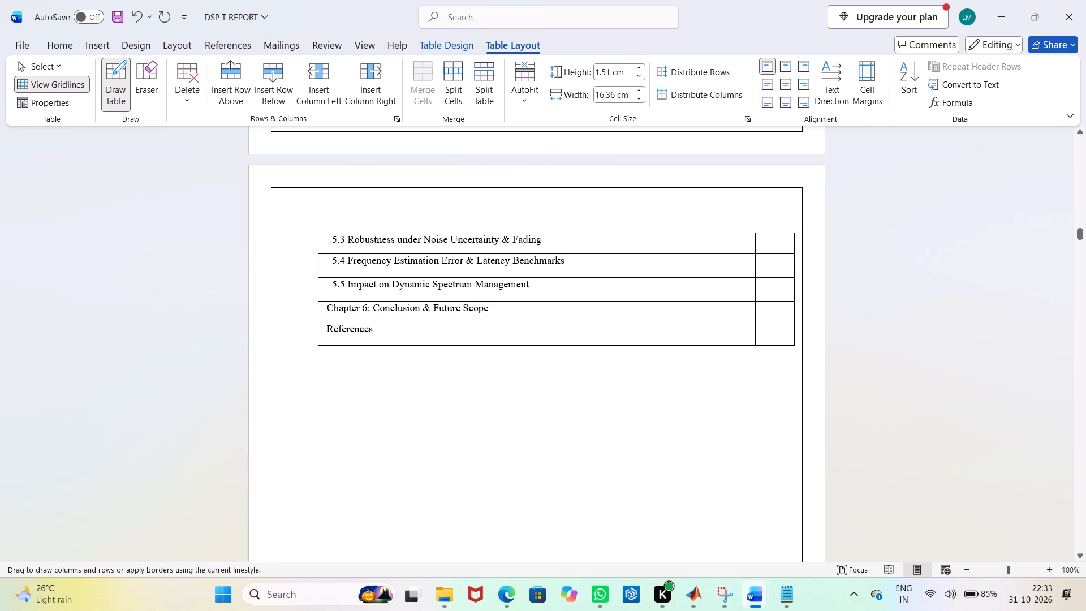
{"action": "left_click_drag", "start_coordinate": [722, 324], "coordinate": [786, 322]}
{"action": "left_click", "coordinate": [572, 402]}
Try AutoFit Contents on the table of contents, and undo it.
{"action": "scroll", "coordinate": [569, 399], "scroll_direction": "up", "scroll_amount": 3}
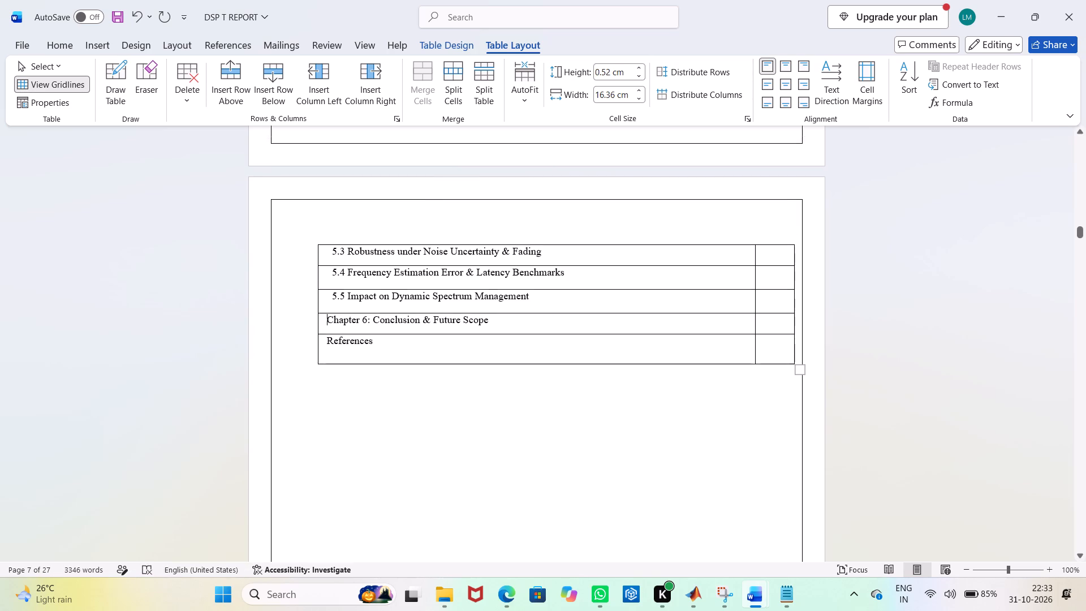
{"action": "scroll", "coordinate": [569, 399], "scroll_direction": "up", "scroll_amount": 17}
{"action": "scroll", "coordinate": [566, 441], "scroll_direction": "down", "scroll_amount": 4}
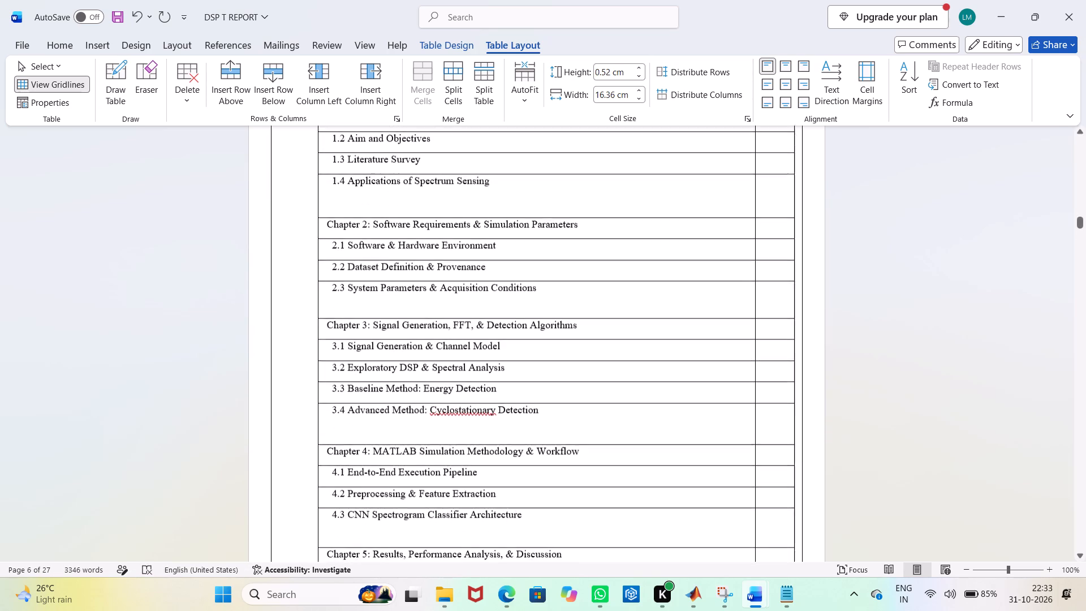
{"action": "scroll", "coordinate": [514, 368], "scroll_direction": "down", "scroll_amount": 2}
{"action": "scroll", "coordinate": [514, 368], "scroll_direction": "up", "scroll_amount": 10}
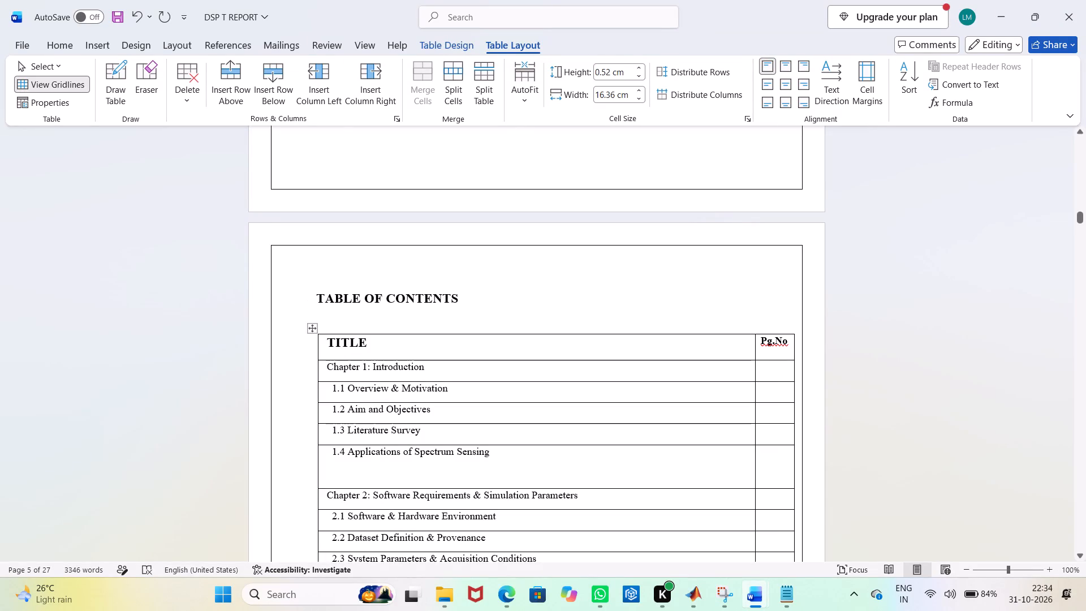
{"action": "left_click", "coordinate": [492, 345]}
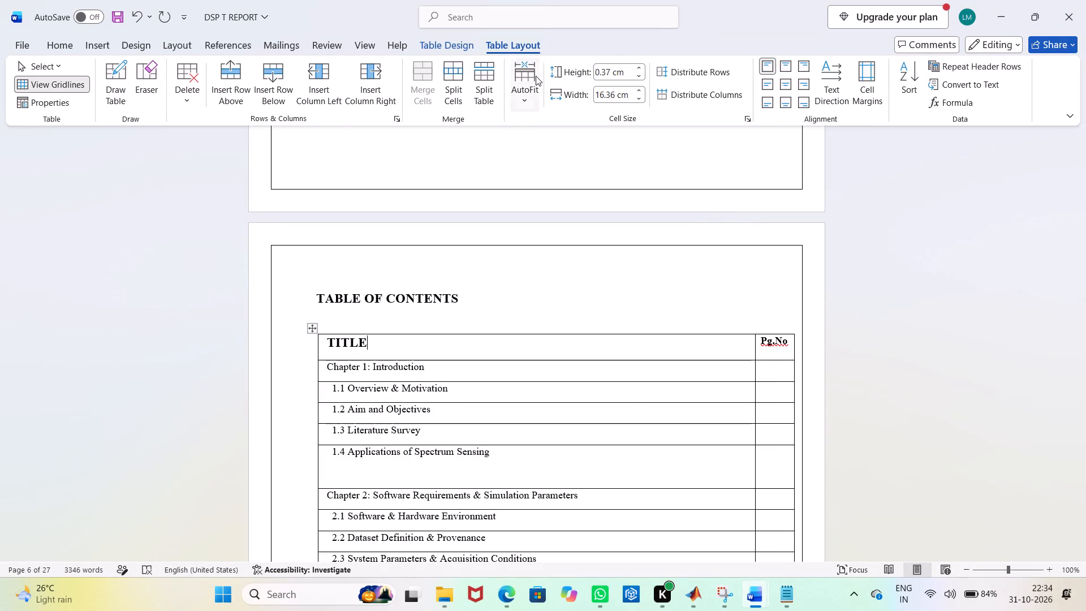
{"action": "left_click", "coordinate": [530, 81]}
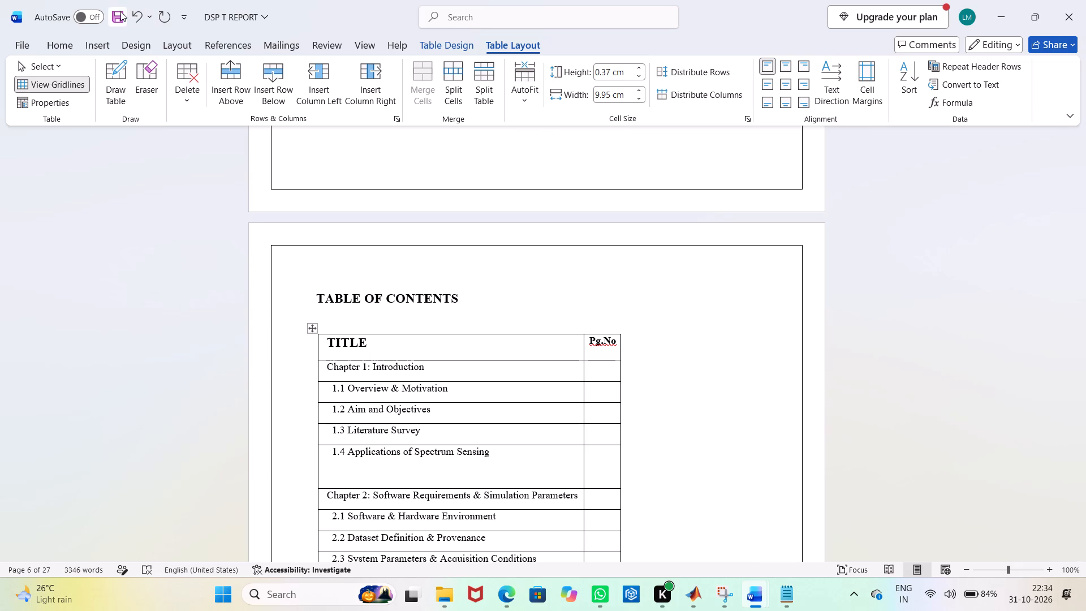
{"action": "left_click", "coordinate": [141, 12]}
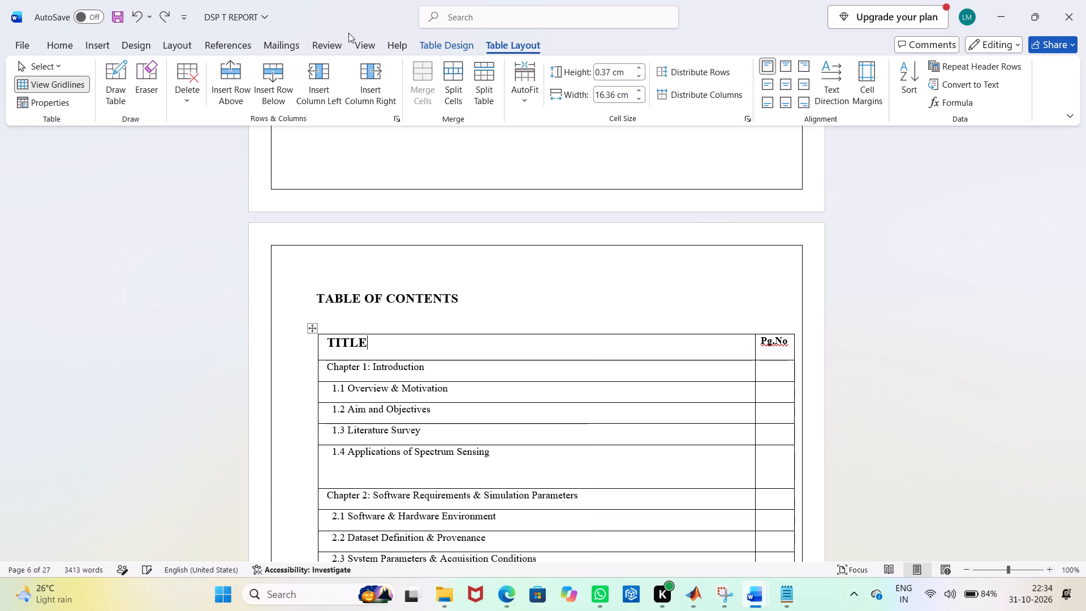
Apply AutoFit Window to the table of contents so it spans the page's text width.
{"action": "left_click", "coordinate": [526, 95]}
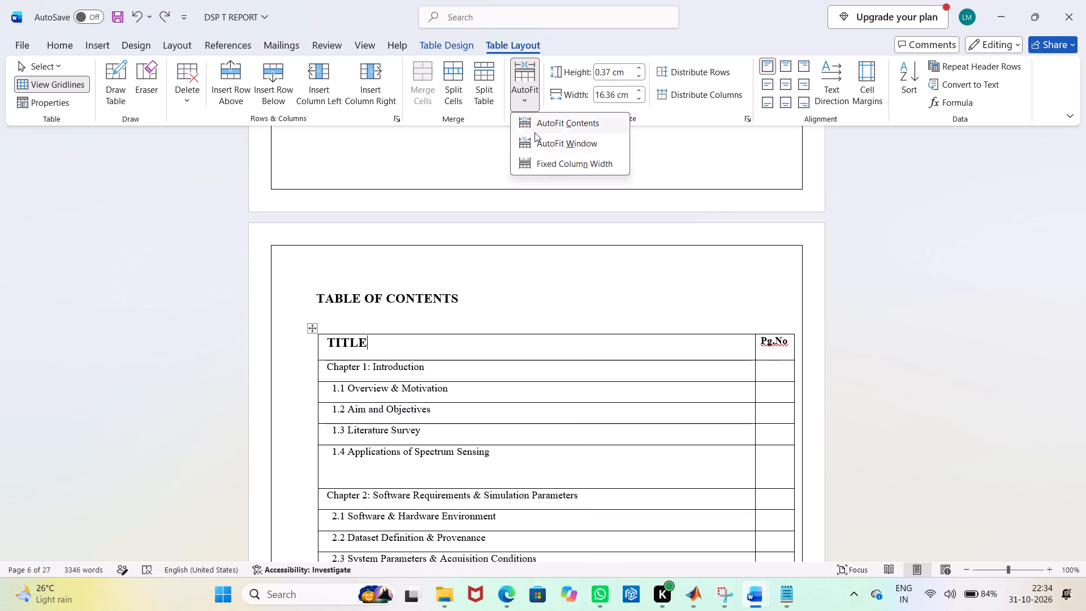
{"action": "left_click", "coordinate": [536, 137]}
Set the table of contents to Fixed Column Width.
{"action": "scroll", "coordinate": [596, 216], "scroll_direction": "down", "scroll_amount": 5}
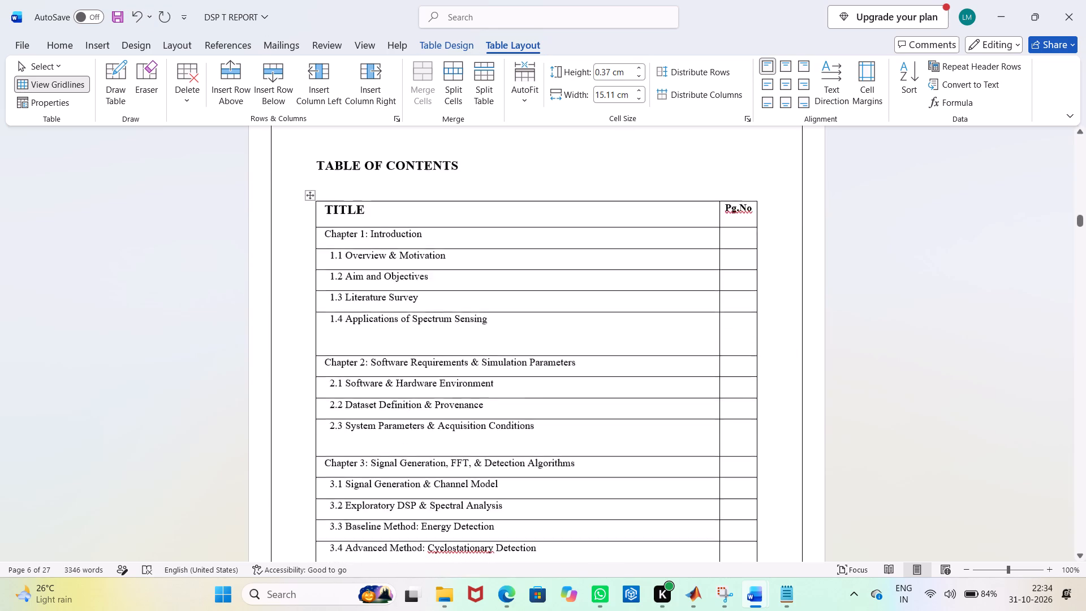
{"action": "scroll", "coordinate": [597, 218], "scroll_direction": "down", "scroll_amount": 6}
{"action": "scroll", "coordinate": [597, 218], "scroll_direction": "down", "scroll_amount": 16}
{"action": "scroll", "coordinate": [597, 218], "scroll_direction": "up", "scroll_amount": 8}
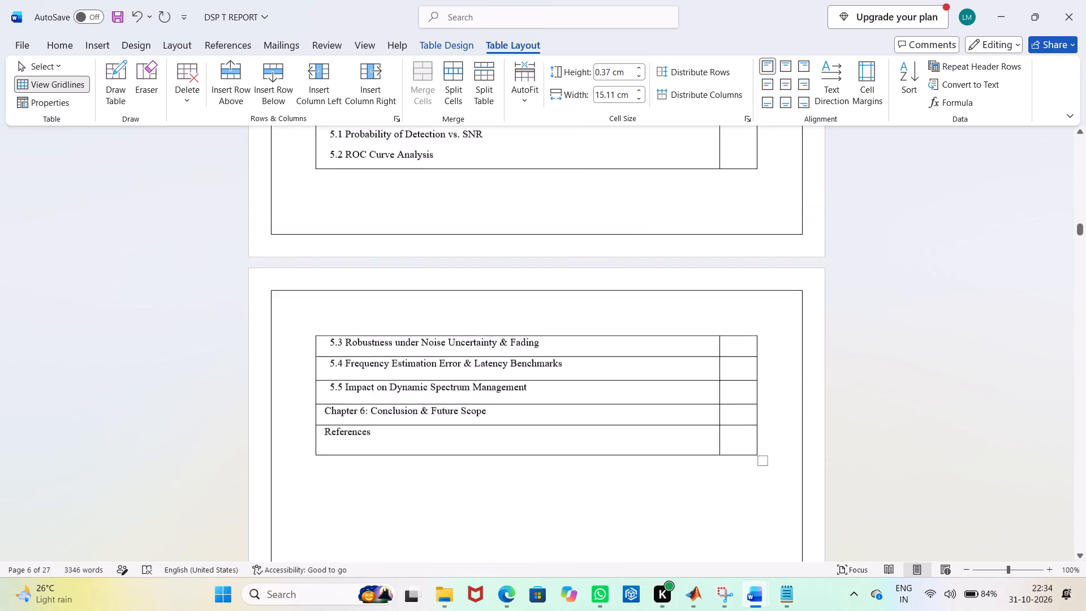
{"action": "scroll", "coordinate": [597, 218], "scroll_direction": "up", "scroll_amount": 16}
{"action": "left_click", "coordinate": [525, 102]}
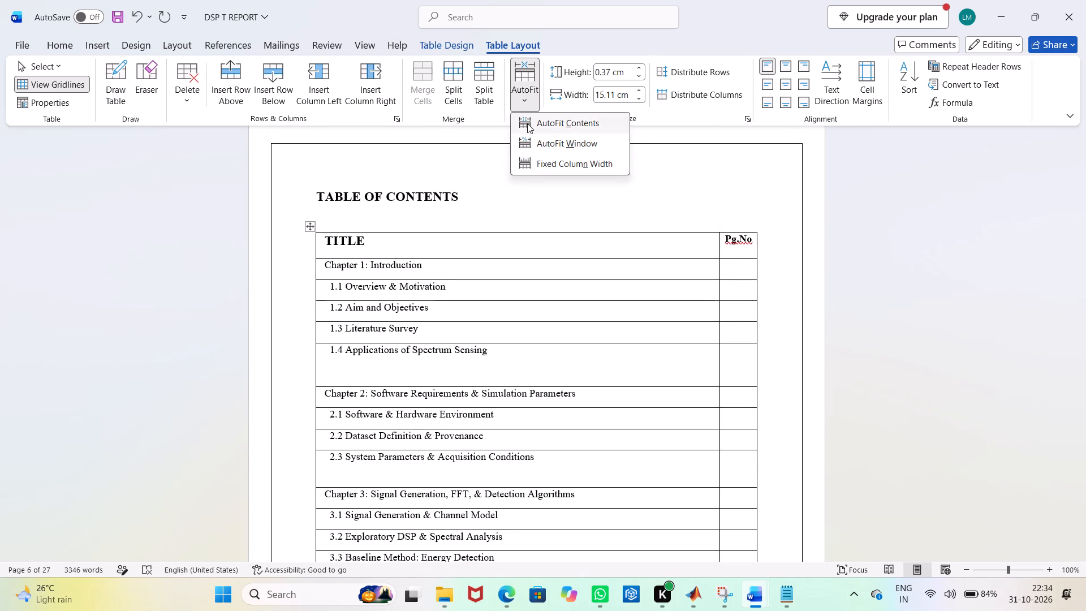
{"action": "left_click", "coordinate": [538, 160]}
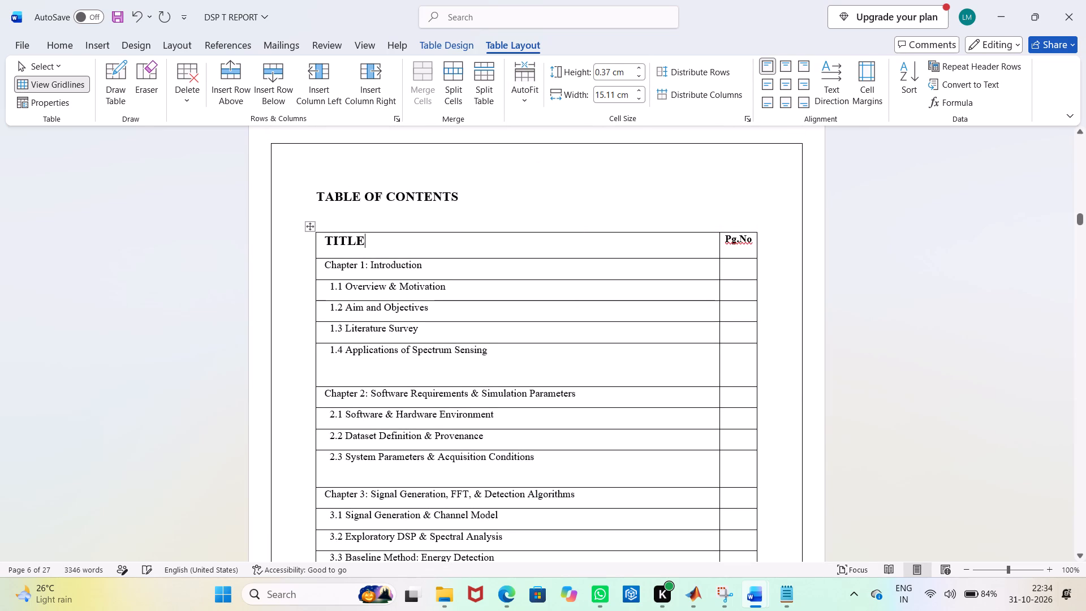
Reduce the heights of the 1.4 and 2.3 rows in the contents table so each fits a single text line.
{"action": "scroll", "coordinate": [548, 183], "scroll_direction": "down", "scroll_amount": 11}
{"action": "scroll", "coordinate": [548, 184], "scroll_direction": "up", "scroll_amount": 7}
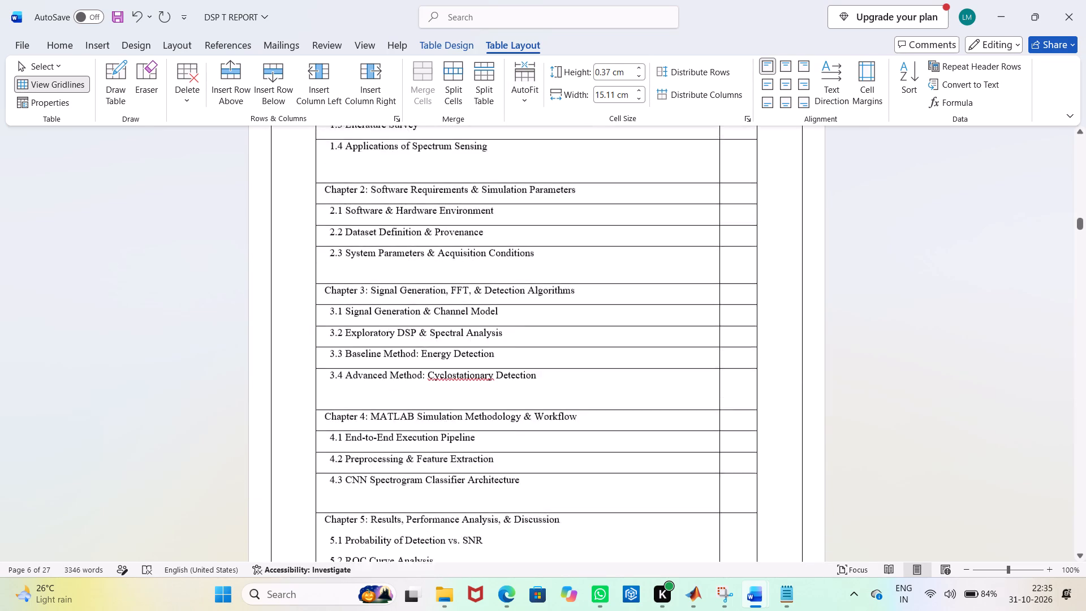
{"action": "scroll", "coordinate": [548, 184], "scroll_direction": "up", "scroll_amount": 3}
{"action": "scroll", "coordinate": [548, 184], "scroll_direction": "down", "scroll_amount": 3}
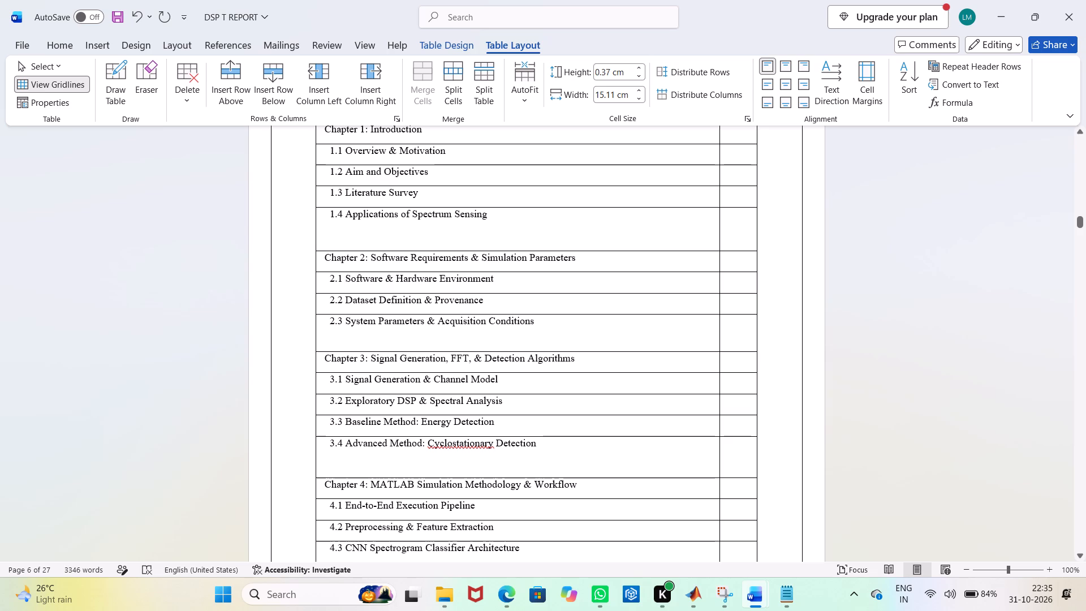
{"action": "left_click_drag", "start_coordinate": [580, 252], "coordinate": [579, 229]}
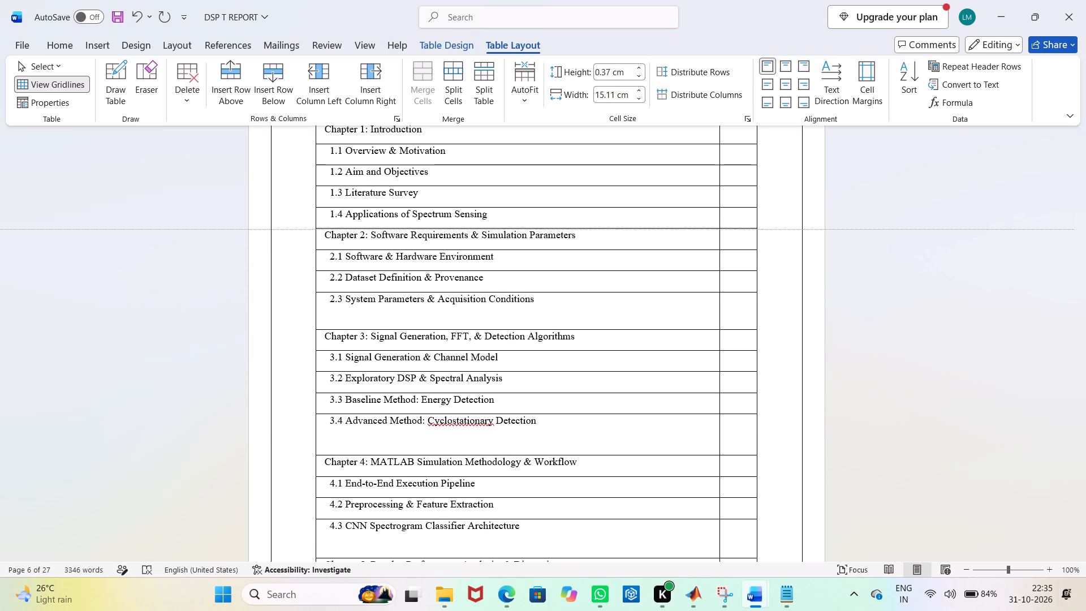
{"action": "left_click_drag", "start_coordinate": [579, 229], "coordinate": [579, 228]}
{"action": "scroll", "coordinate": [584, 257], "scroll_direction": "down", "scroll_amount": 1}
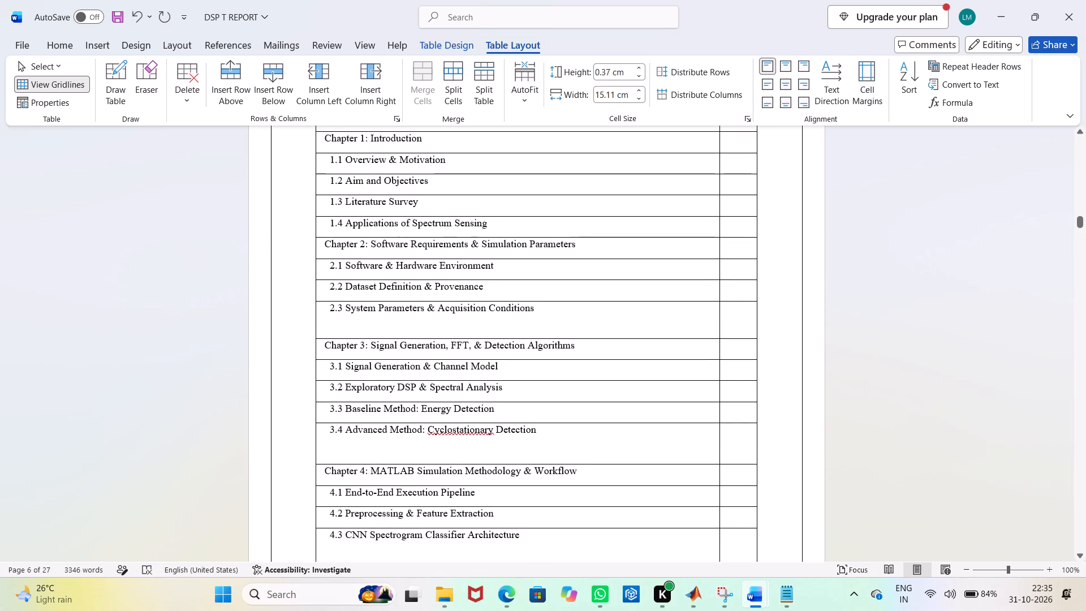
{"action": "left_click_drag", "start_coordinate": [594, 339], "coordinate": [591, 322]}
Shrink the 3.4 row of the contents table to about 0.57 cm and the 4.3 row to a single text line.
{"action": "scroll", "coordinate": [584, 339], "scroll_direction": "down", "scroll_amount": 2}
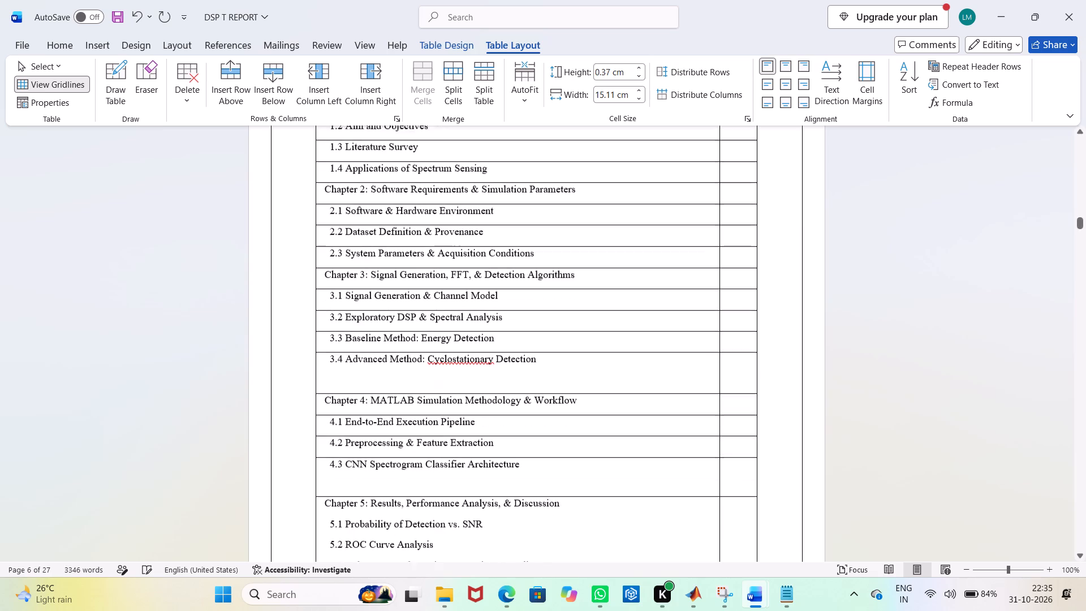
{"action": "left_click", "coordinate": [601, 380]}
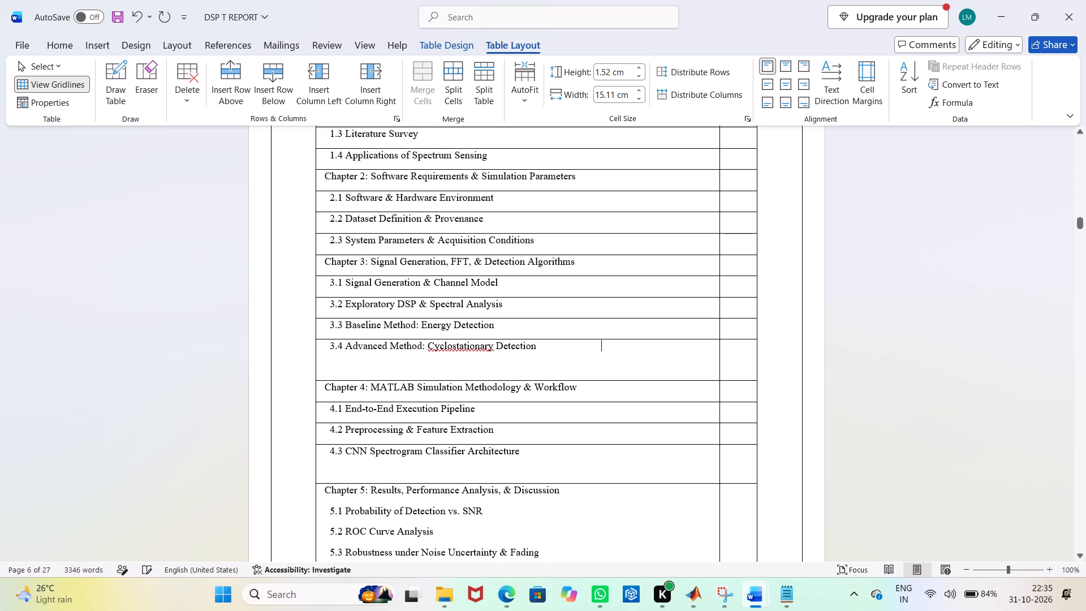
{"action": "left_click_drag", "start_coordinate": [601, 381], "coordinate": [601, 376]}
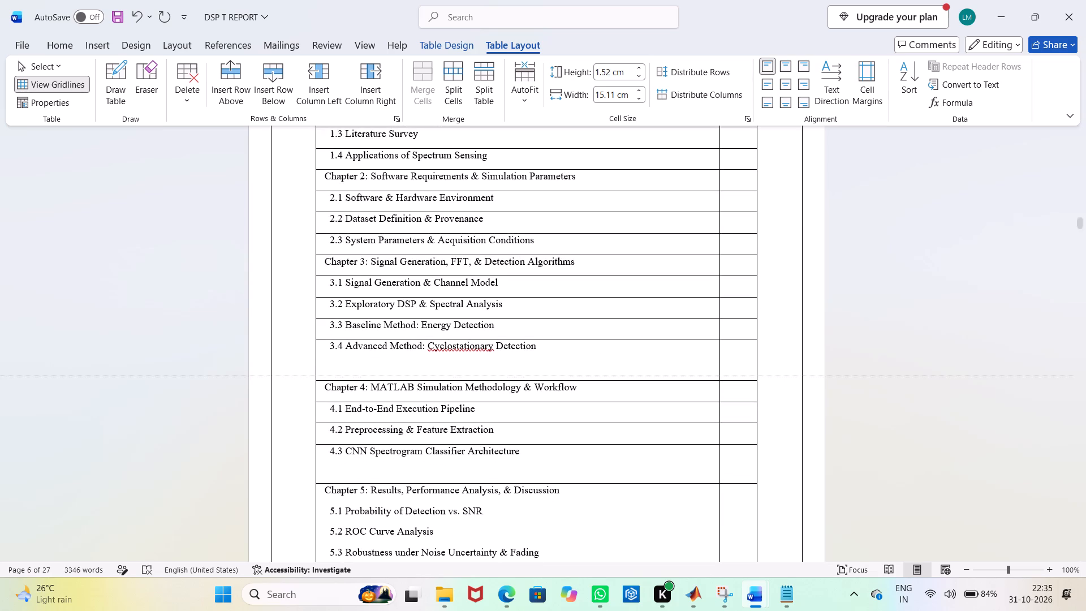
{"action": "left_click_drag", "start_coordinate": [601, 376], "coordinate": [599, 356]}
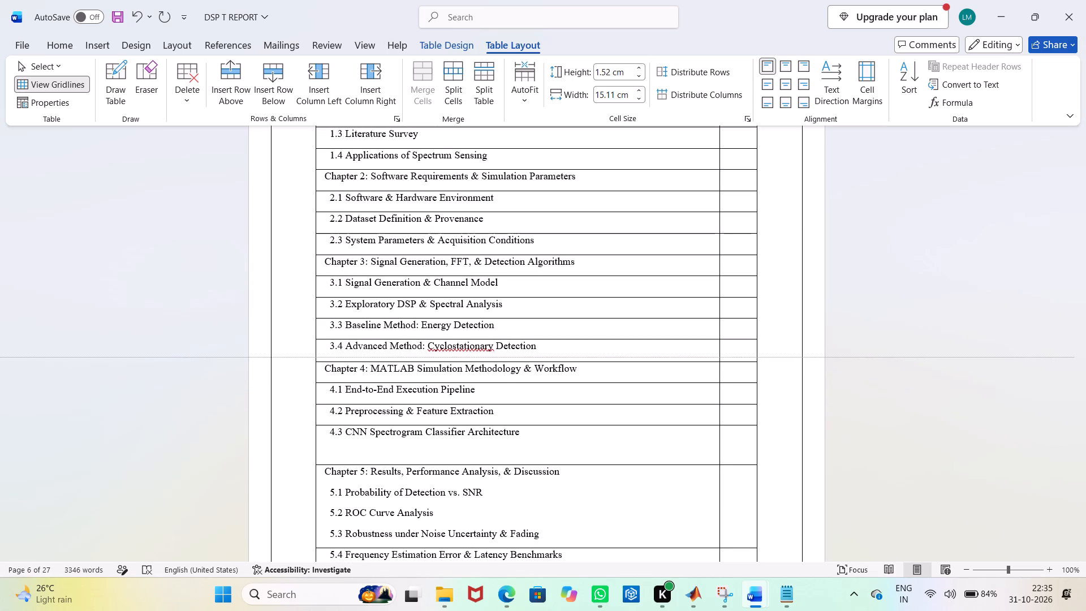
{"action": "left_click_drag", "start_coordinate": [599, 356], "coordinate": [598, 354]}
{"action": "scroll", "coordinate": [596, 382], "scroll_direction": "down", "scroll_amount": 3}
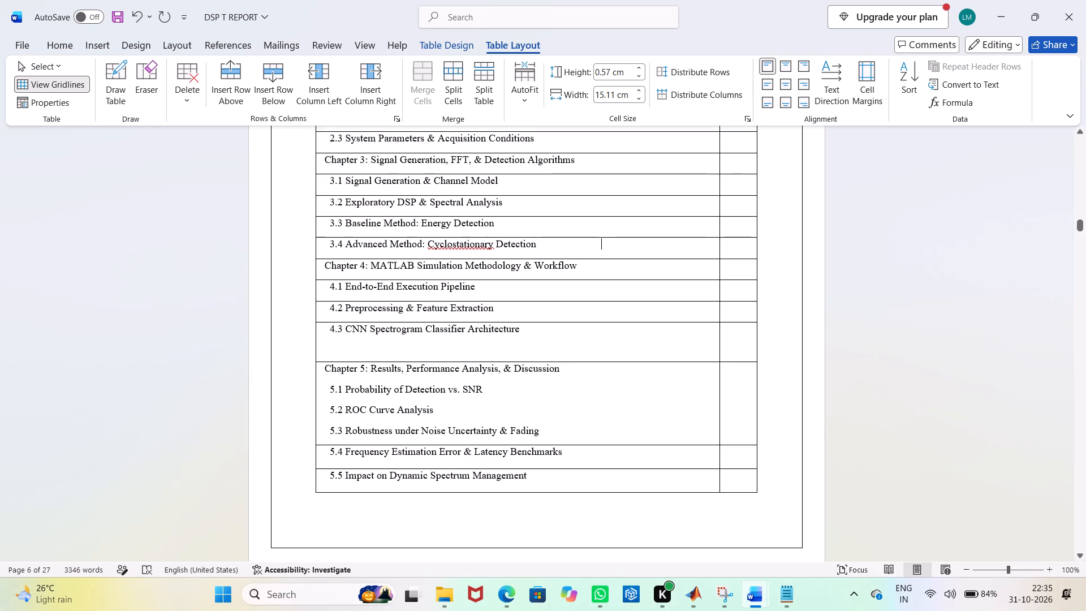
{"action": "left_click_drag", "start_coordinate": [591, 362], "coordinate": [588, 342]}
Delete the empty line between the TABLE OF CONTENTS heading and the table.
{"action": "scroll", "coordinate": [580, 371], "scroll_direction": "down", "scroll_amount": 8}
{"action": "scroll", "coordinate": [580, 372], "scroll_direction": "up", "scroll_amount": 4}
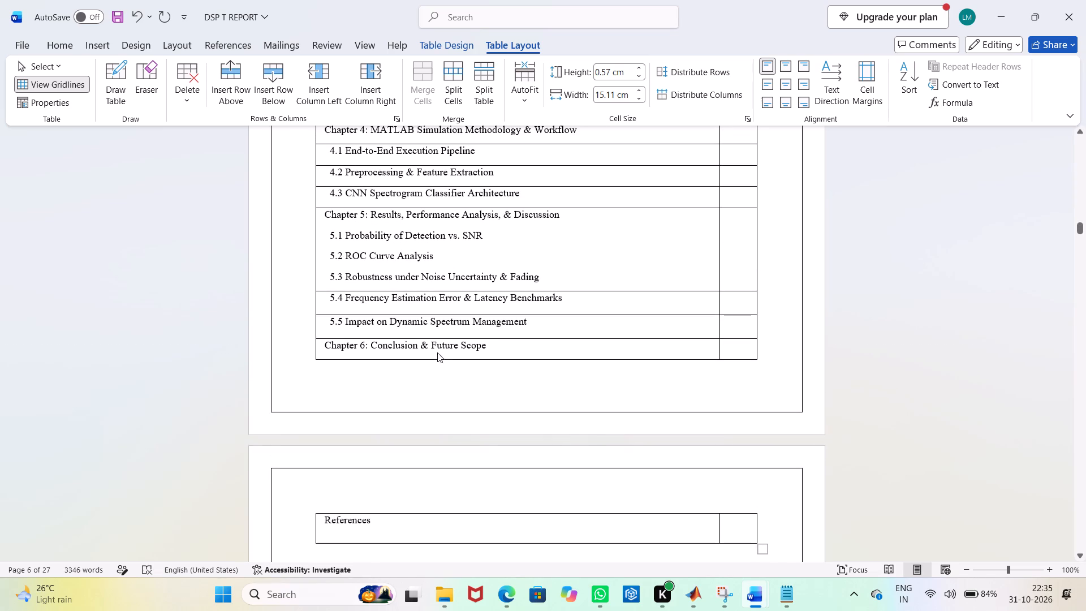
{"action": "left_click", "coordinate": [620, 321]}
{"action": "scroll", "coordinate": [566, 367], "scroll_direction": "up", "scroll_amount": 16}
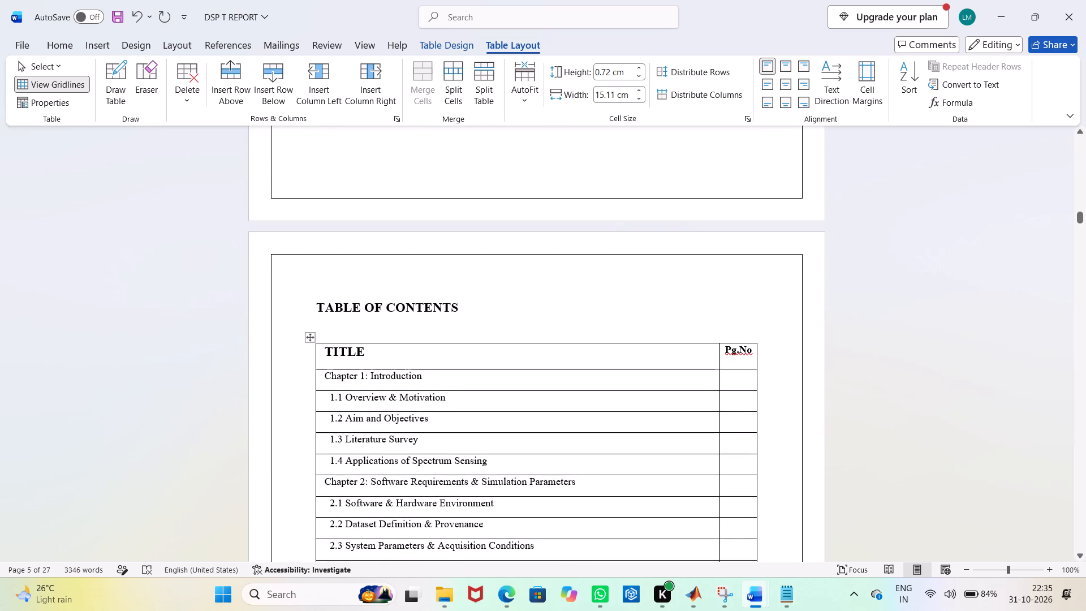
{"action": "left_click", "coordinate": [353, 326]}
{"action": "key", "text": "BackSpace"}
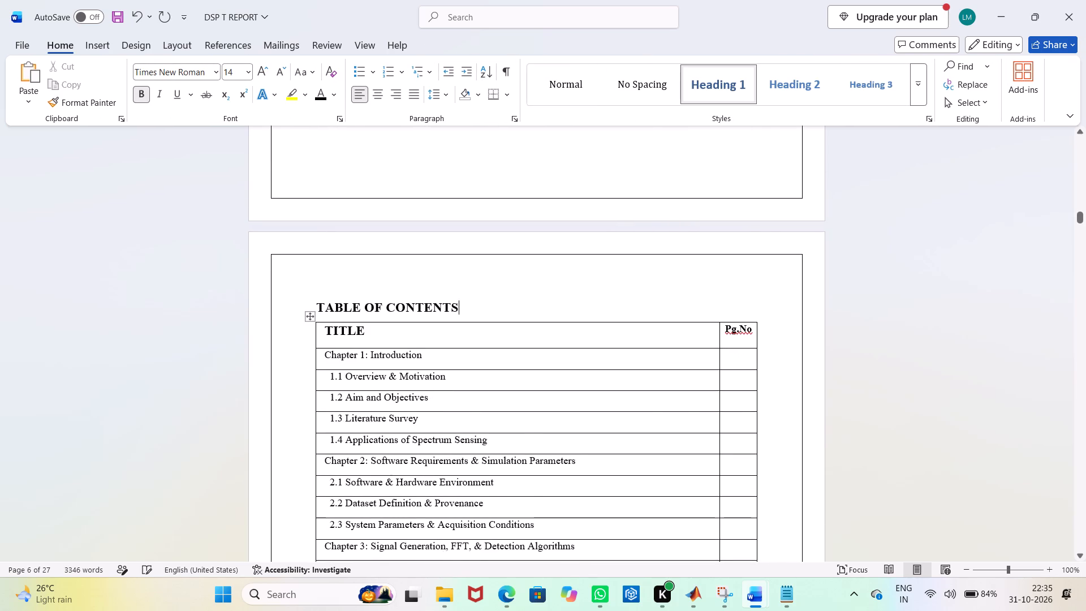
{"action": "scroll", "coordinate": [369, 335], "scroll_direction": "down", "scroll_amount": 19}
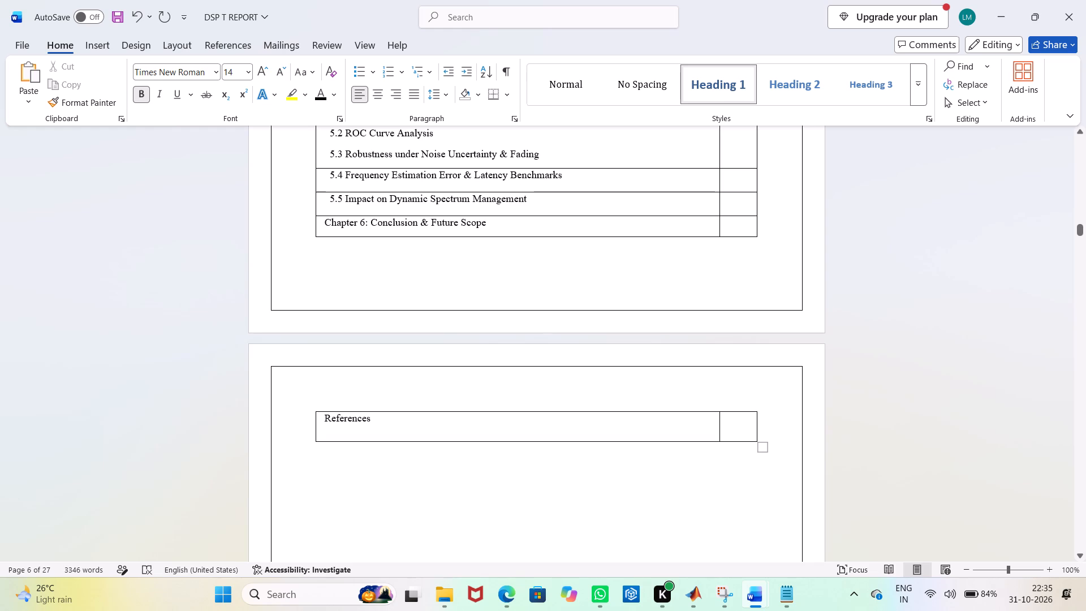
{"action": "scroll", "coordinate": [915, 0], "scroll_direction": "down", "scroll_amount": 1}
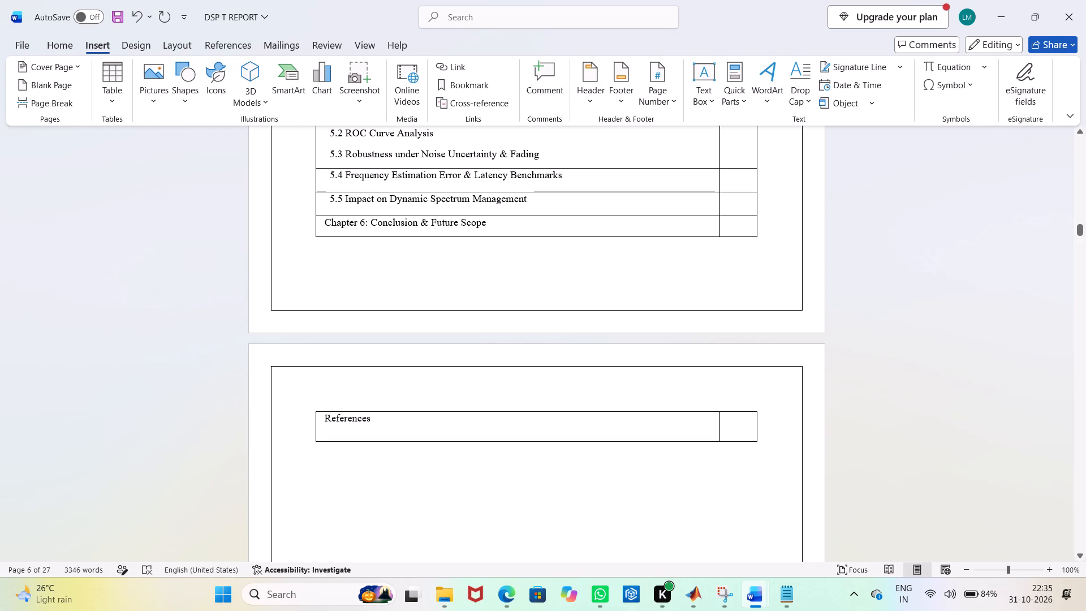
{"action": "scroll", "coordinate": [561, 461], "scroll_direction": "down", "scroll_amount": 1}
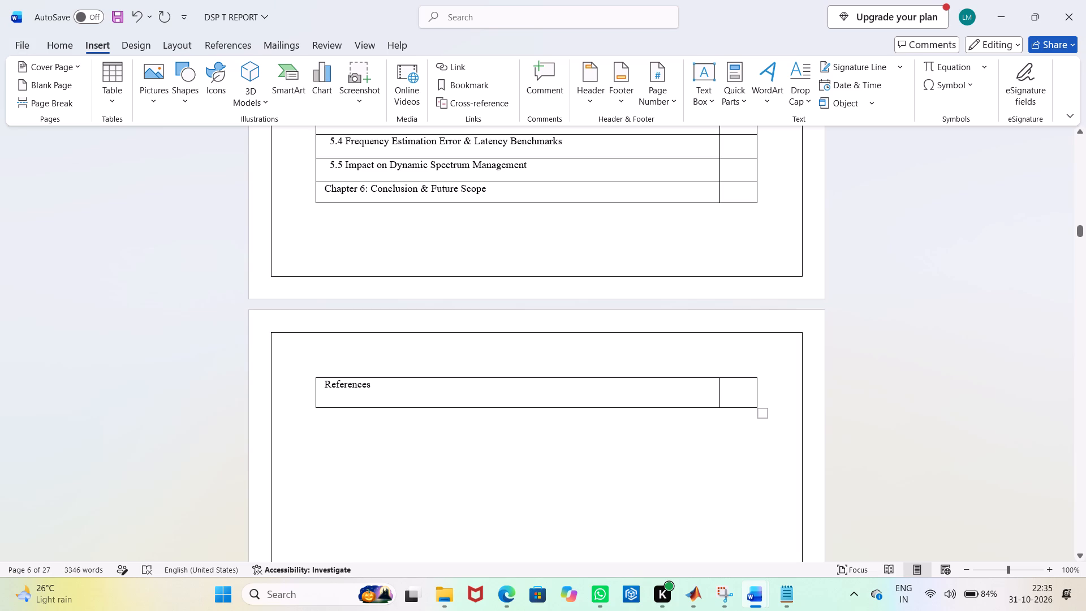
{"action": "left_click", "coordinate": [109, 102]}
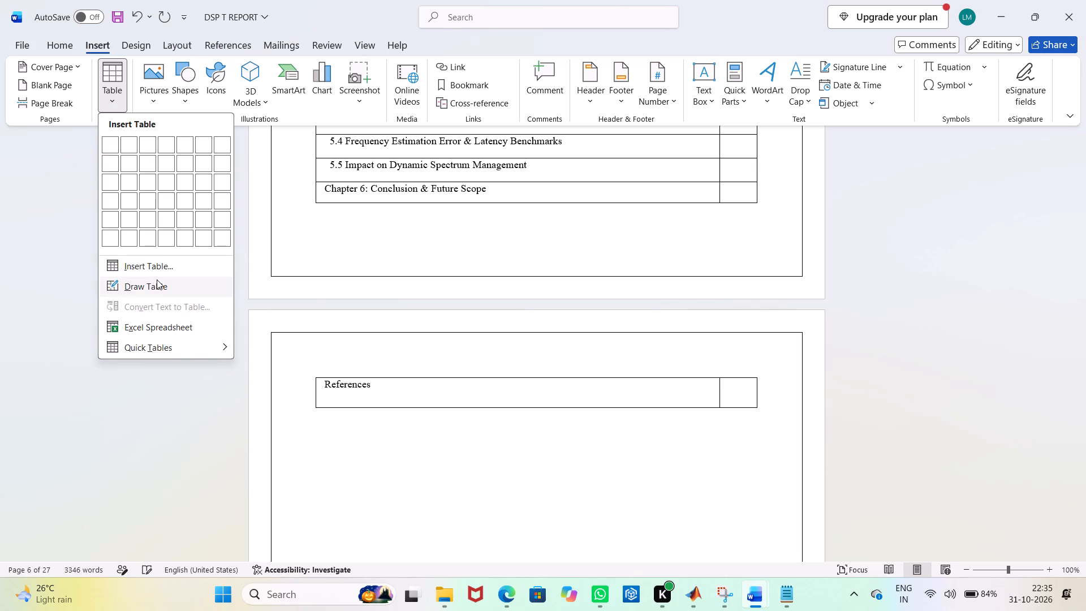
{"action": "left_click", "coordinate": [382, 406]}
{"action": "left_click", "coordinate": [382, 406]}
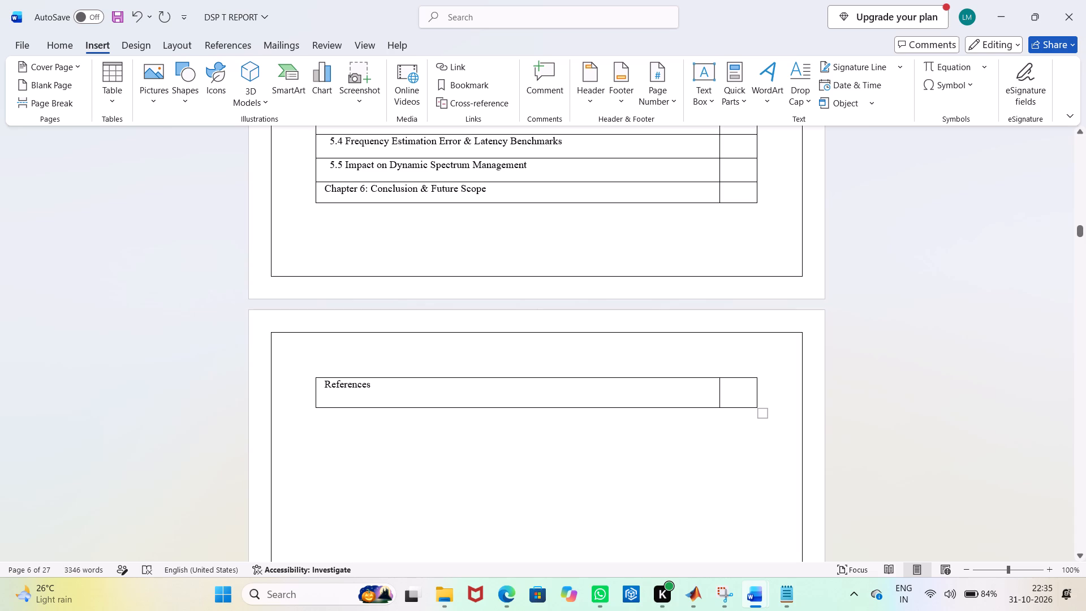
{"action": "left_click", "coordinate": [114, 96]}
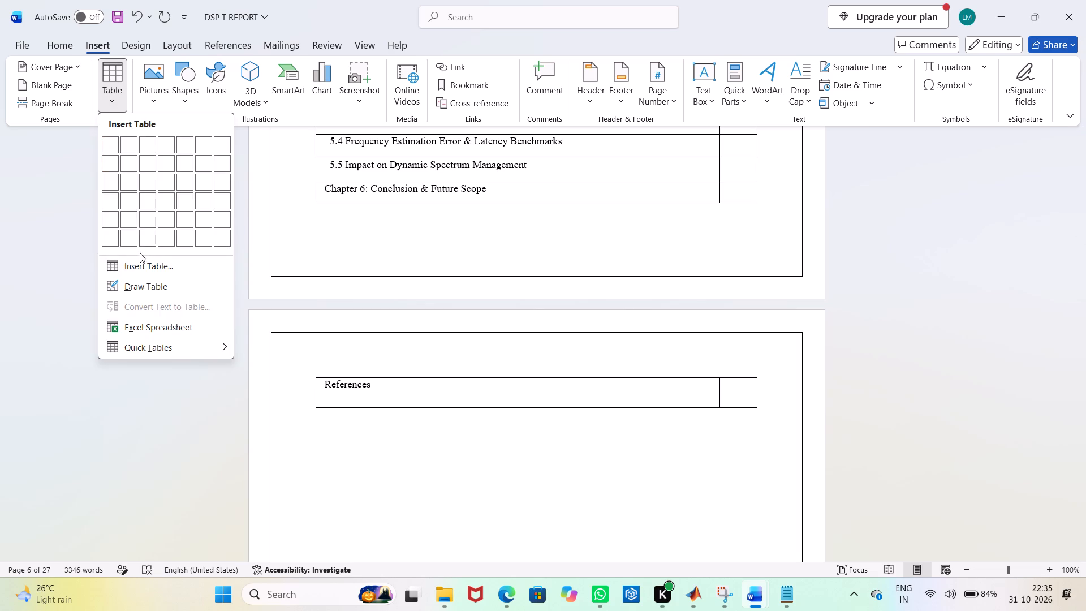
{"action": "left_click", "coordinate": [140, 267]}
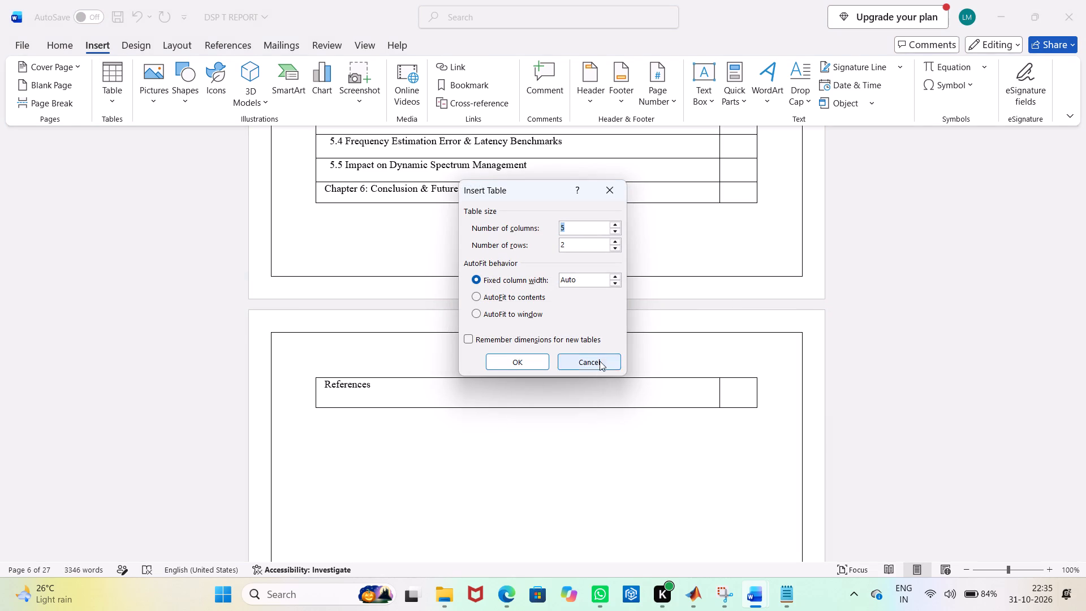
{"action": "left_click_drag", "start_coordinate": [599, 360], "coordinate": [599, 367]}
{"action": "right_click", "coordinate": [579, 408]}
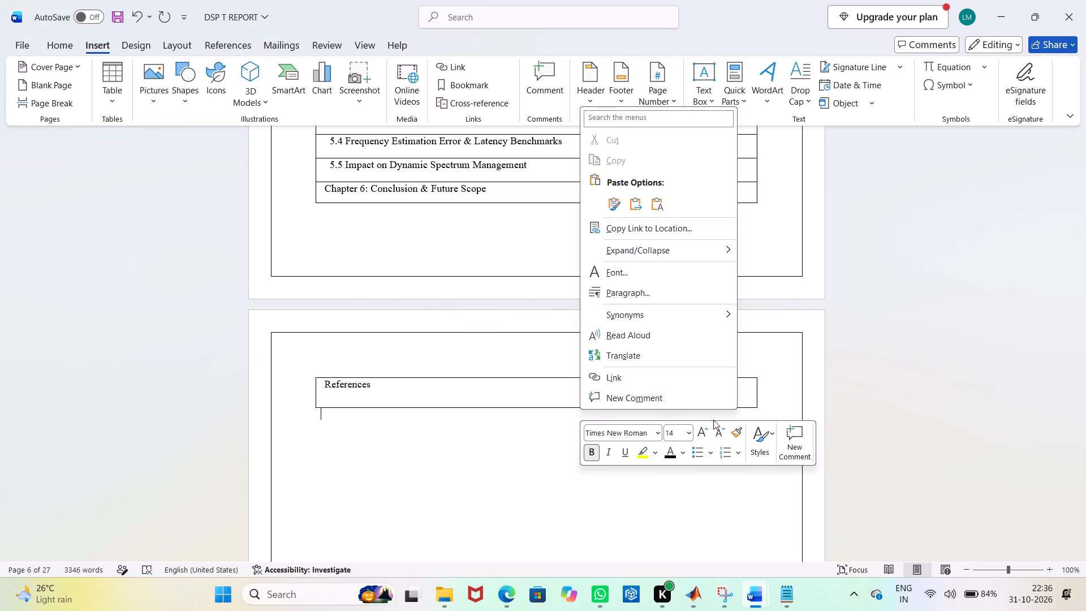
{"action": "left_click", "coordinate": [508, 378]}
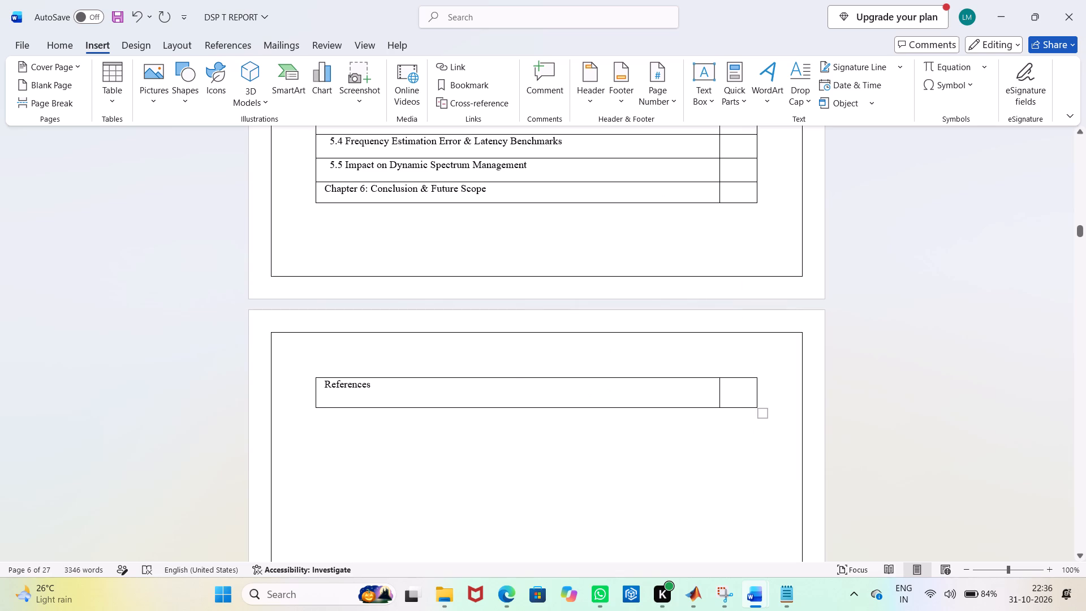
Insert two blank rows below the References row of the contents table.
{"action": "left_click_drag", "start_coordinate": [322, 378], "coordinate": [368, 402]}
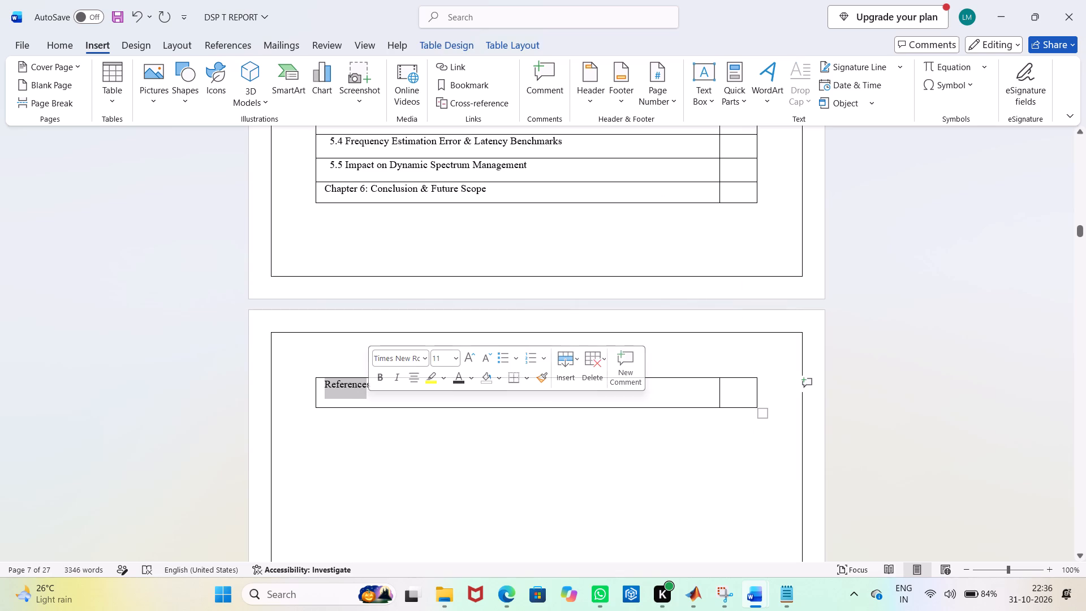
{"action": "left_click", "coordinate": [562, 367]}
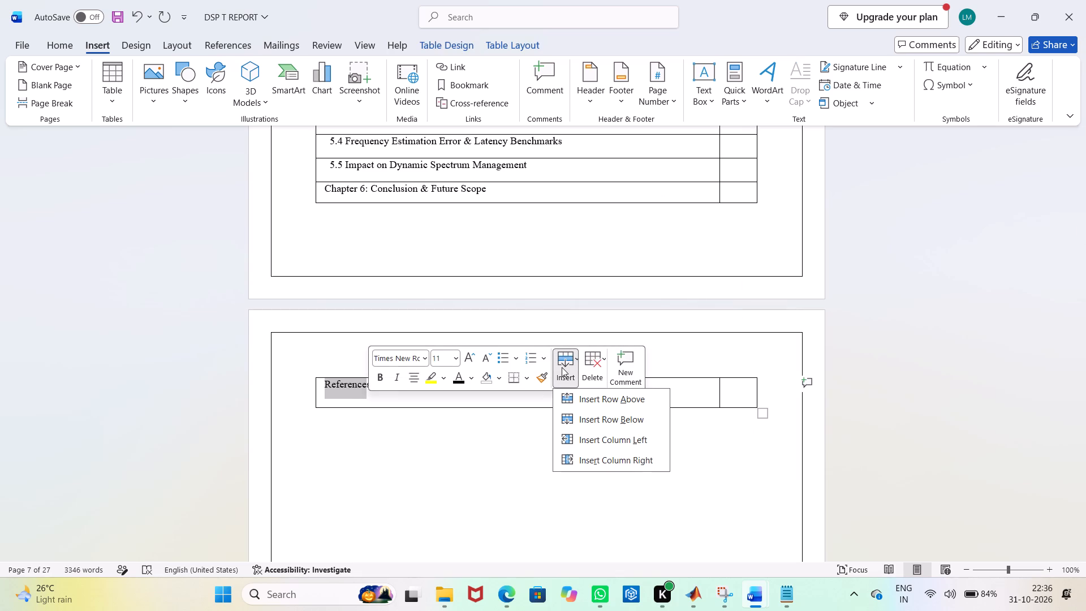
{"action": "left_click", "coordinate": [566, 415]}
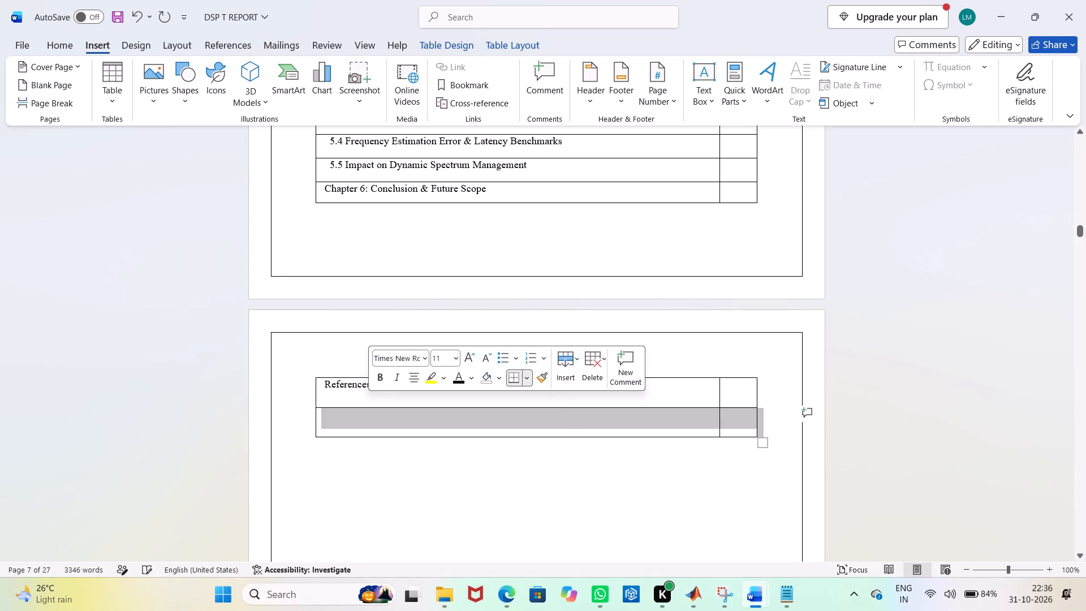
{"action": "left_click", "coordinate": [565, 362]}
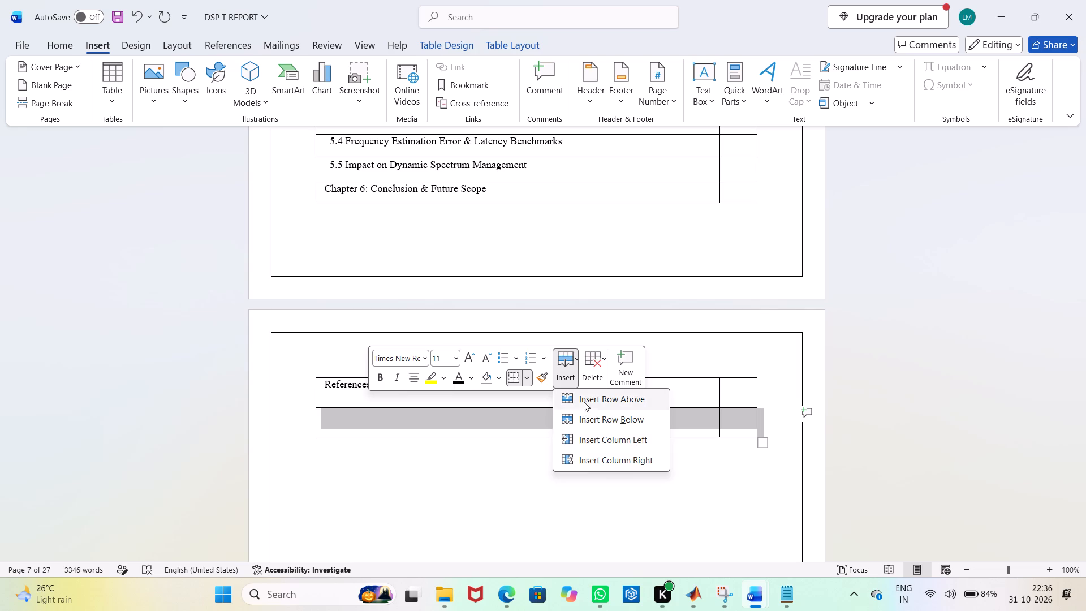
{"action": "left_click", "coordinate": [583, 401]}
{"action": "left_click", "coordinate": [527, 463]}
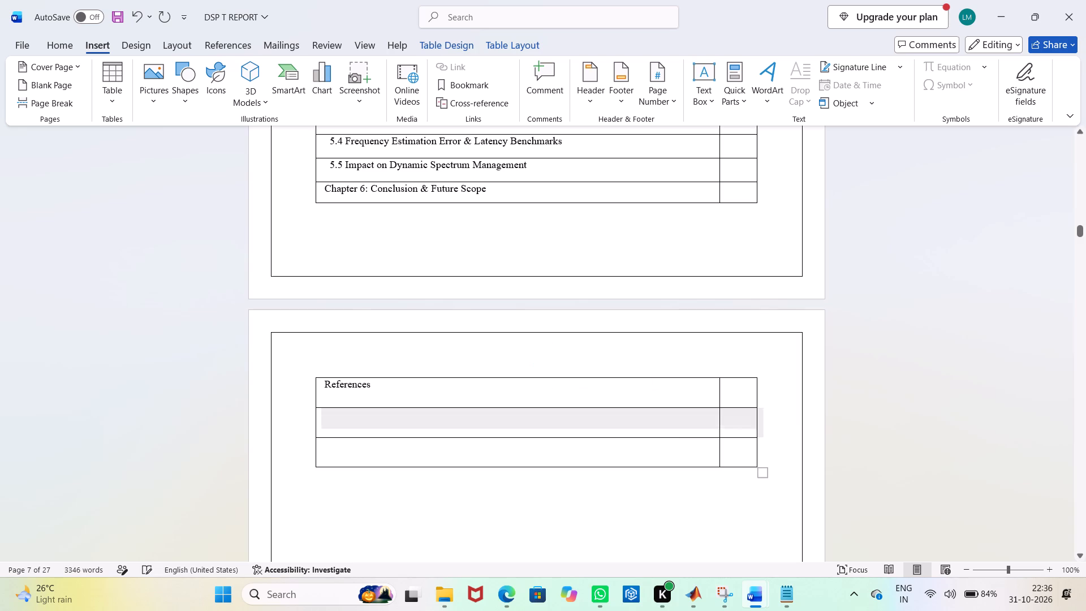
Save the report document.
{"action": "scroll", "coordinate": [403, 424], "scroll_direction": "up", "scroll_amount": 9}
{"action": "scroll", "coordinate": [403, 424], "scroll_direction": "down", "scroll_amount": 5}
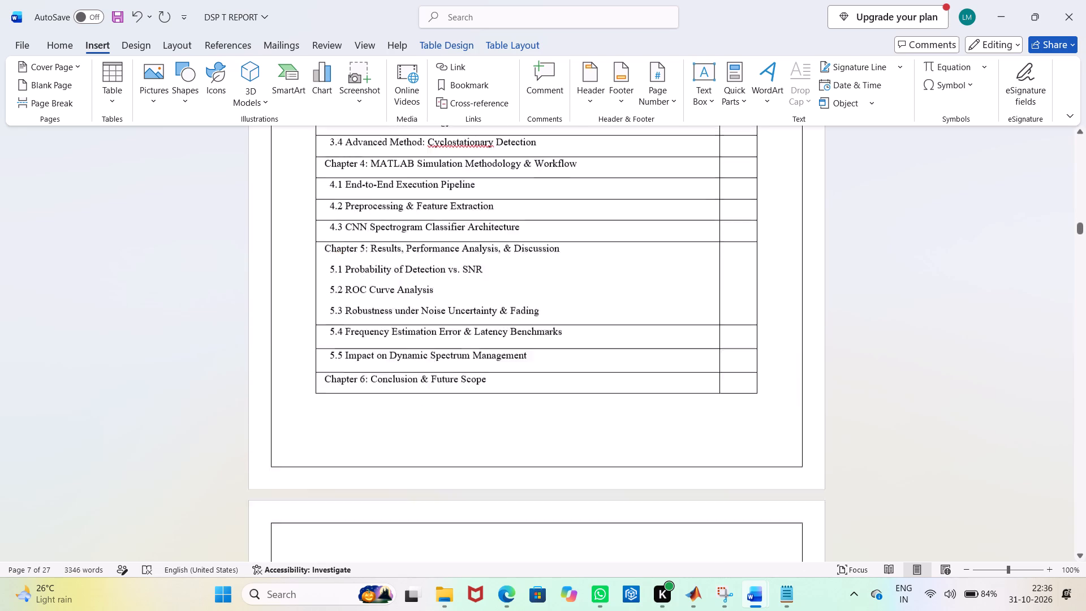
{"action": "scroll", "coordinate": [403, 424], "scroll_direction": "down", "scroll_amount": 20}
{"action": "scroll", "coordinate": [403, 424], "scroll_direction": "down", "scroll_amount": 5}
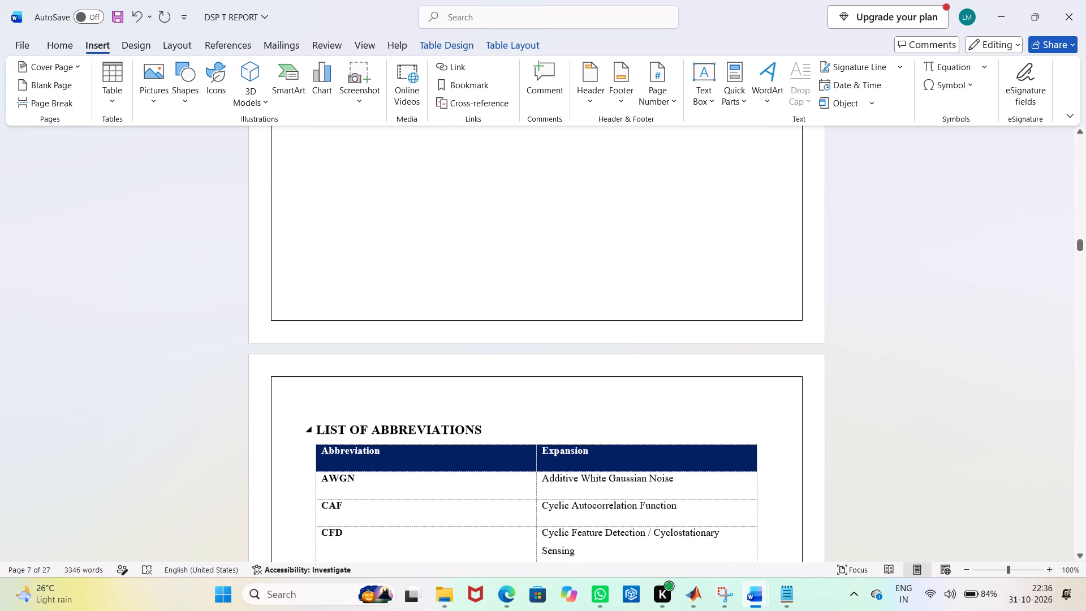
{"action": "key", "text": "ctrl+s"}
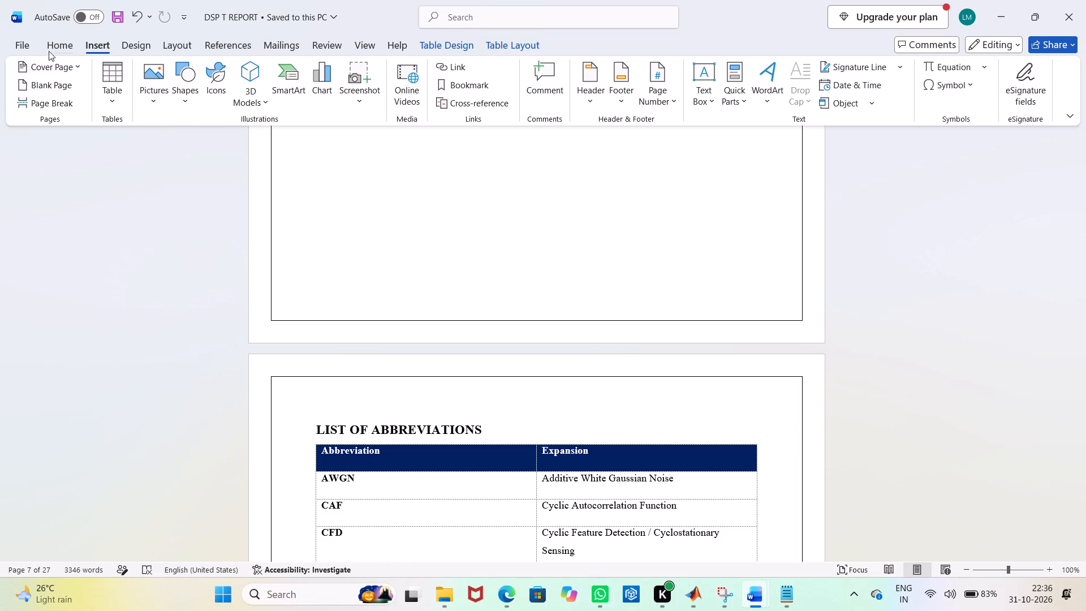
Export the document as the PDF DSP T REPORT to the VISHAL DSP folder in Downloads, with Standard optimization.
{"action": "left_click", "coordinate": [29, 45]}
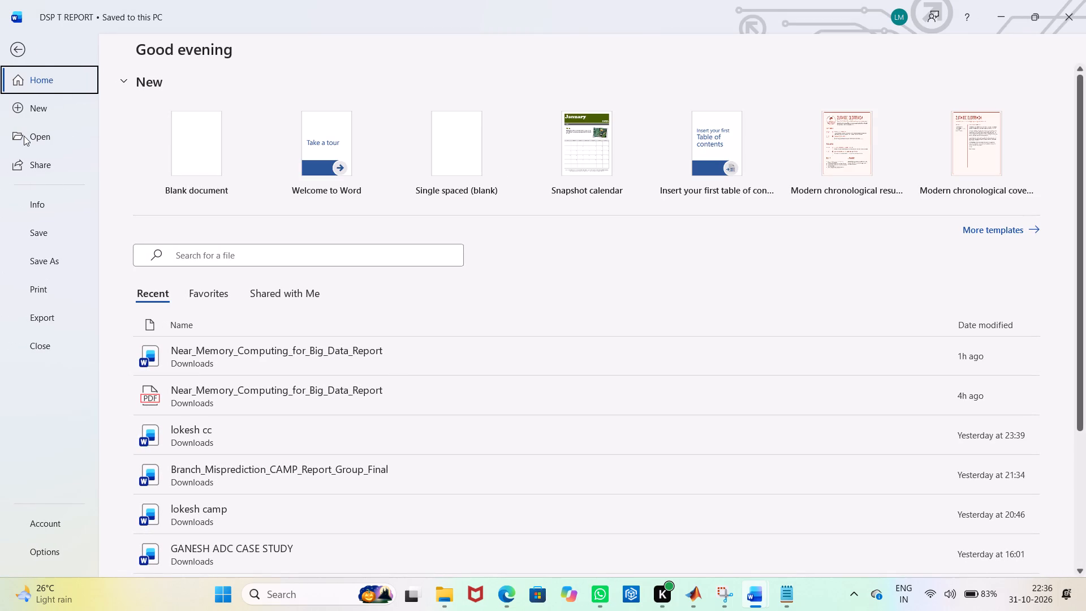
{"action": "left_click", "coordinate": [55, 315]}
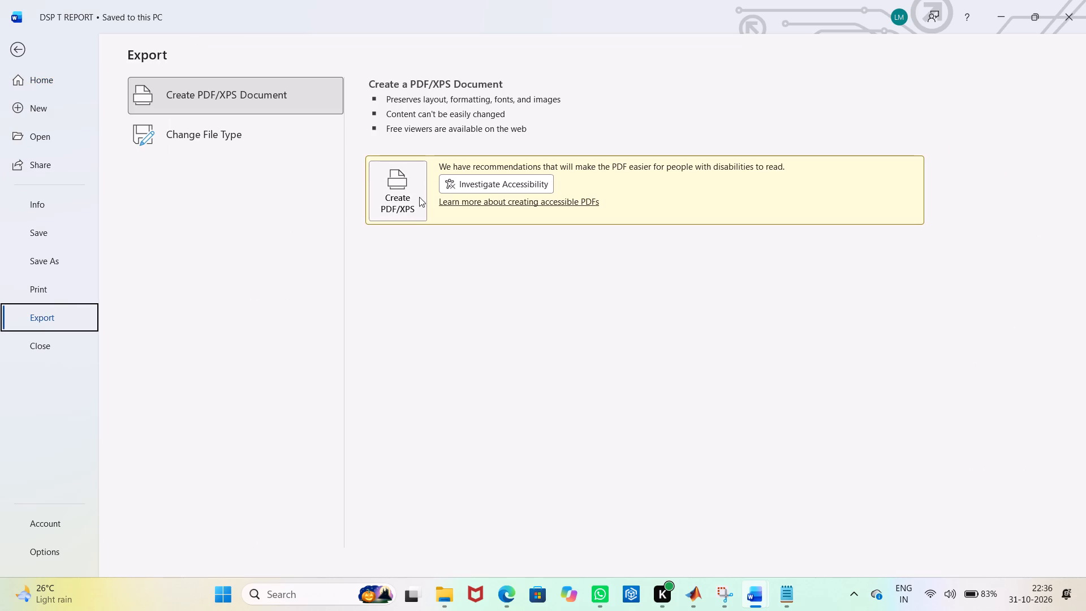
{"action": "left_click", "coordinate": [398, 188]}
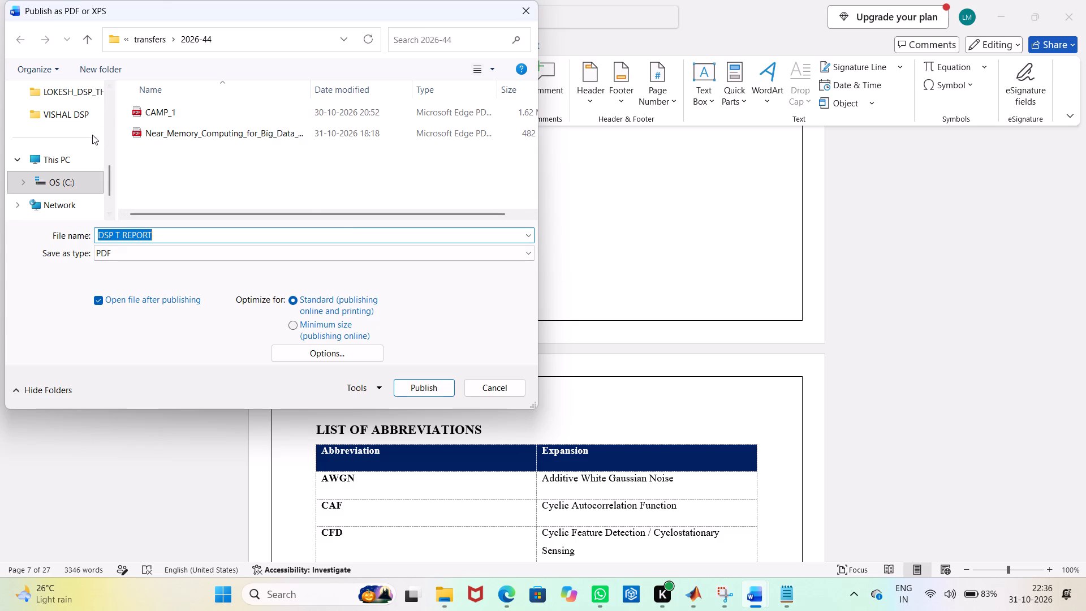
{"action": "scroll", "coordinate": [74, 165], "scroll_direction": "up", "scroll_amount": 2}
{"action": "scroll", "coordinate": [71, 190], "scroll_direction": "down", "scroll_amount": 1}
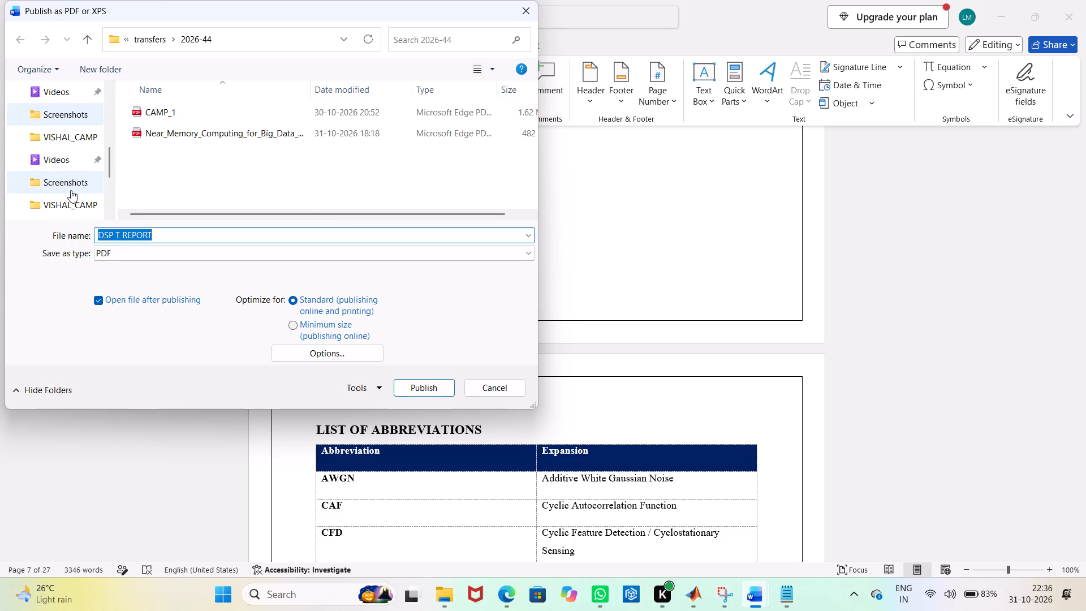
{"action": "scroll", "coordinate": [66, 134], "scroll_direction": "down", "scroll_amount": 2}
{"action": "scroll", "coordinate": [67, 160], "scroll_direction": "up", "scroll_amount": 4}
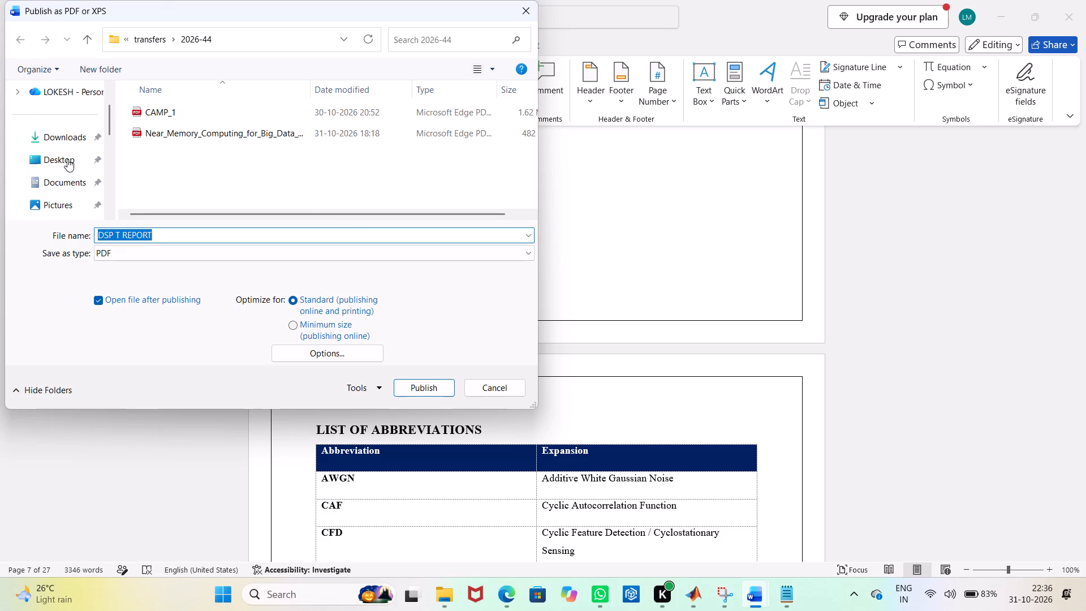
{"action": "scroll", "coordinate": [67, 159], "scroll_direction": "up", "scroll_amount": 1}
{"action": "double_click", "coordinate": [66, 185]}
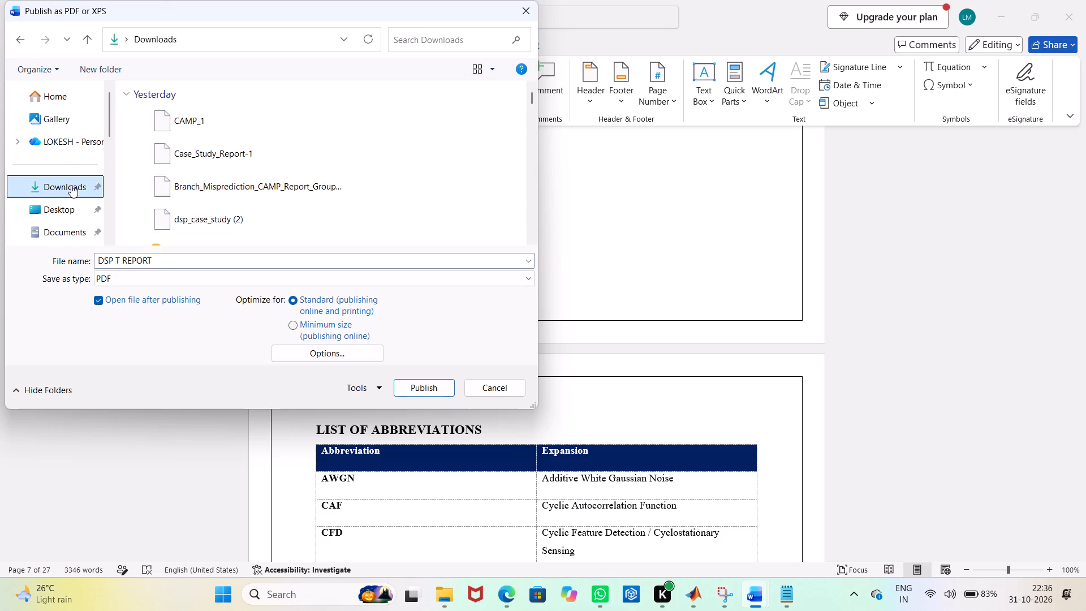
{"action": "scroll", "coordinate": [208, 141], "scroll_direction": "down", "scroll_amount": 2}
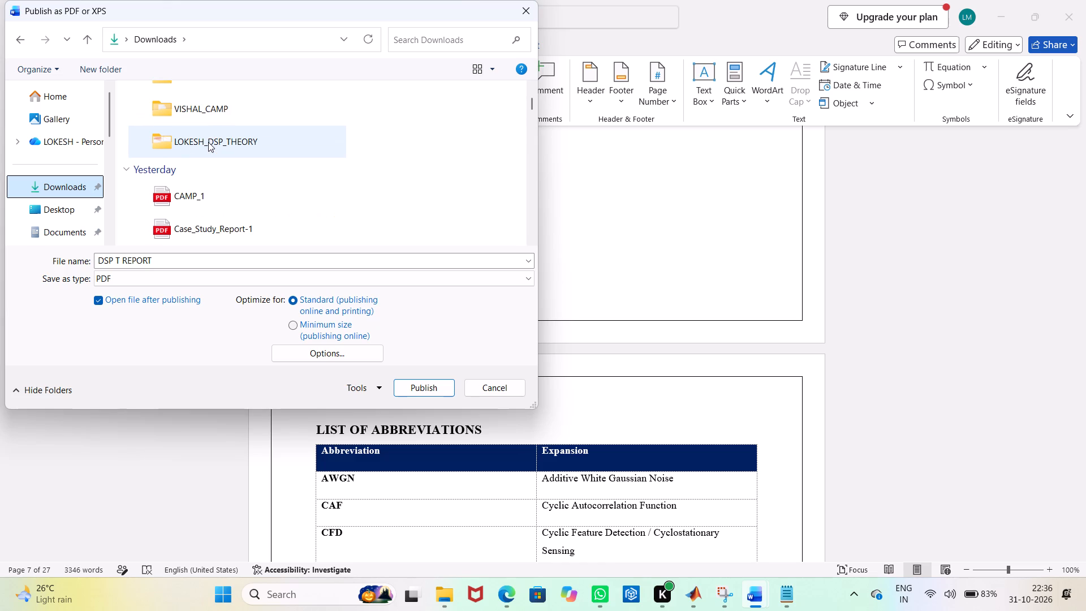
{"action": "scroll", "coordinate": [208, 141], "scroll_direction": "up", "scroll_amount": 1}
{"action": "double_click", "coordinate": [200, 165]}
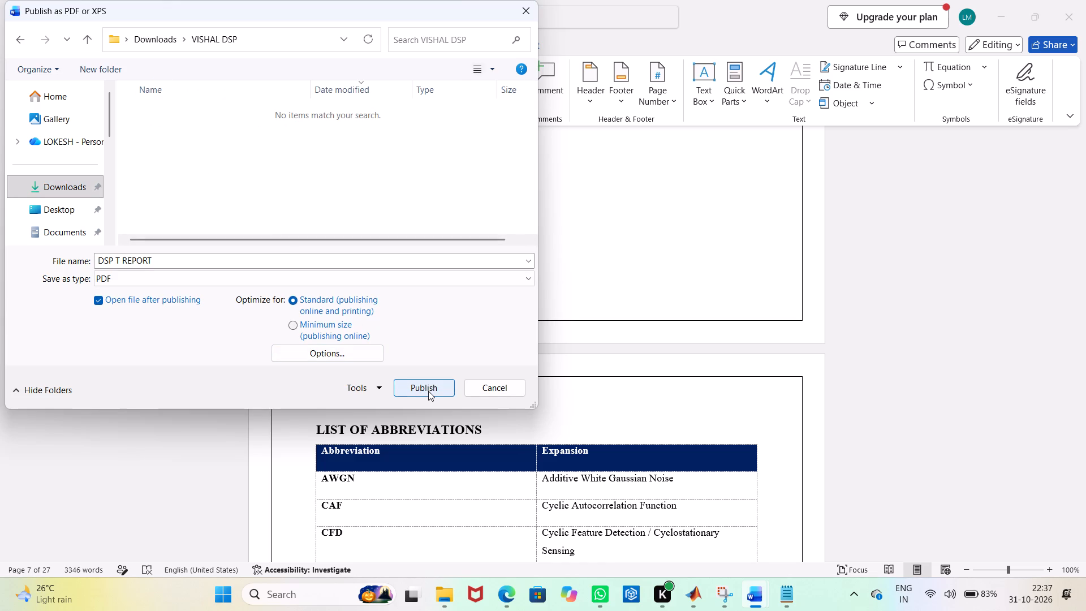
{"action": "left_click", "coordinate": [428, 391]}
{"action": "scroll", "coordinate": [530, 270], "scroll_direction": "up", "scroll_amount": 4}
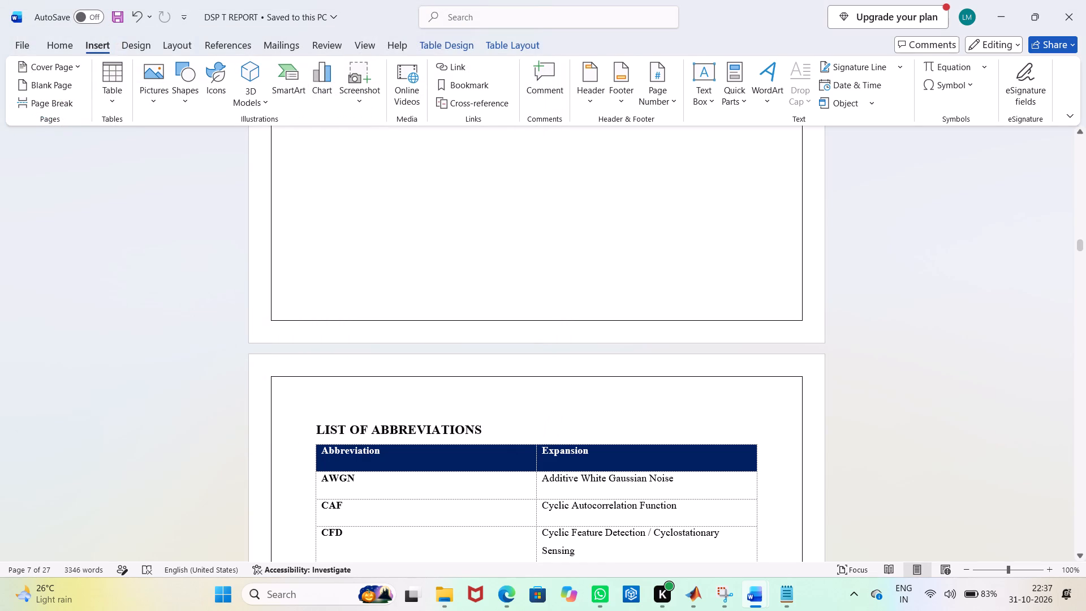
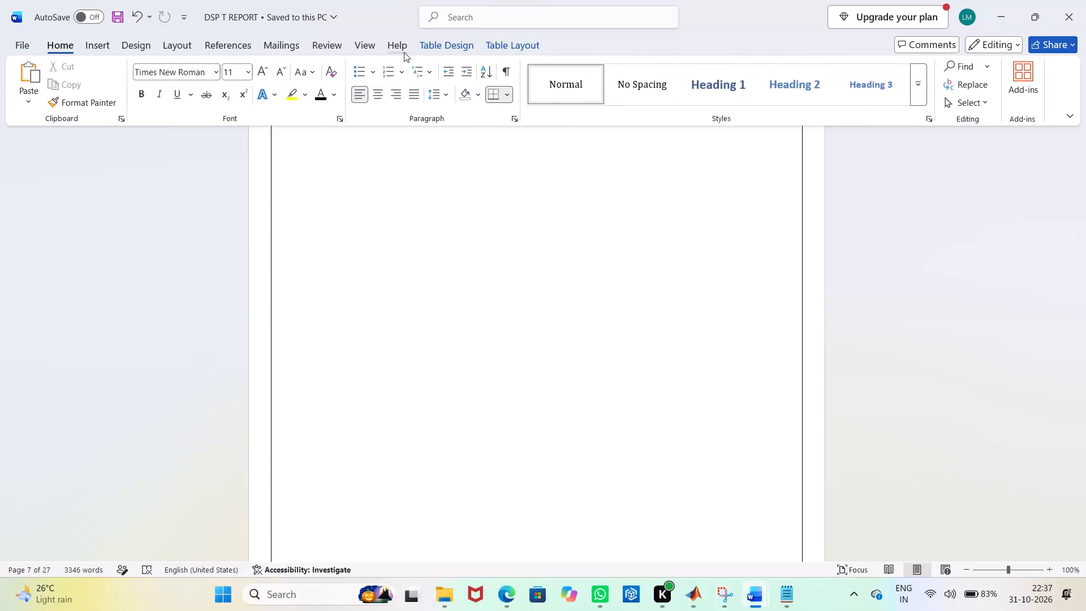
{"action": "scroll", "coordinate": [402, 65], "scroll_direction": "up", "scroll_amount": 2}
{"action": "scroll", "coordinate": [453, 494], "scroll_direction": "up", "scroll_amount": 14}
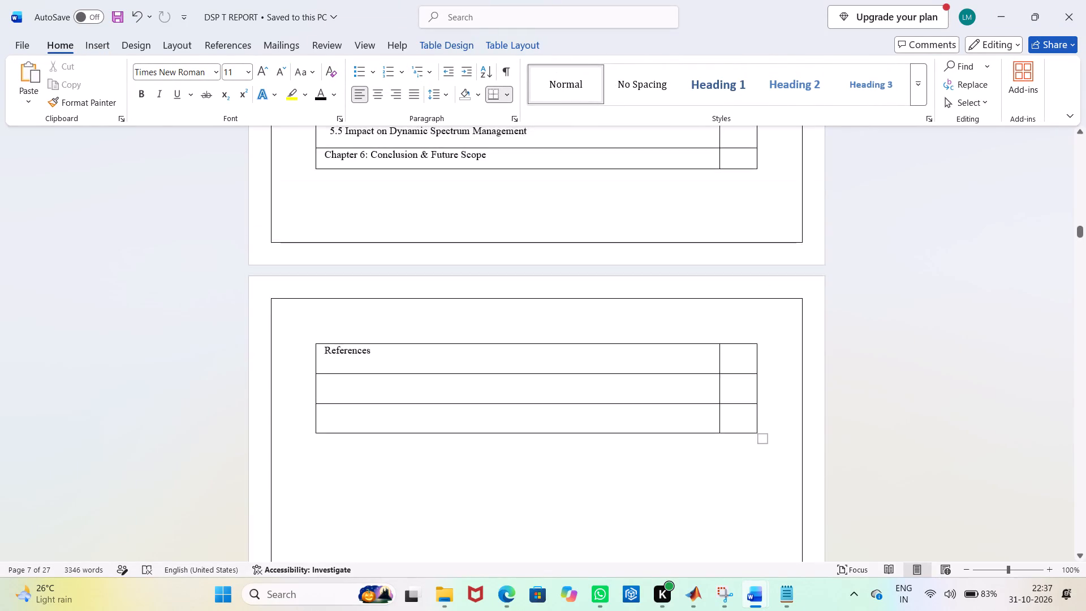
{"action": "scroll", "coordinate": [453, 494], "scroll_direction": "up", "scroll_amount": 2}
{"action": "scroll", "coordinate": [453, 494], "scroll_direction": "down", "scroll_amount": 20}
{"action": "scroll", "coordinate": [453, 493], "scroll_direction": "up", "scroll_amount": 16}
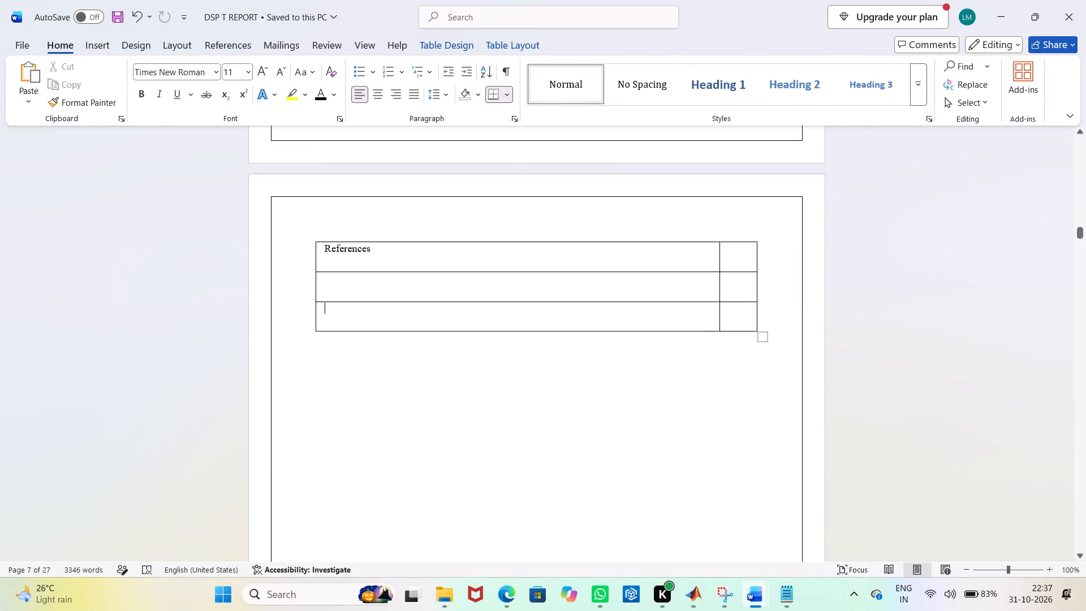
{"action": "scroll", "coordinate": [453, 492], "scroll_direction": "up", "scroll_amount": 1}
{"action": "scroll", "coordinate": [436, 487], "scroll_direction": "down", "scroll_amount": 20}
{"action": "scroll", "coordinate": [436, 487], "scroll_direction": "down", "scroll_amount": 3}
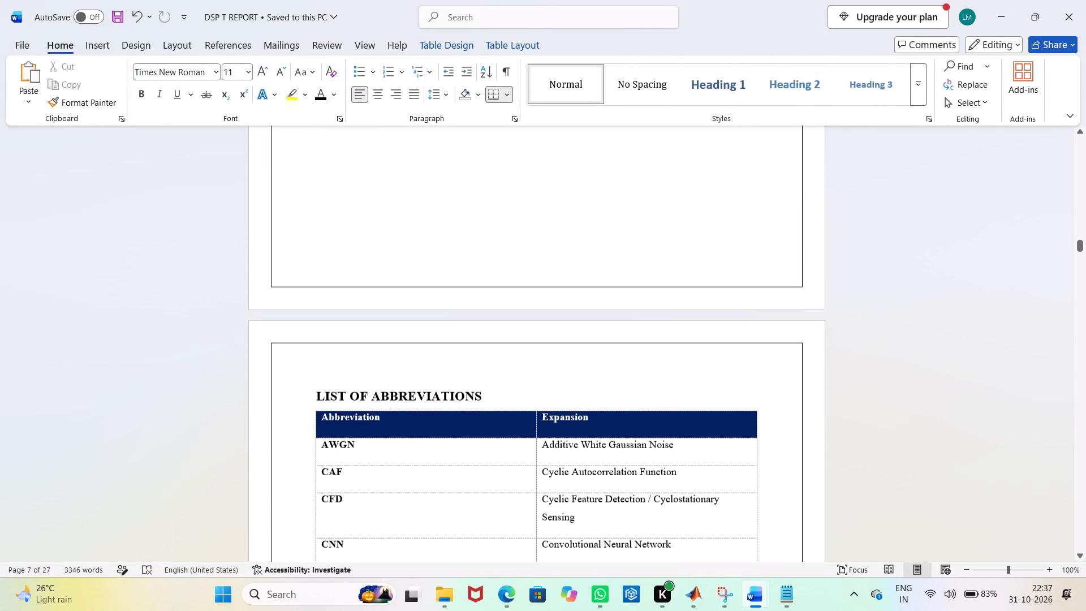
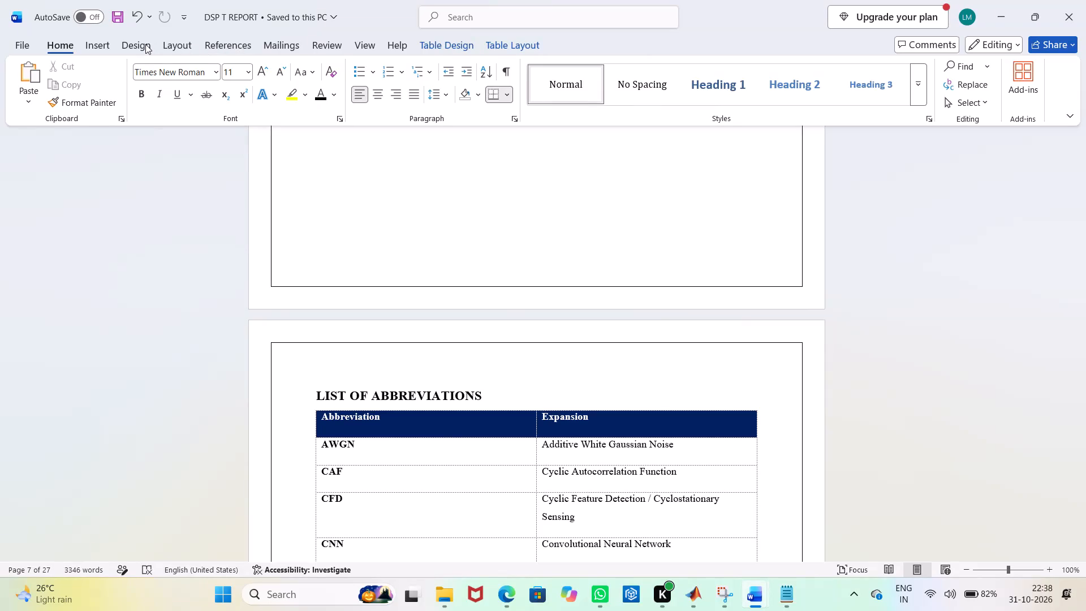
Insert page numbers centred at the bottom of the pages using the Plain Number 2 style, and return to the document body.
{"action": "left_click", "coordinate": [144, 44]}
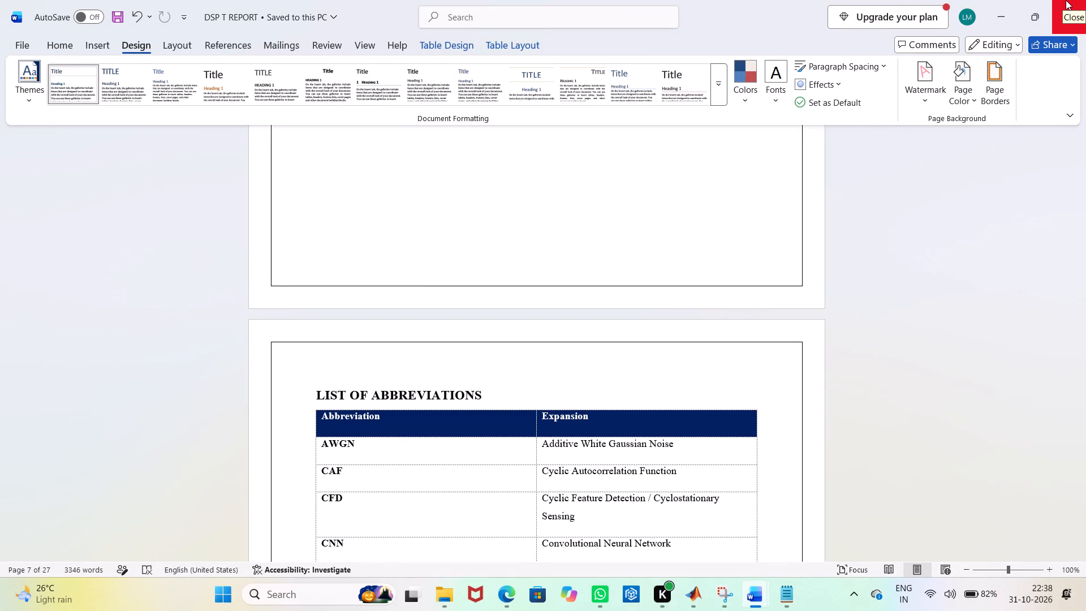
{"action": "left_click", "coordinate": [190, 46]}
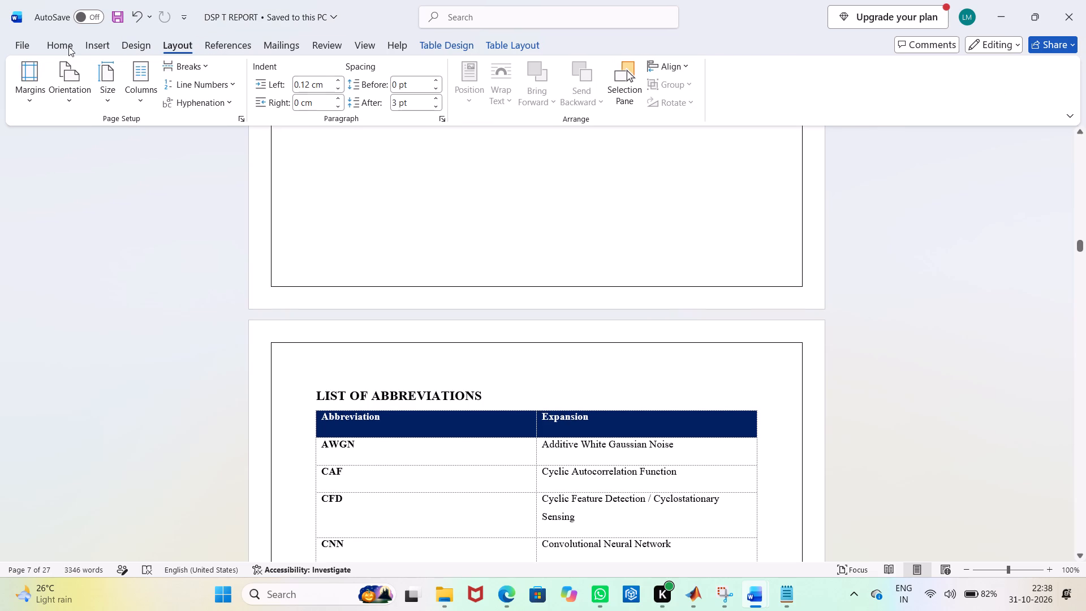
{"action": "left_click", "coordinate": [101, 46]}
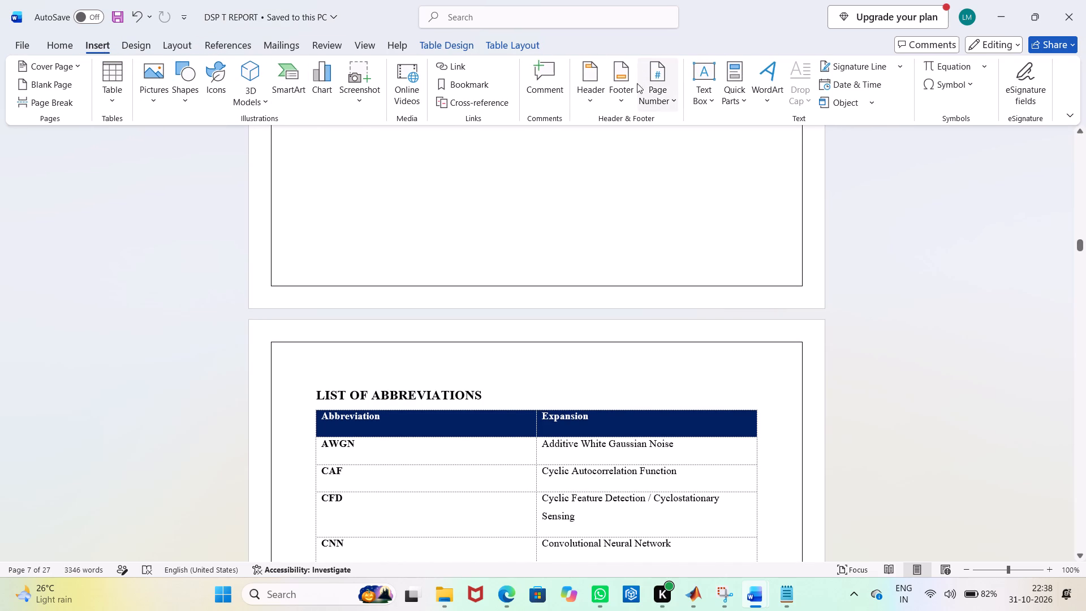
{"action": "left_click", "coordinate": [657, 81]}
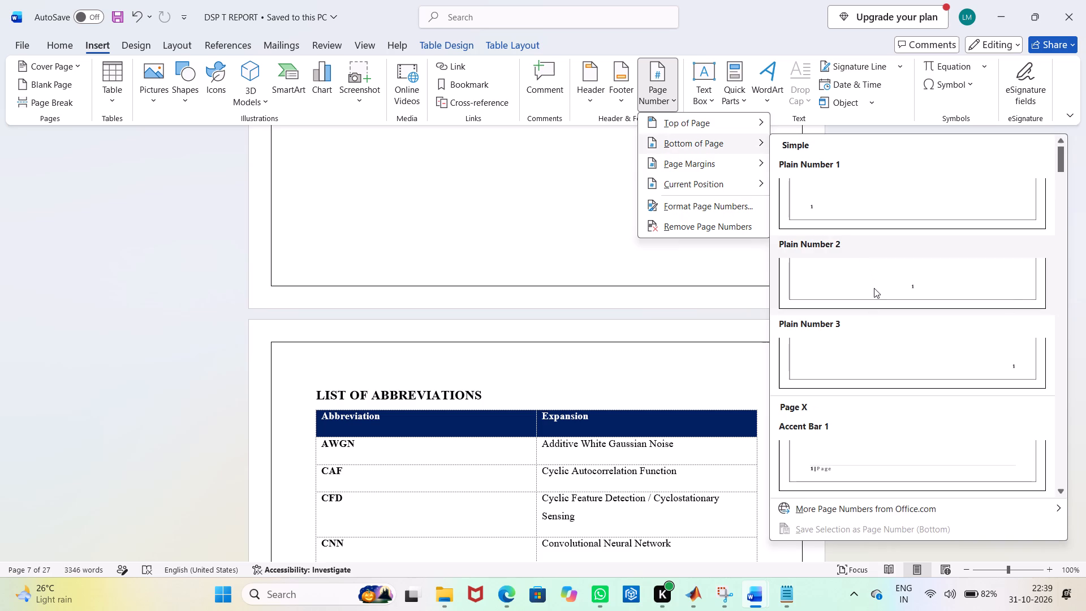
{"action": "left_click", "coordinate": [874, 288]}
{"action": "left_click", "coordinate": [651, 276]}
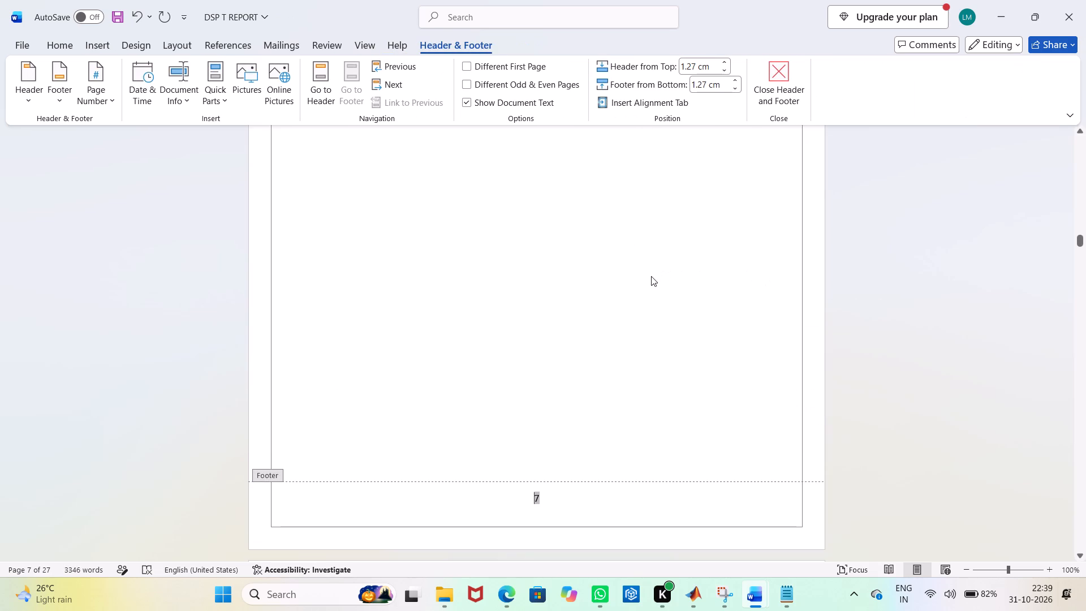
{"action": "left_click", "coordinate": [787, 78]}
Save the report with its page numbers, undoing the stray letter entered in the contents table's last row.
{"action": "scroll", "coordinate": [737, 349], "scroll_direction": "up", "scroll_amount": 3}
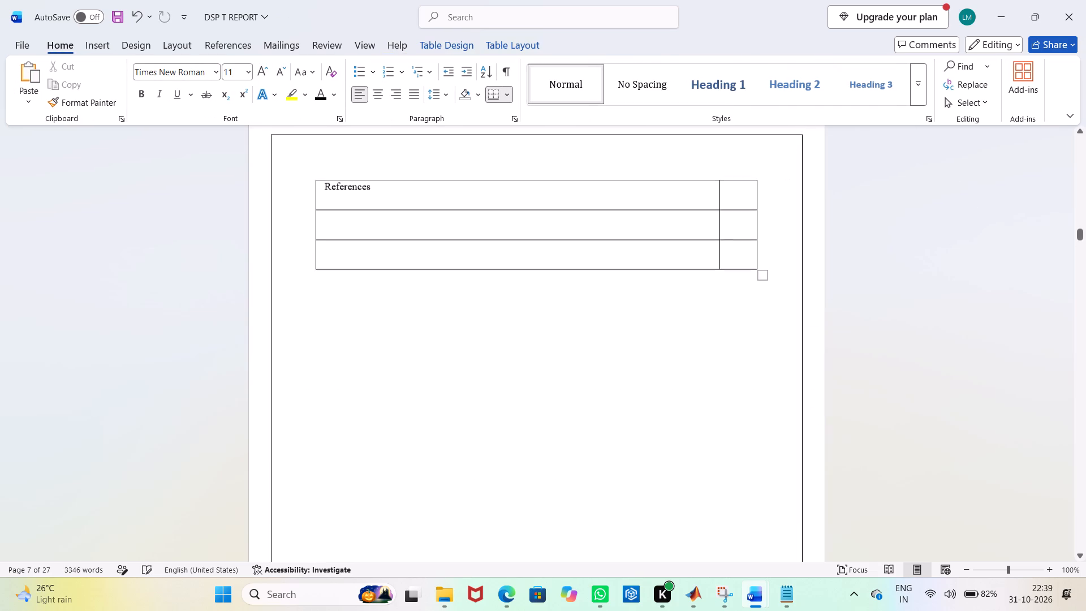
{"action": "scroll", "coordinate": [950, 333], "scroll_direction": "up", "scroll_amount": 20}
{"action": "scroll", "coordinate": [950, 333], "scroll_direction": "up", "scroll_amount": 9}
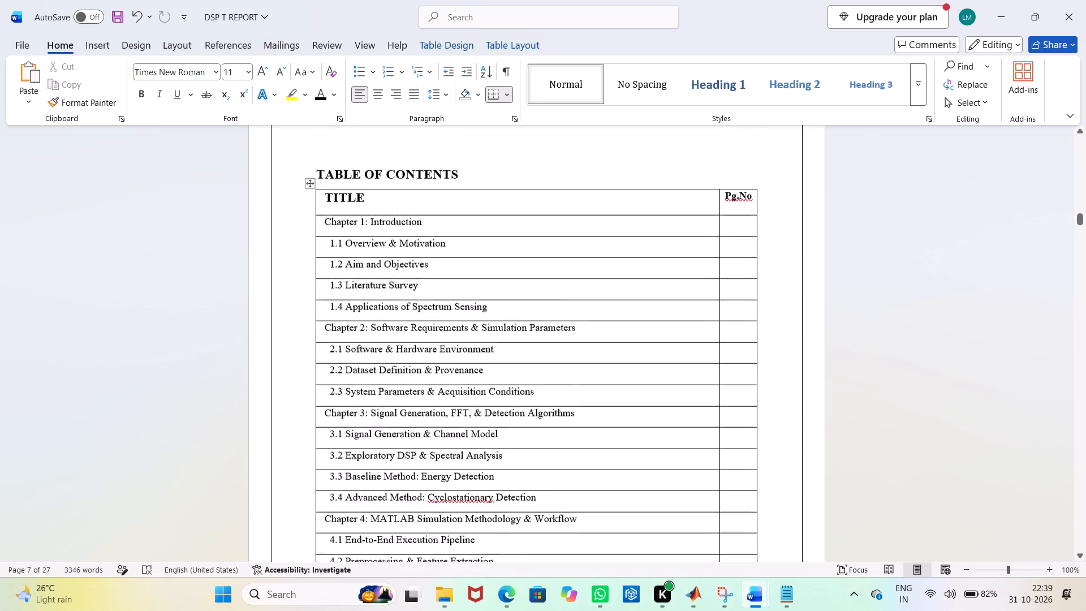
{"action": "scroll", "coordinate": [951, 335], "scroll_direction": "up", "scroll_amount": 20}
{"action": "scroll", "coordinate": [951, 335], "scroll_direction": "up", "scroll_amount": 13}
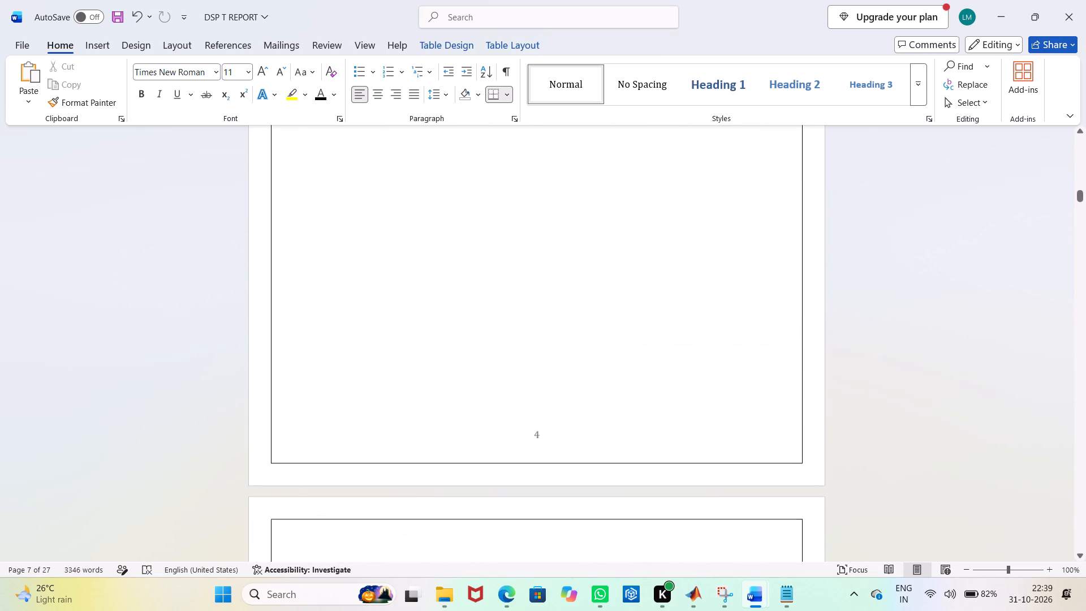
{"action": "scroll", "coordinate": [951, 336], "scroll_direction": "up", "scroll_amount": 17}
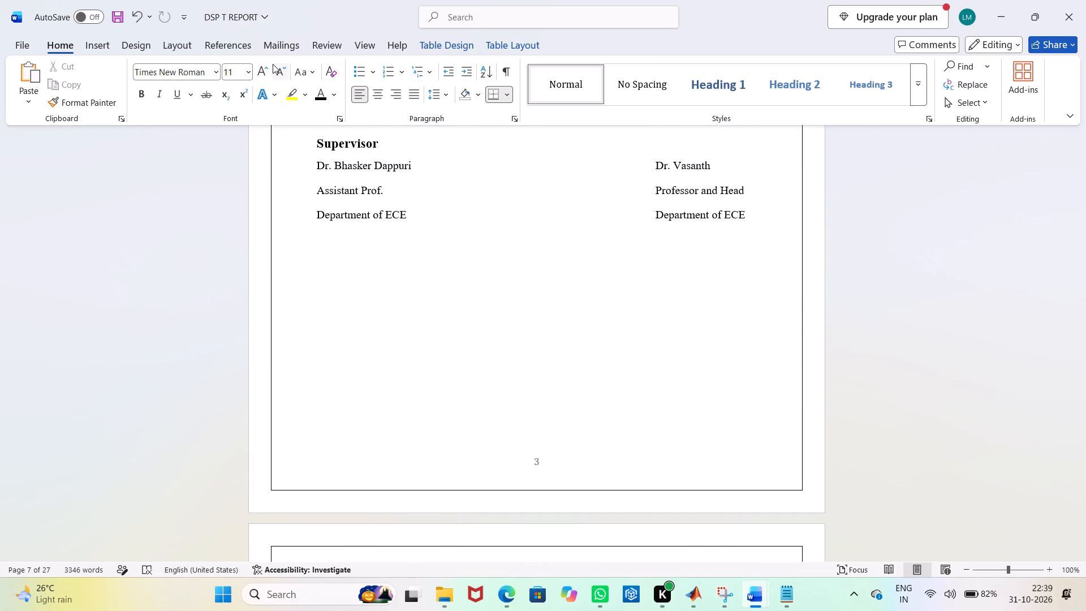
{"action": "key", "text": "s"}
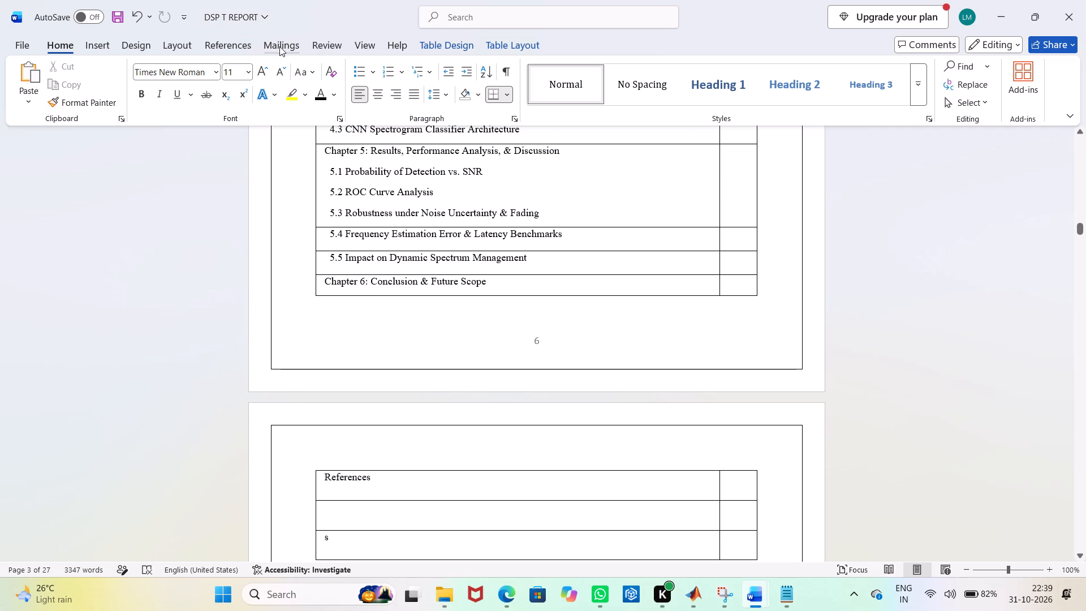
{"action": "key", "text": "ctrl+s"}
{"action": "scroll", "coordinate": [443, 157], "scroll_direction": "up", "scroll_amount": 6}
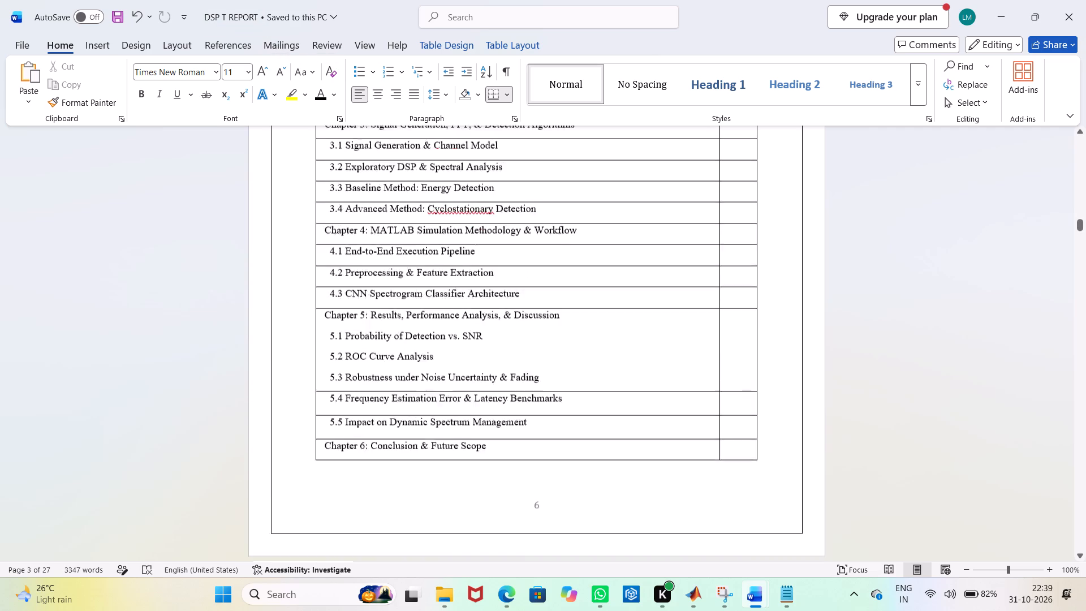
{"action": "scroll", "coordinate": [481, 169], "scroll_direction": "down", "scroll_amount": 3}
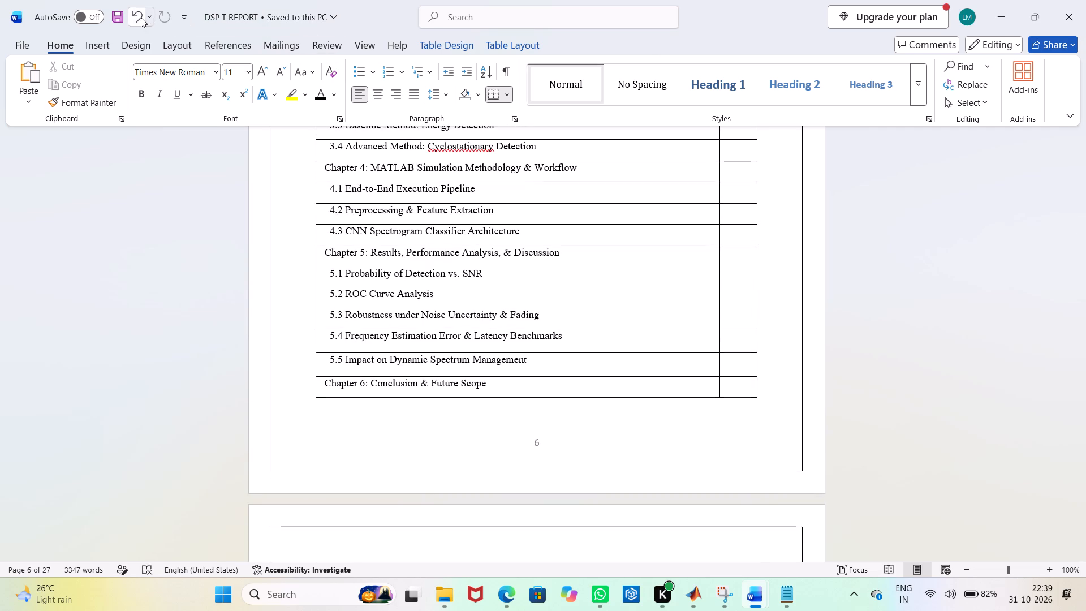
{"action": "left_click", "coordinate": [134, 14]}
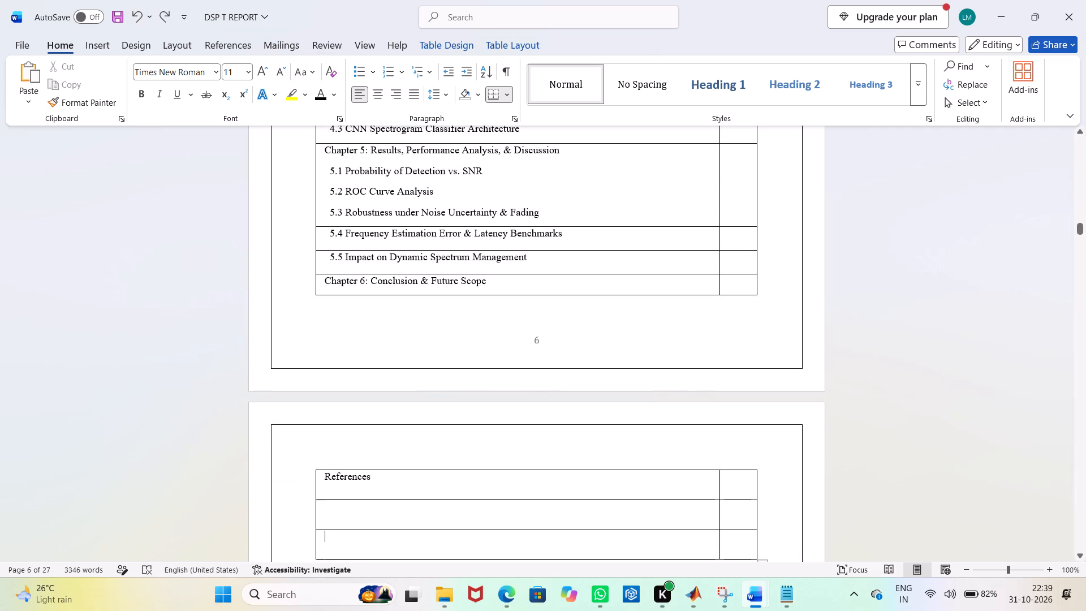
{"action": "key", "text": "ctrl+s"}
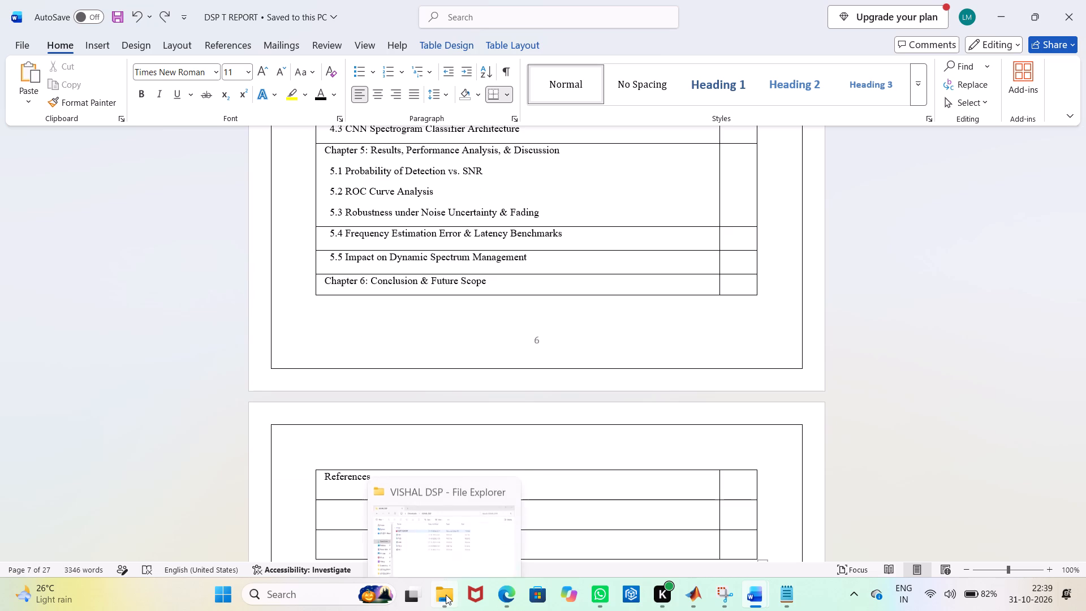
Export the report as the PDF DSP T REPORT into the VISHAL DSP folder in Downloads, replacing the existing file.
{"action": "left_click", "coordinate": [7, 45]}
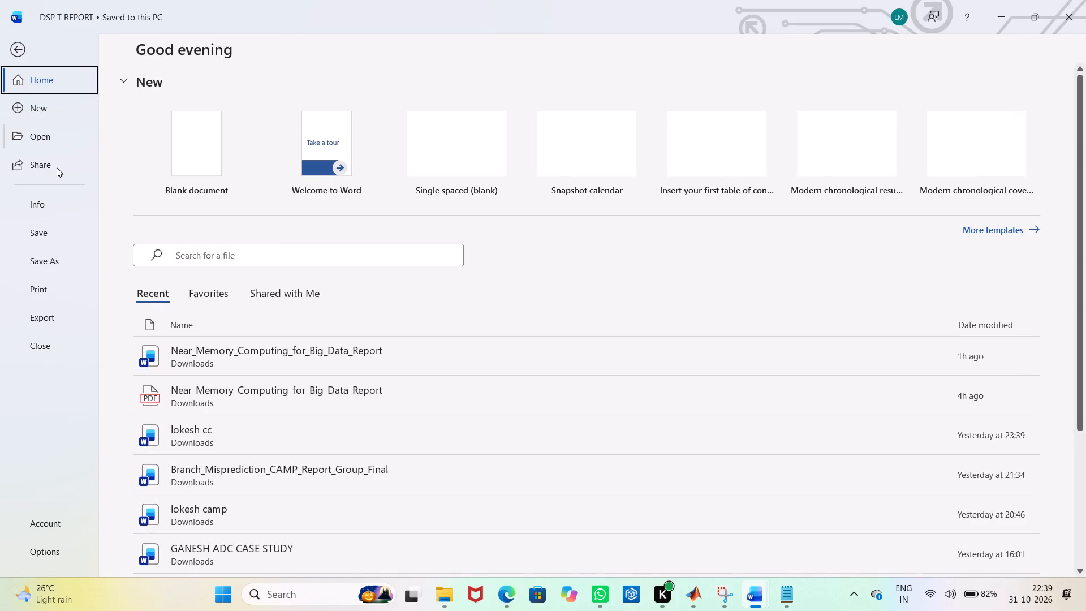
{"action": "left_click", "coordinate": [47, 324]}
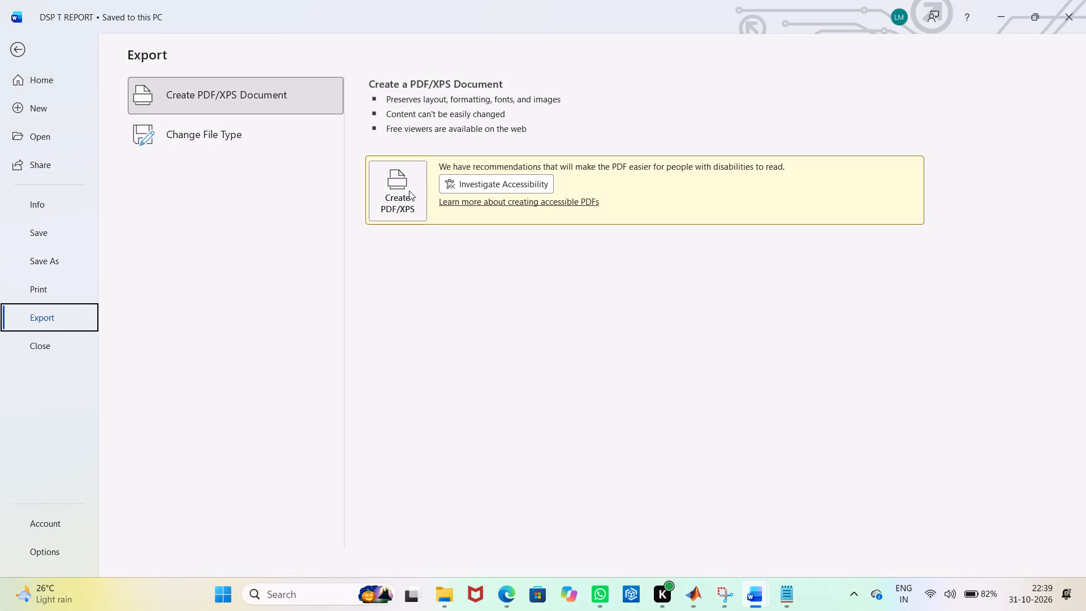
{"action": "left_click", "coordinate": [409, 191]}
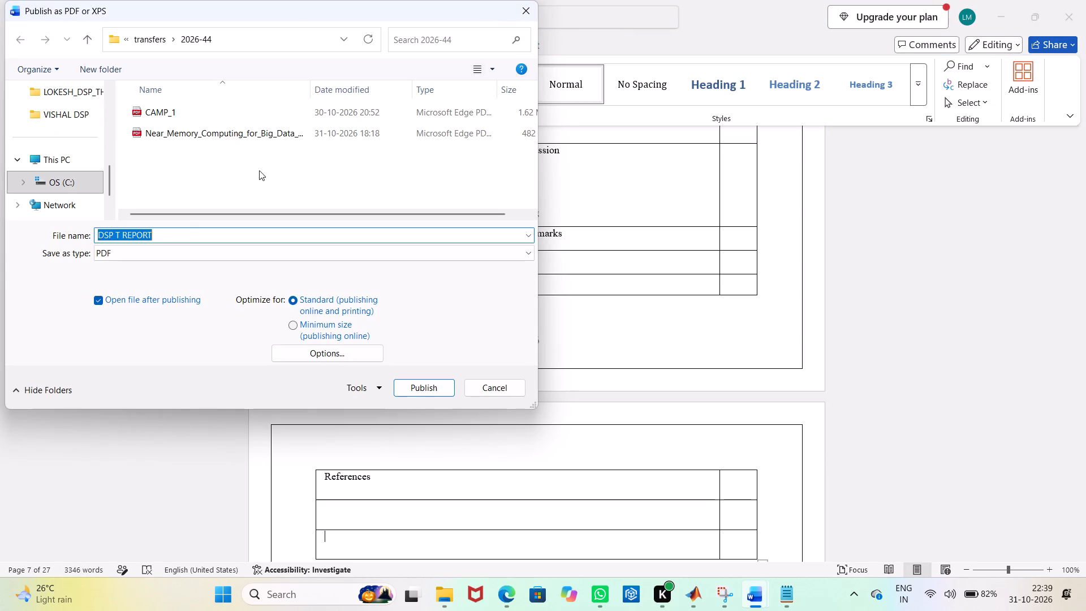
{"action": "scroll", "coordinate": [88, 143], "scroll_direction": "up", "scroll_amount": 3}
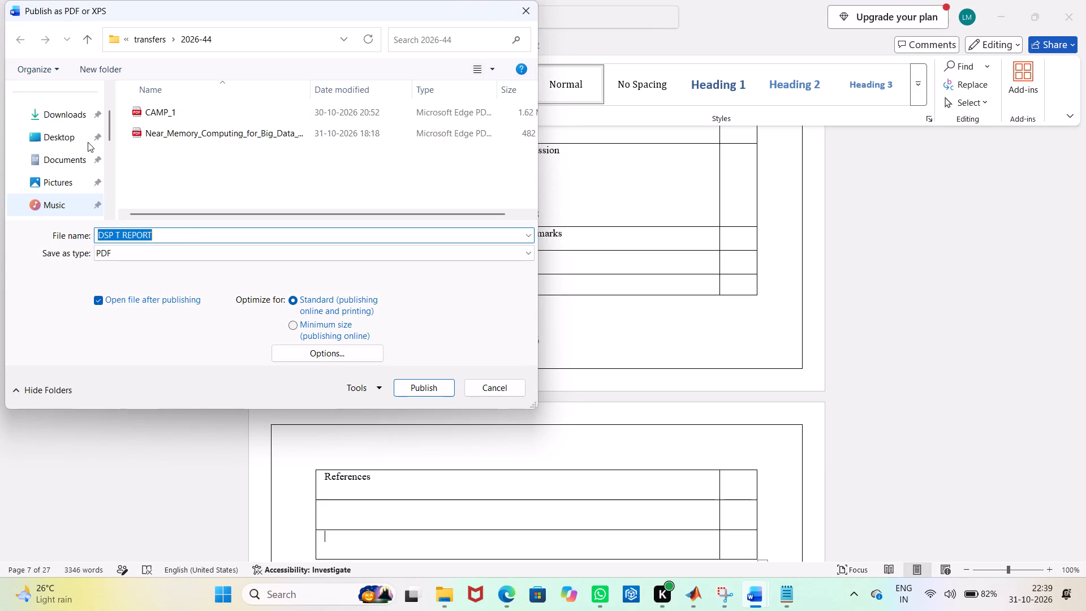
{"action": "double_click", "coordinate": [75, 113]}
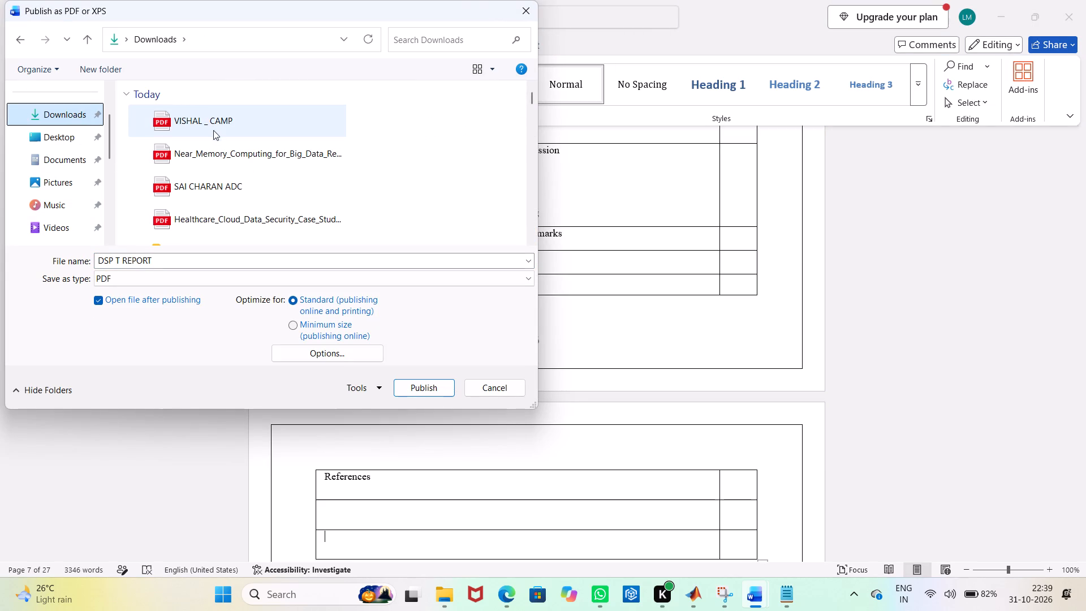
{"action": "scroll", "coordinate": [198, 157], "scroll_direction": "down", "scroll_amount": 2}
{"action": "scroll", "coordinate": [217, 113], "scroll_direction": "up", "scroll_amount": 1}
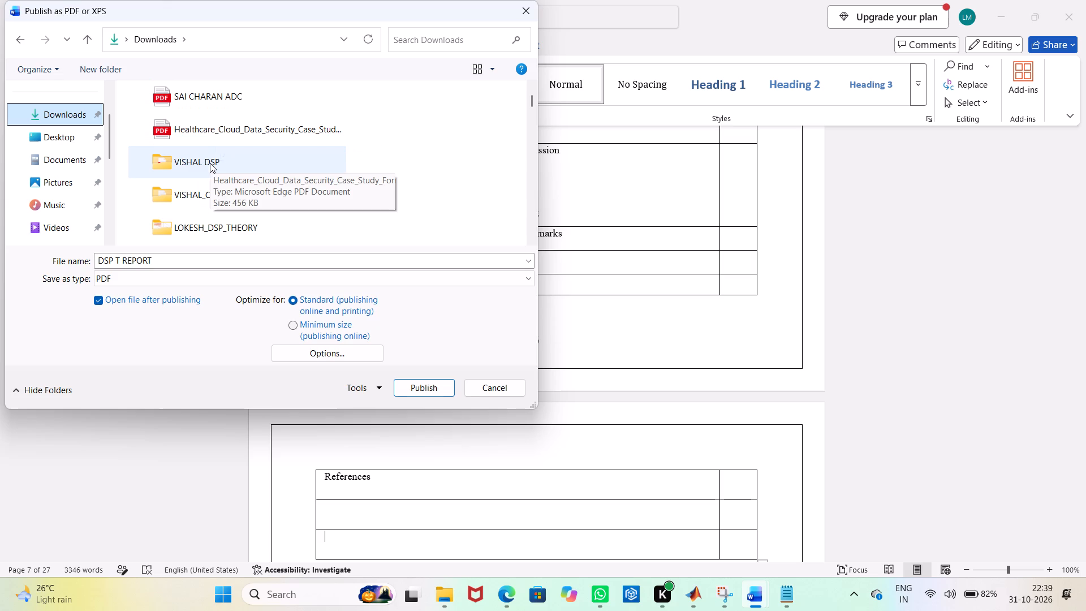
{"action": "double_click", "coordinate": [210, 163]}
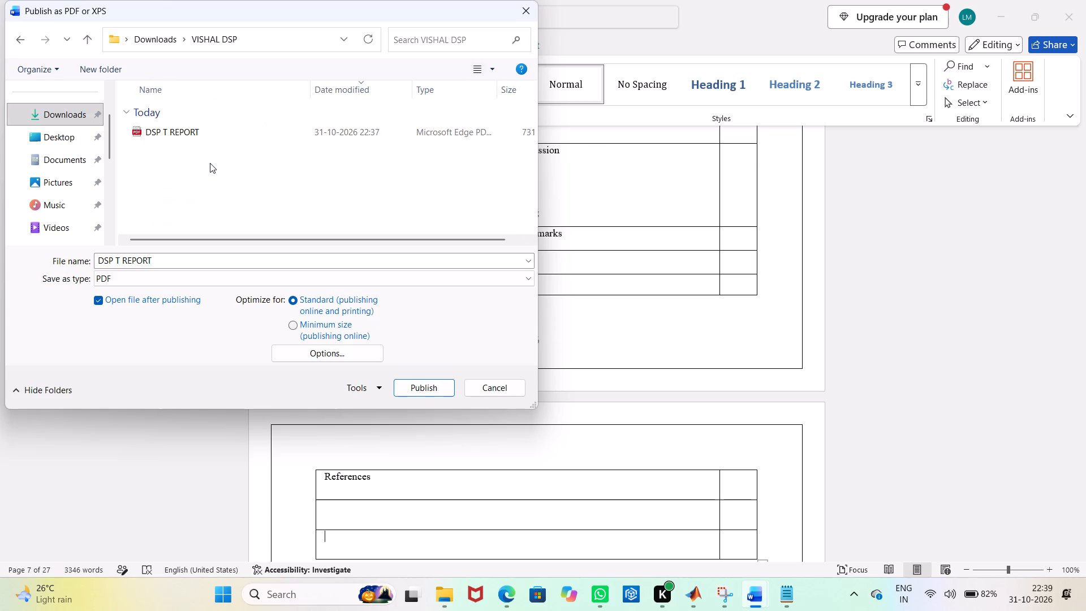
{"action": "left_click", "coordinate": [245, 135]}
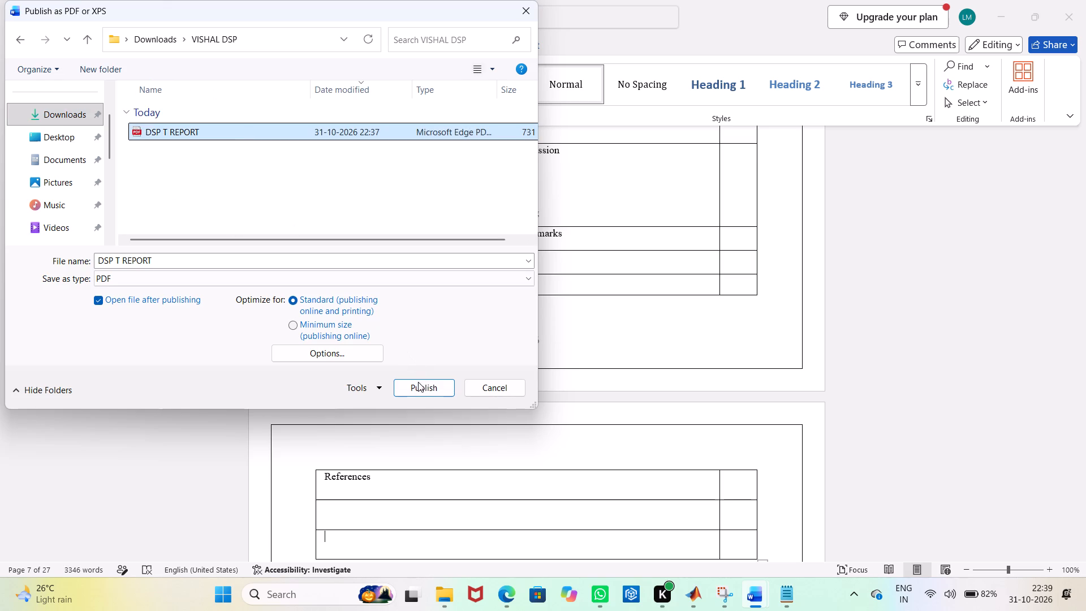
{"action": "left_click", "coordinate": [419, 383]}
{"action": "left_click", "coordinate": [574, 293]}
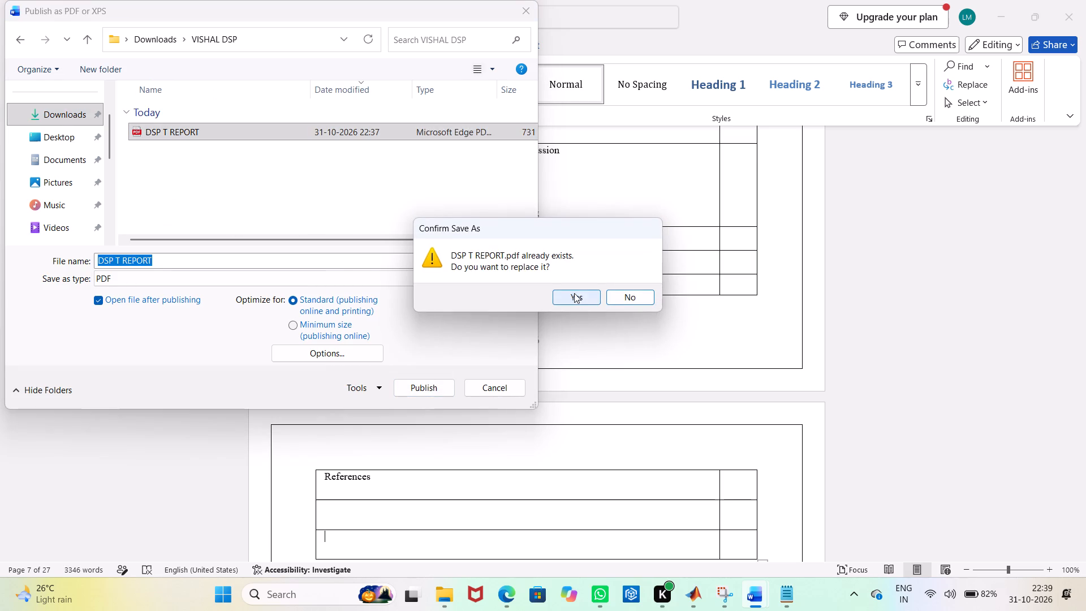
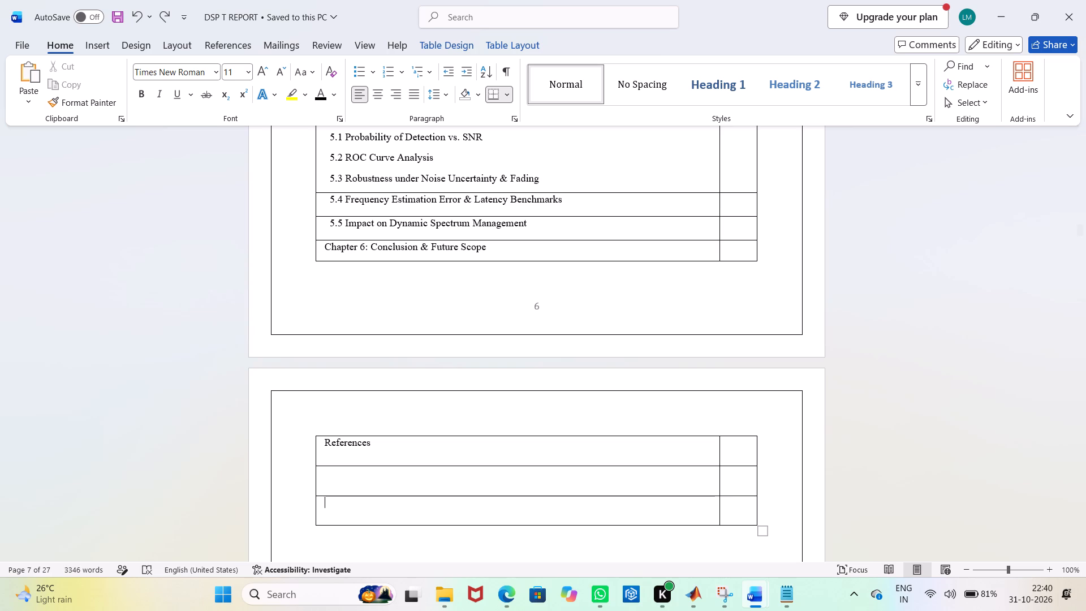
Enter page number 9 in the contents table's Pg.No column for Chapter 1: Introduction and sections 1.1, 1.2 and 1.3.
{"action": "scroll", "coordinate": [570, 433], "scroll_direction": "up", "scroll_amount": 1}
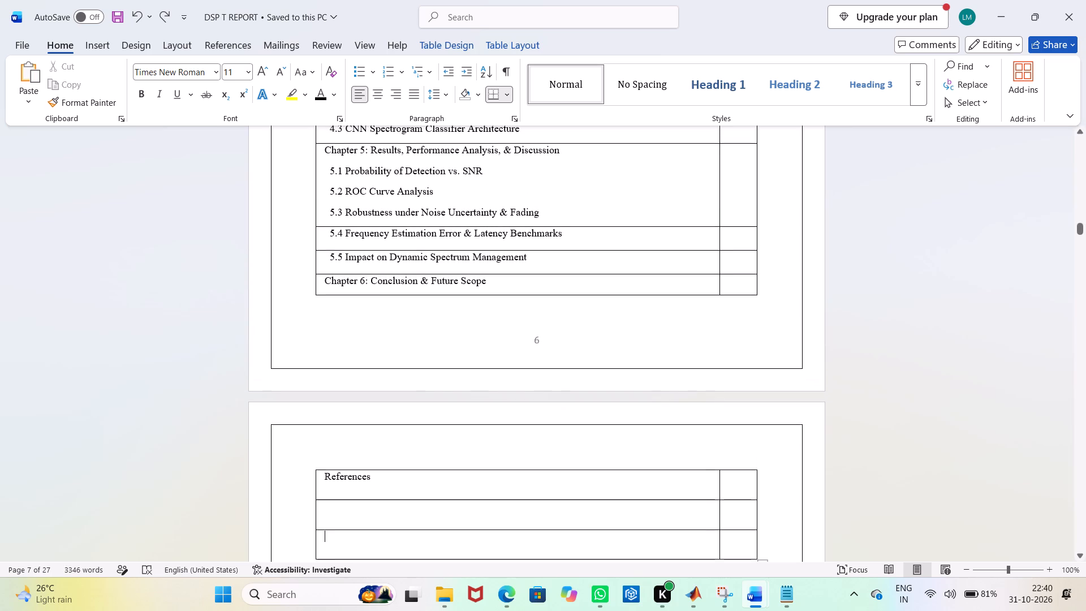
{"action": "scroll", "coordinate": [570, 433], "scroll_direction": "up", "scroll_amount": 16}
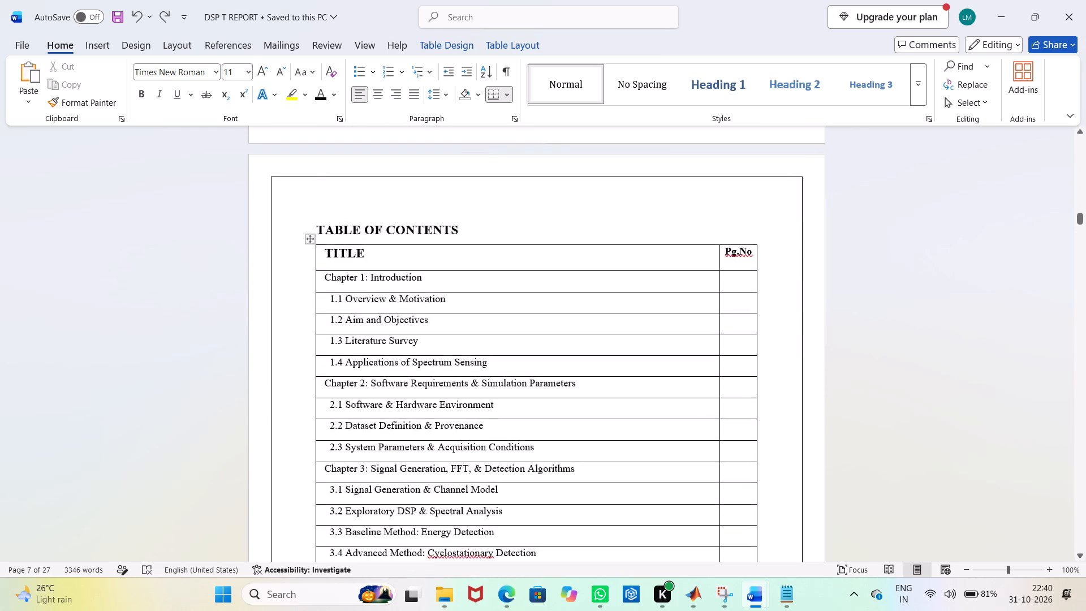
{"action": "scroll", "coordinate": [570, 433], "scroll_direction": "up", "scroll_amount": 1}
{"action": "left_click", "coordinate": [743, 350]}
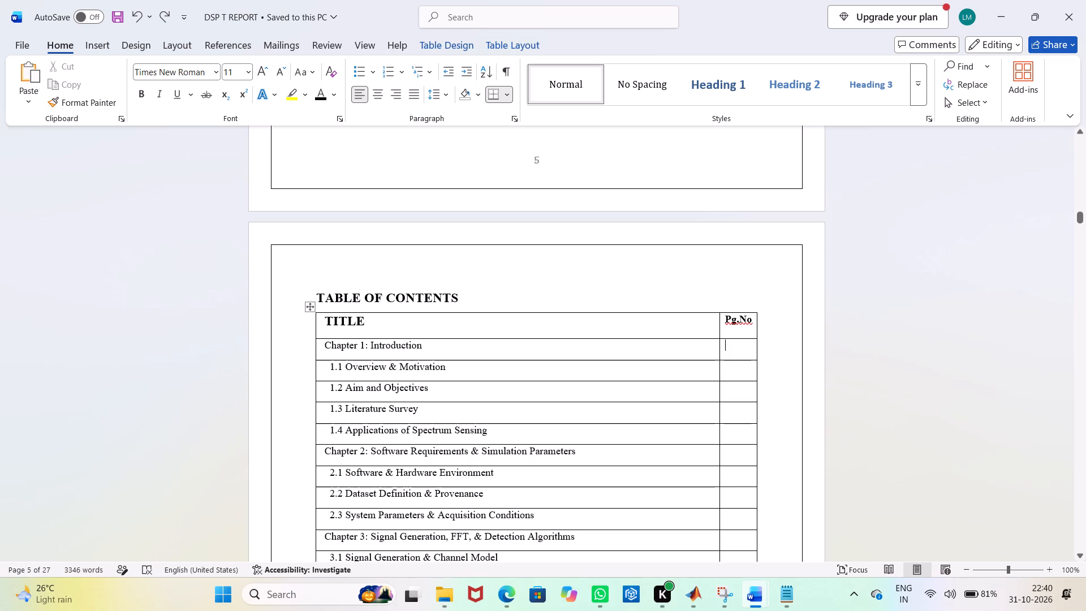
{"action": "key", "text": "9"}
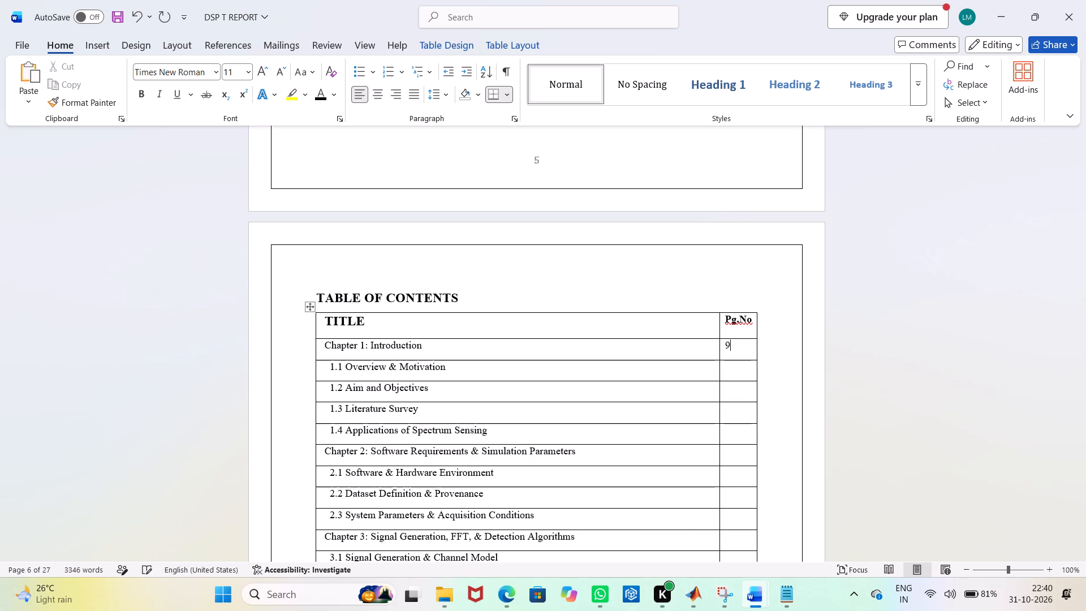
{"action": "key", "text": "Down"}
{"action": "key", "text": "Down"}
{"action": "key", "text": "Up"}
{"action": "key", "text": "9"}
{"action": "key", "text": "Down"}
{"action": "key", "text": "9"}
{"action": "key", "text": "Down"}
{"action": "key", "text": "9"}
{"action": "key", "text": "Down"}
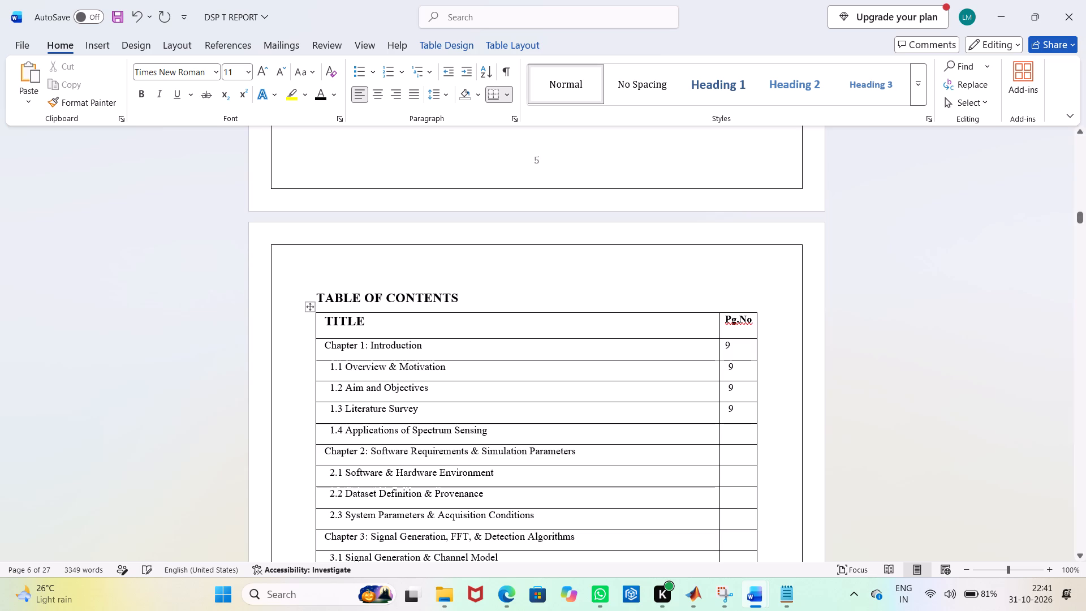
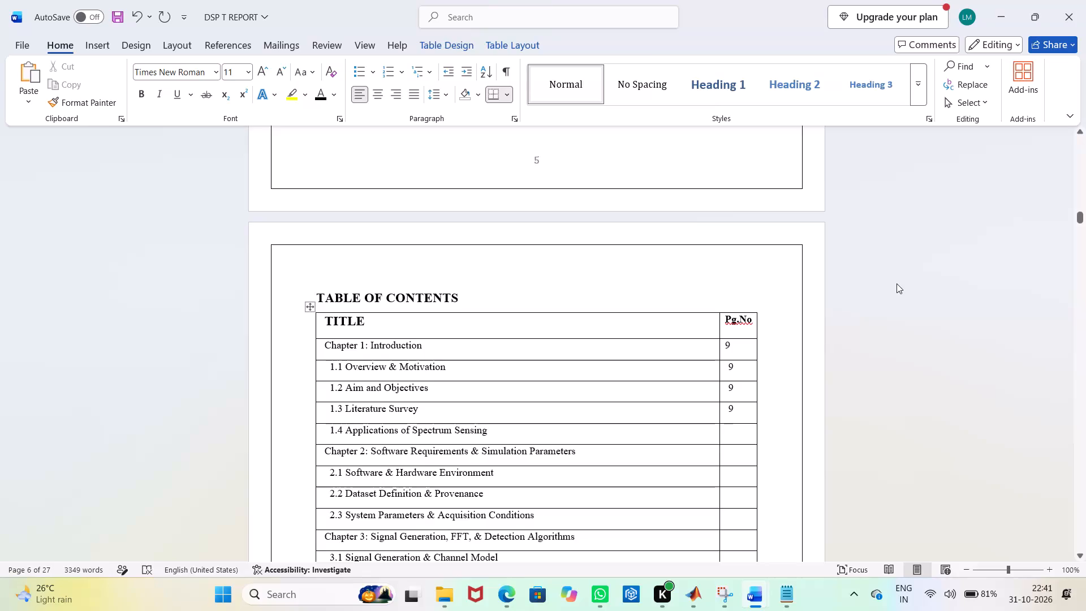
Enter page number 10 in the contents table's Pg.No column for section 1.4, Chapter 2 and section 2.1.
{"action": "key", "text": "1"}
{"action": "key", "text": "0"}
{"action": "key", "text": "Down"}
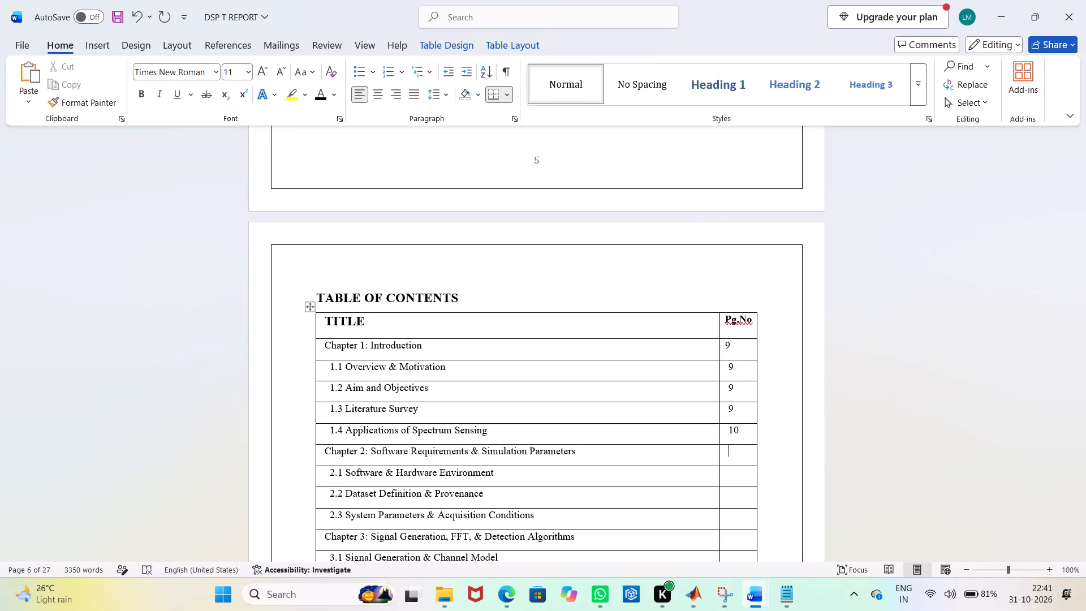
{"action": "type", "text": "10"}
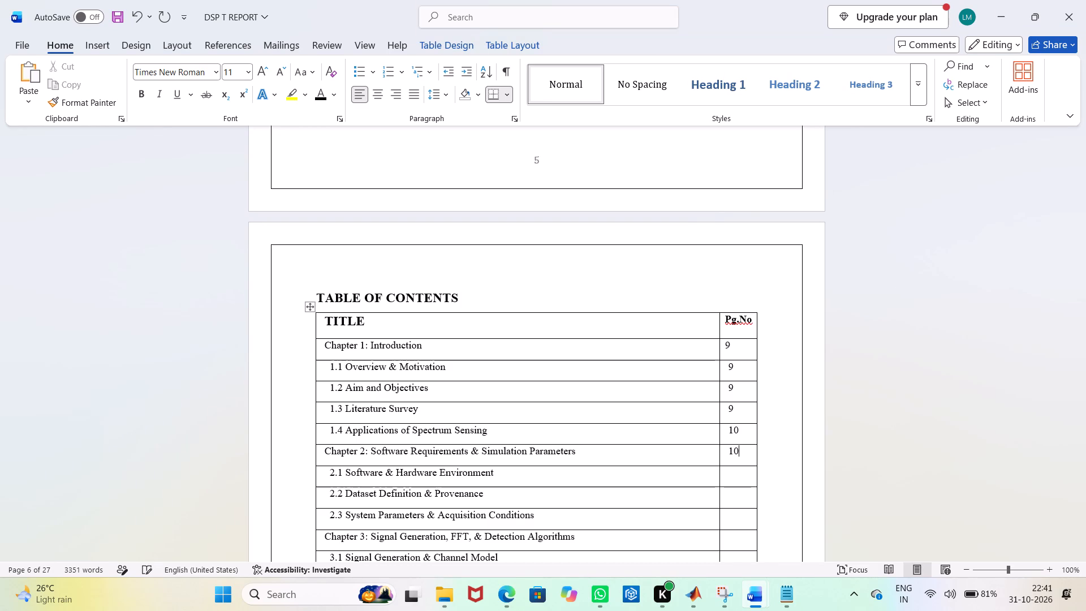
{"action": "key", "text": "Down"}
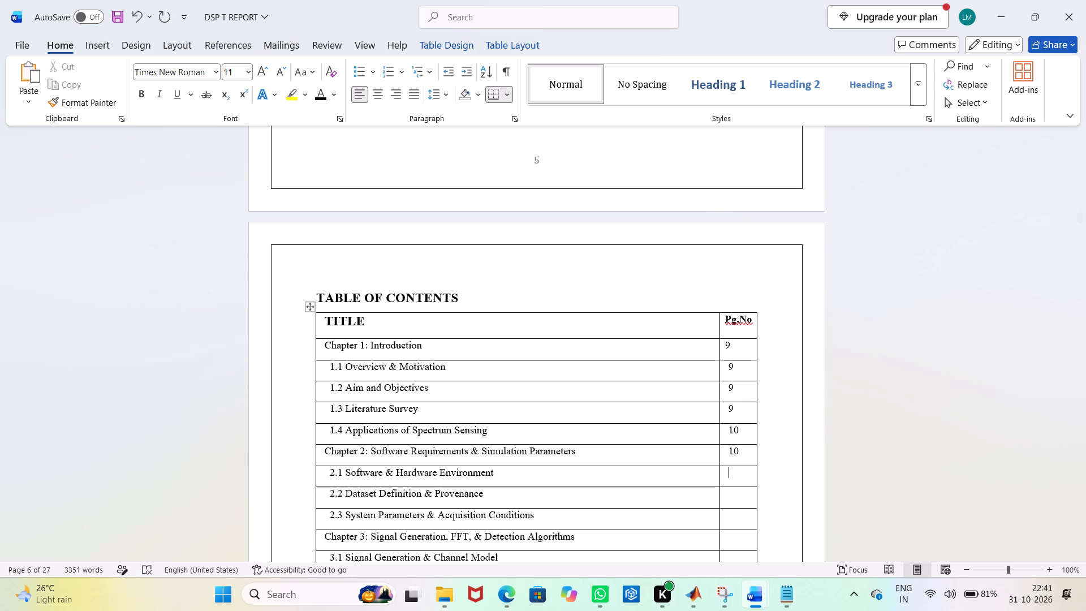
{"action": "key", "text": "1"}
{"action": "key", "text": "0"}
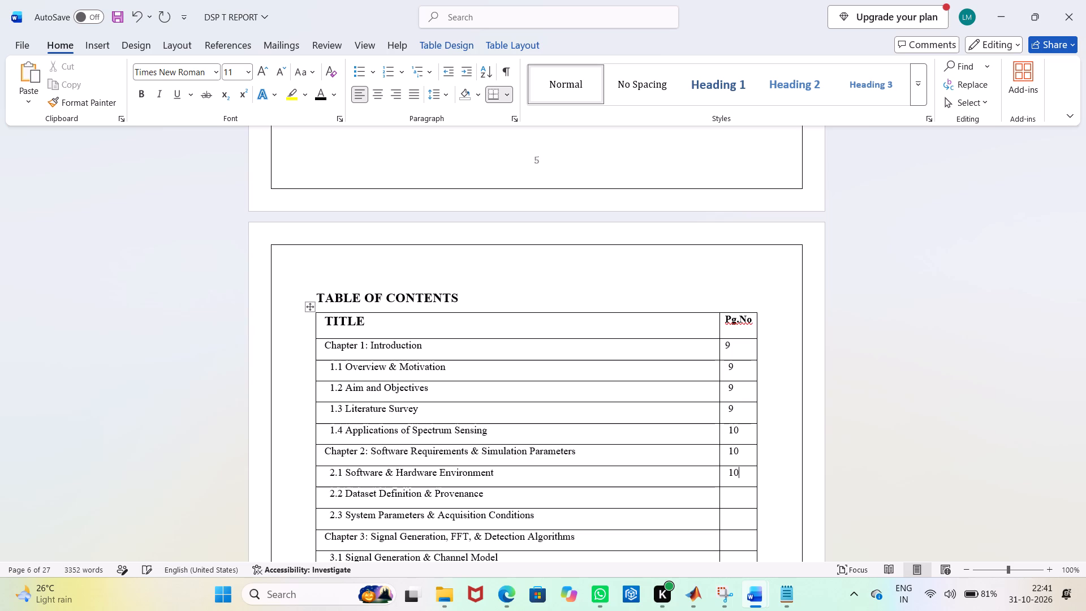
{"action": "key", "text": "Down"}
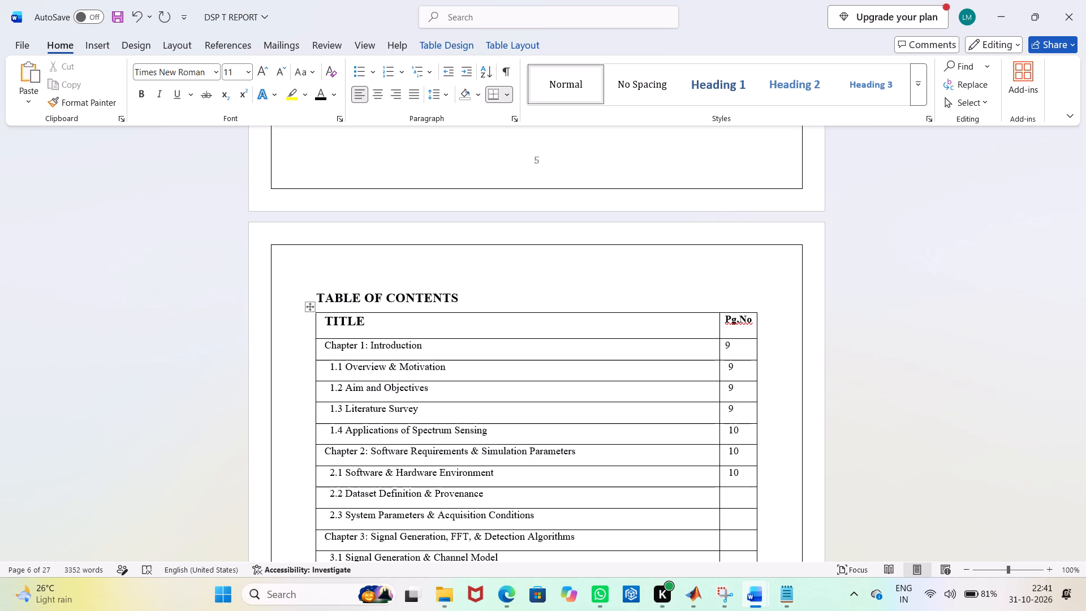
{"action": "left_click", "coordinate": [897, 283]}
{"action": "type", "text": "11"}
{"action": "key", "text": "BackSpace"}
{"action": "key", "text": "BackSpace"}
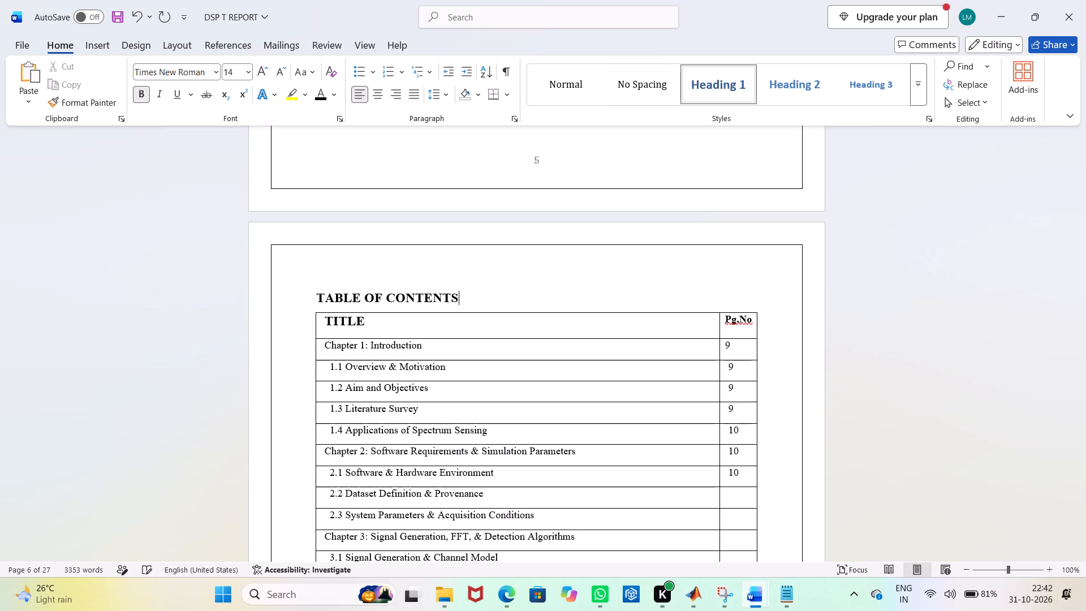
Enter page number 11 in the Pg.No column for sections 2.2 and 2.3, Chapter 3 and section 3.1.
{"action": "key", "text": "Down"}
{"action": "key", "text": "Down"}
{"action": "key", "text": "Down"}
{"action": "key", "text": "Down"}
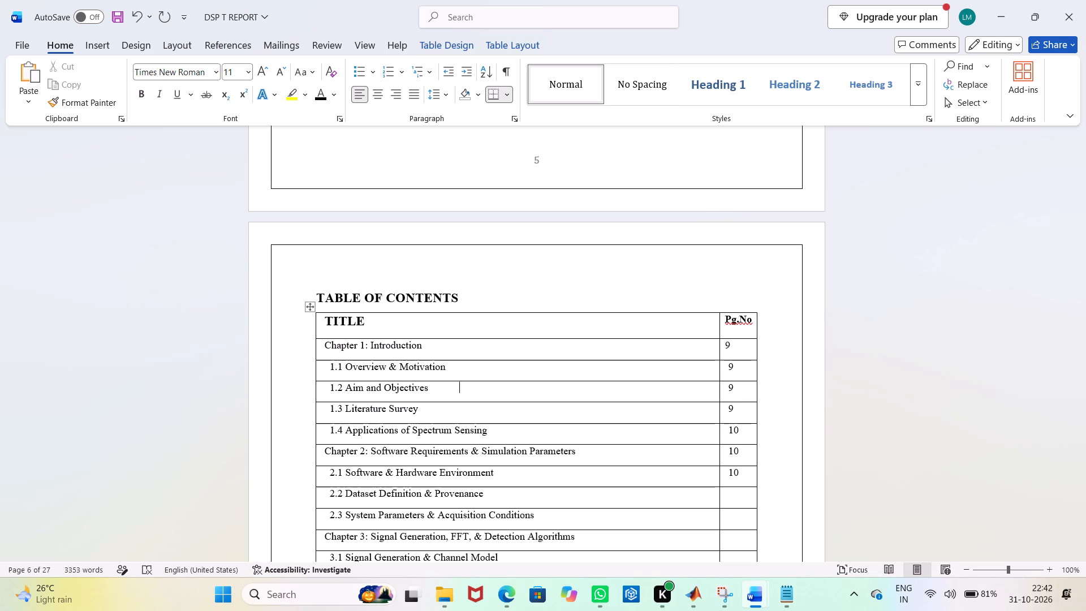
{"action": "key", "text": "Down"}
{"action": "key", "text": "Down"}
{"action": "key", "text": "Down"}
{"action": "key", "text": "Down"}
{"action": "key", "text": "Down"}
{"action": "key", "text": "Down"}
{"action": "key", "text": "Down"}
{"action": "key", "text": "Down"}
{"action": "key", "text": "Up"}
{"action": "key", "text": "Up"}
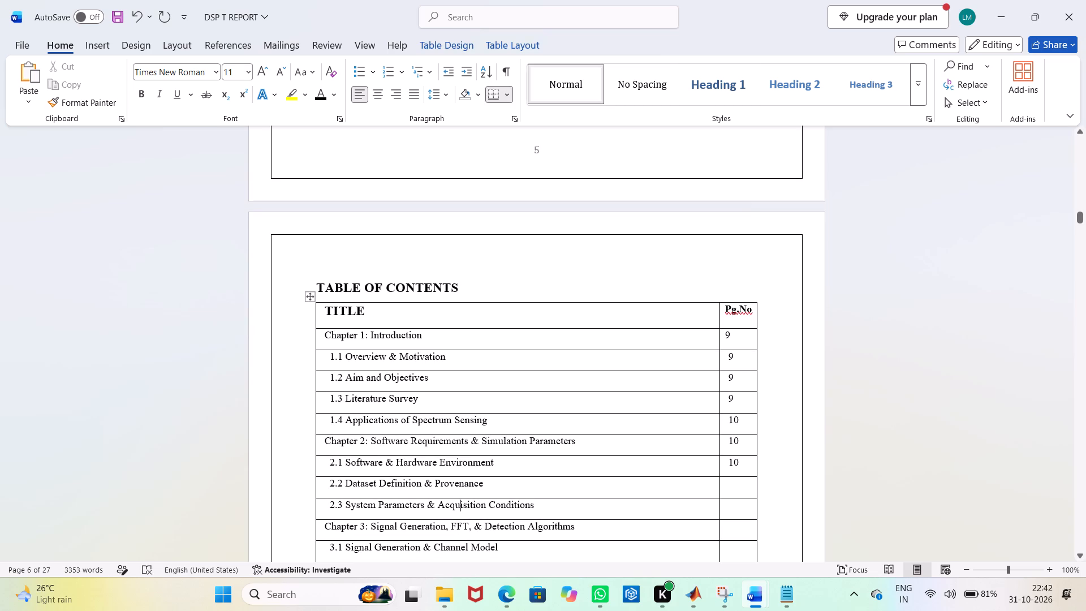
{"action": "key", "text": "Up"}
{"action": "key", "text": "Right"}
{"action": "key", "text": "Right"}
{"action": "key", "text": "Right"}
{"action": "key", "text": "Right"}
{"action": "key", "text": "Right"}
{"action": "key", "text": "Right"}
{"action": "key", "text": "Right"}
{"action": "key", "text": "Right"}
{"action": "key", "text": "Right"}
{"action": "key", "text": "Right"}
{"action": "key", "text": "Right"}
{"action": "key", "text": "Right"}
{"action": "key", "text": "Right"}
{"action": "key", "text": "Right"}
{"action": "key", "text": "Right"}
{"action": "key", "text": "Right"}
{"action": "key", "text": "Right"}
{"action": "key", "text": "Right"}
{"action": "key", "text": "Right"}
{"action": "key", "text": "Right"}
{"action": "key", "text": "Right"}
{"action": "key", "text": "Right"}
{"action": "key", "text": "Left"}
{"action": "key", "text": "Left"}
{"action": "key", "text": "Left"}
{"action": "key", "text": "Left"}
{"action": "key", "text": "Left"}
{"action": "key", "text": "Left"}
{"action": "key", "text": "Left"}
{"action": "key", "text": "Left"}
{"action": "key", "text": "Left"}
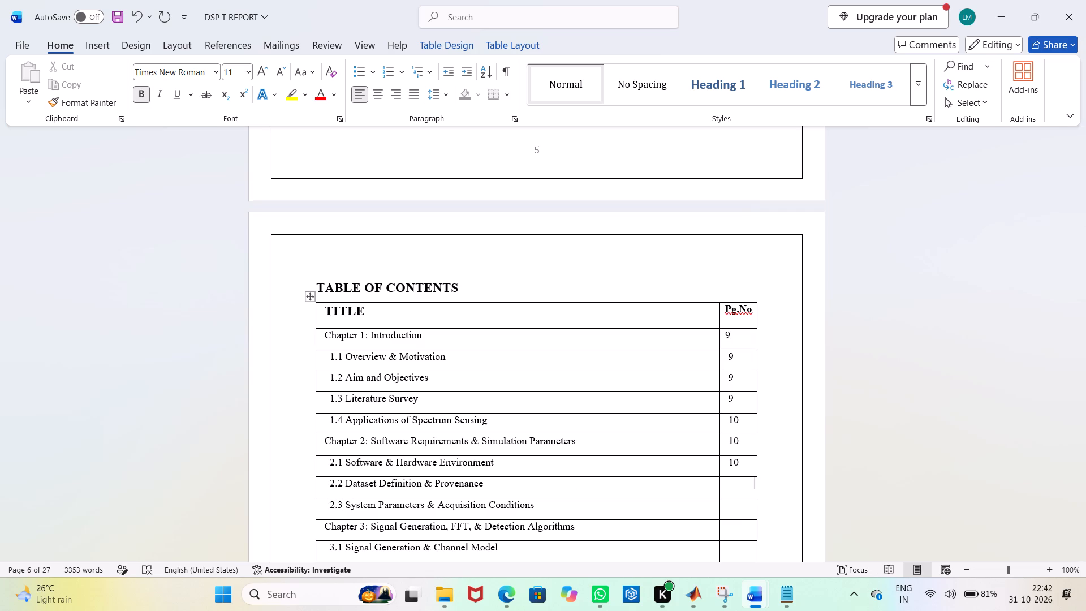
{"action": "key", "text": "Down"}
{"action": "key", "text": "Up"}
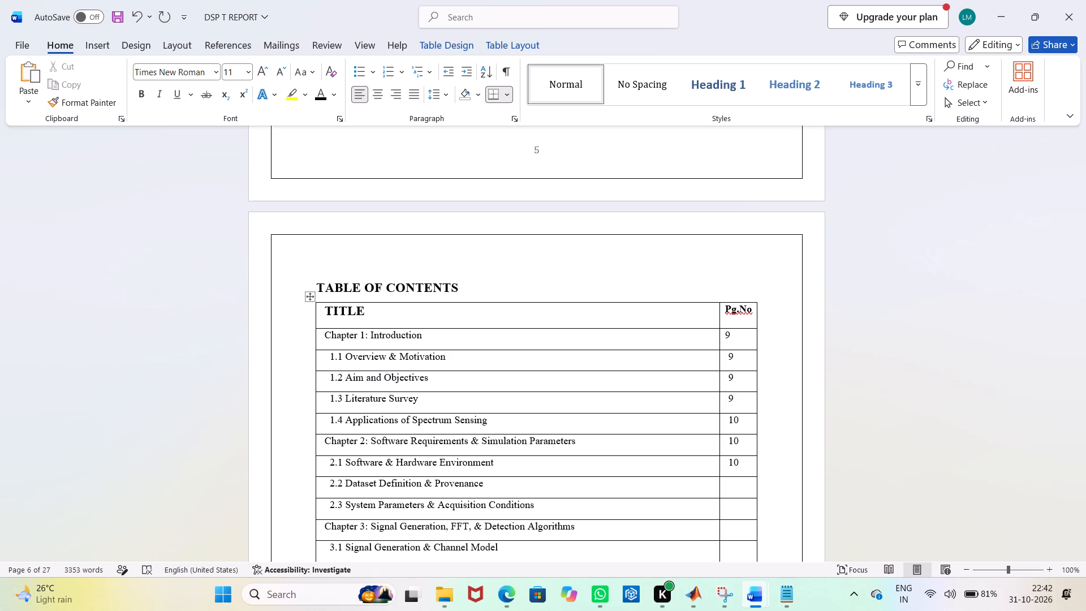
{"action": "type", "text": "11"}
{"action": "key", "text": "Down"}
{"action": "type", "text": "11"}
{"action": "key", "text": "Down"}
{"action": "type", "text": "11"}
{"action": "key", "text": "Down"}
{"action": "scroll", "coordinate": [897, 283], "scroll_direction": "down", "scroll_amount": 1}
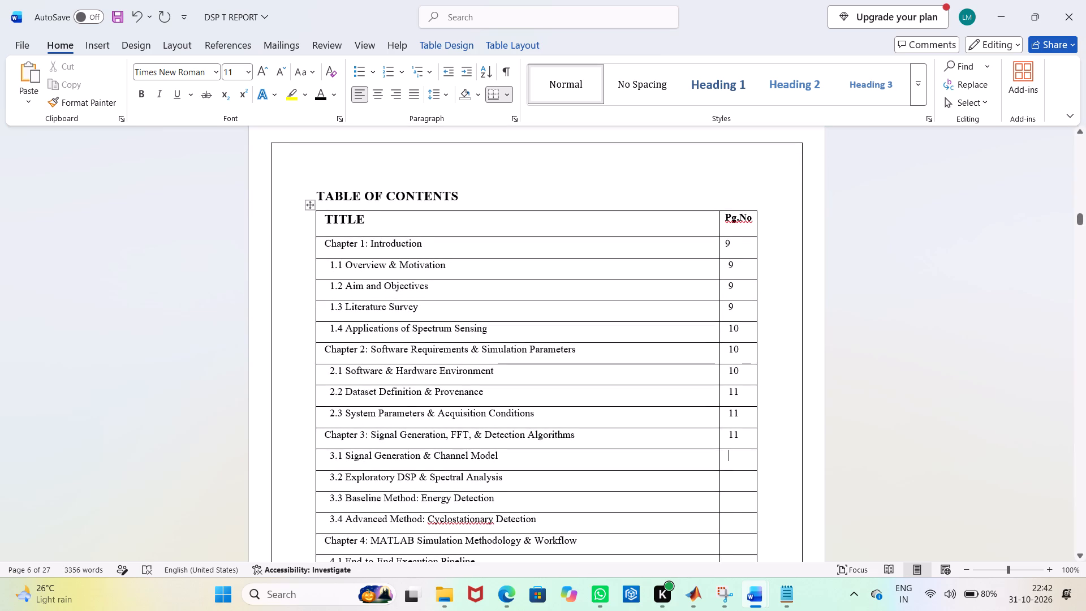
{"action": "type", "text": "11"}
Enter page number 12 in the Pg.No column for sections 3.2, 3.3 and 3.4.
{"action": "key", "text": "Down"}
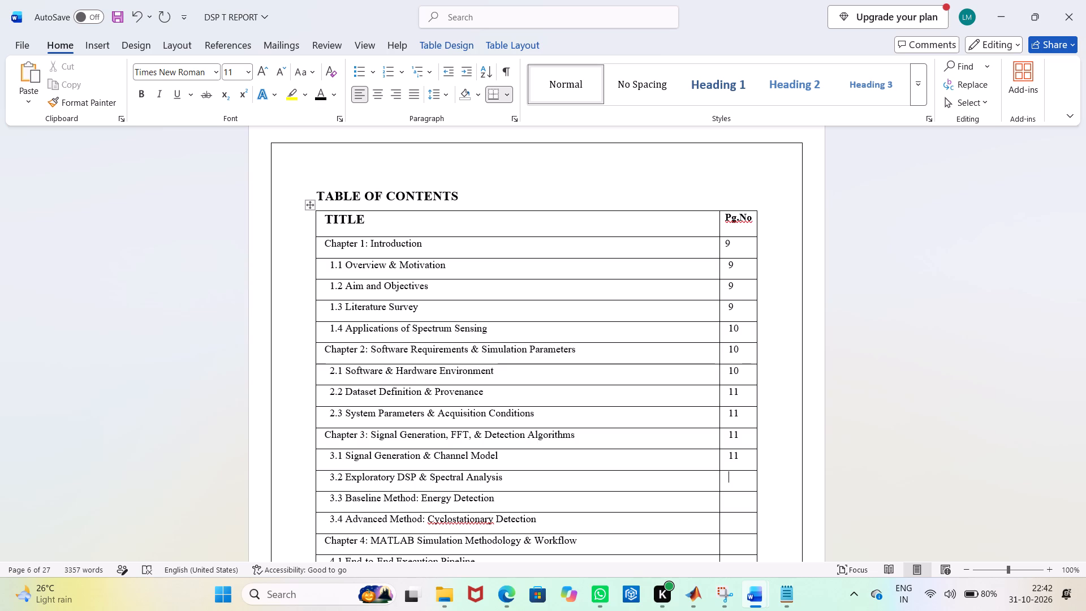
{"action": "type", "text": "12"}
{"action": "key", "text": "Down"}
{"action": "type", "text": "12"}
{"action": "key", "text": "Down"}
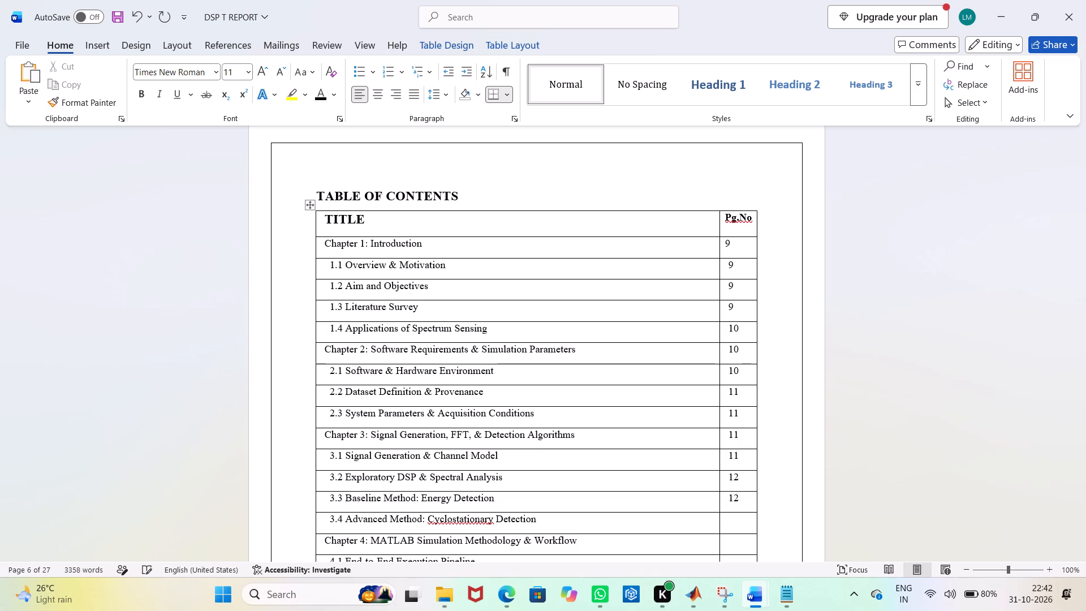
{"action": "type", "text": "12"}
Enter page number 12 in the Pg.No column for Chapter 4 and its sections 4.1, 4.2 and 4.3.
{"action": "key", "text": "Down"}
{"action": "type", "text": "12"}
{"action": "key", "text": "Down"}
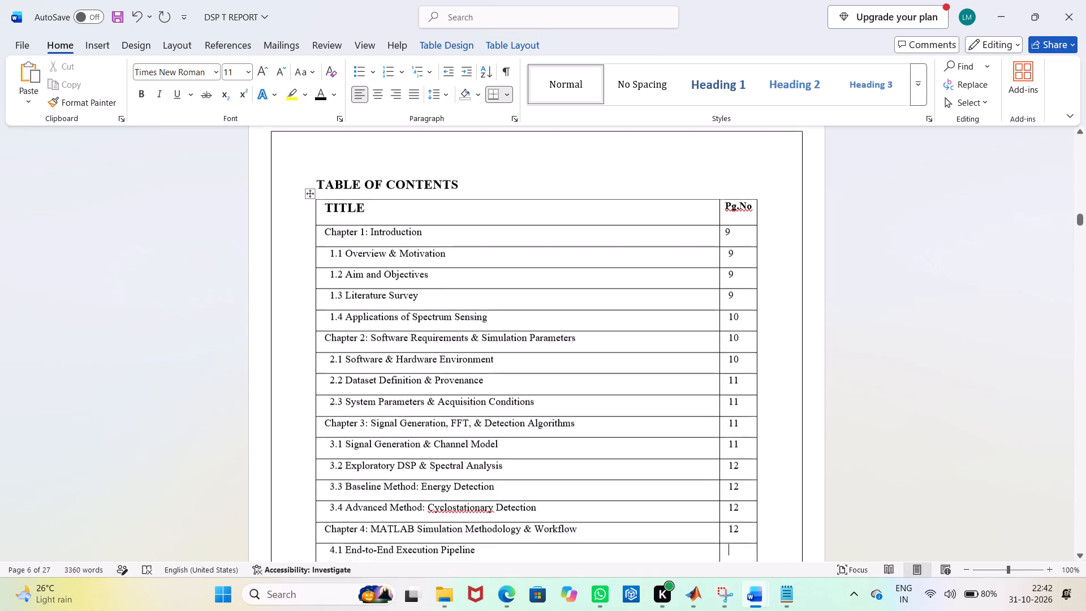
{"action": "type", "text": "12"}
{"action": "scroll", "coordinate": [897, 283], "scroll_direction": "down", "scroll_amount": 1}
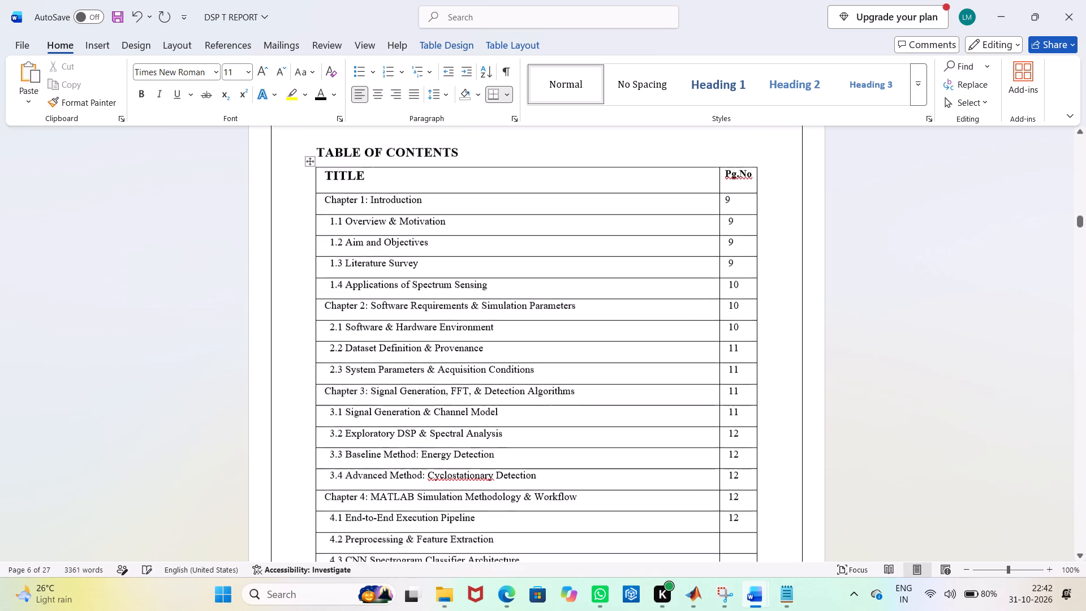
{"action": "scroll", "coordinate": [897, 283], "scroll_direction": "down", "scroll_amount": 1}
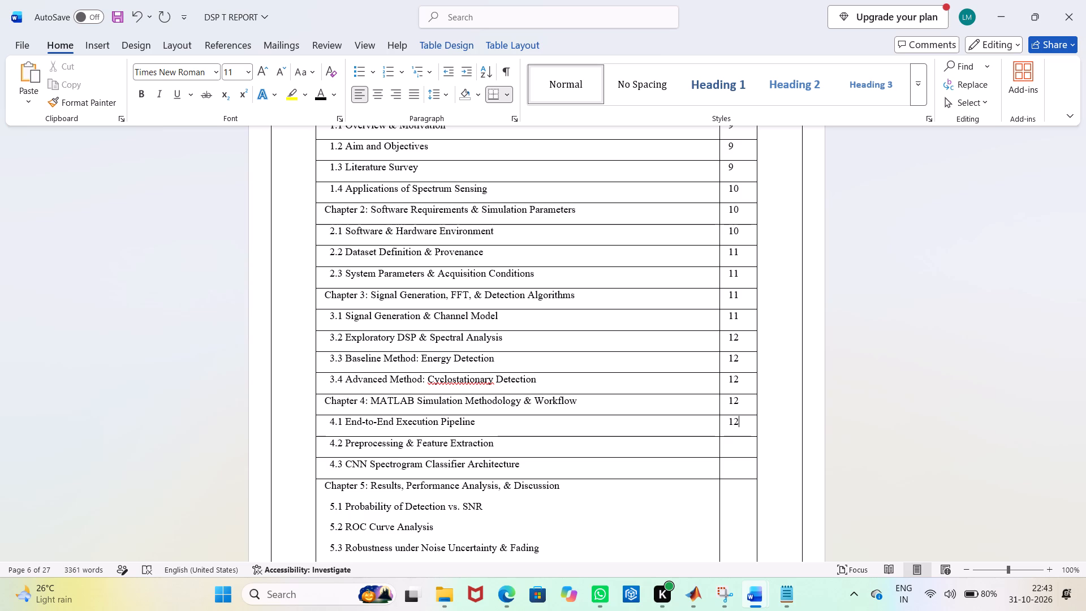
{"action": "key", "text": "Down"}
{"action": "type", "text": "12"}
{"action": "key", "text": "Down"}
{"action": "type", "text": "12"}
Draw horizontal table borders in the contents table to split Chapter 5 and sections 5.1, 5.2 and 5.3 into separate rows.
{"action": "key", "text": "Down"}
{"action": "scroll", "coordinate": [897, 283], "scroll_direction": "down", "scroll_amount": 1}
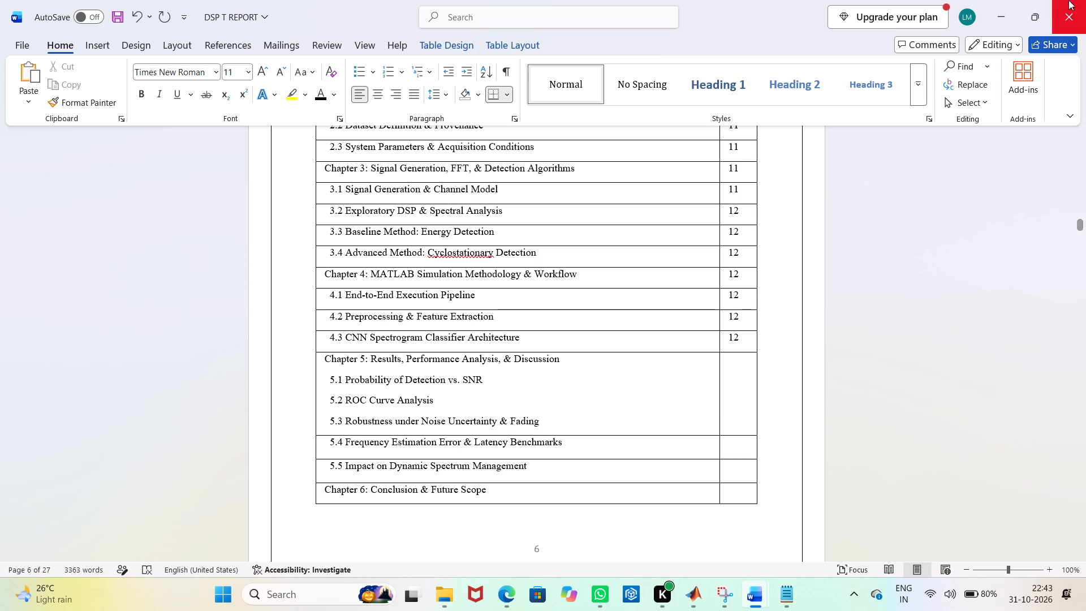
{"action": "left_click", "coordinate": [94, 45]}
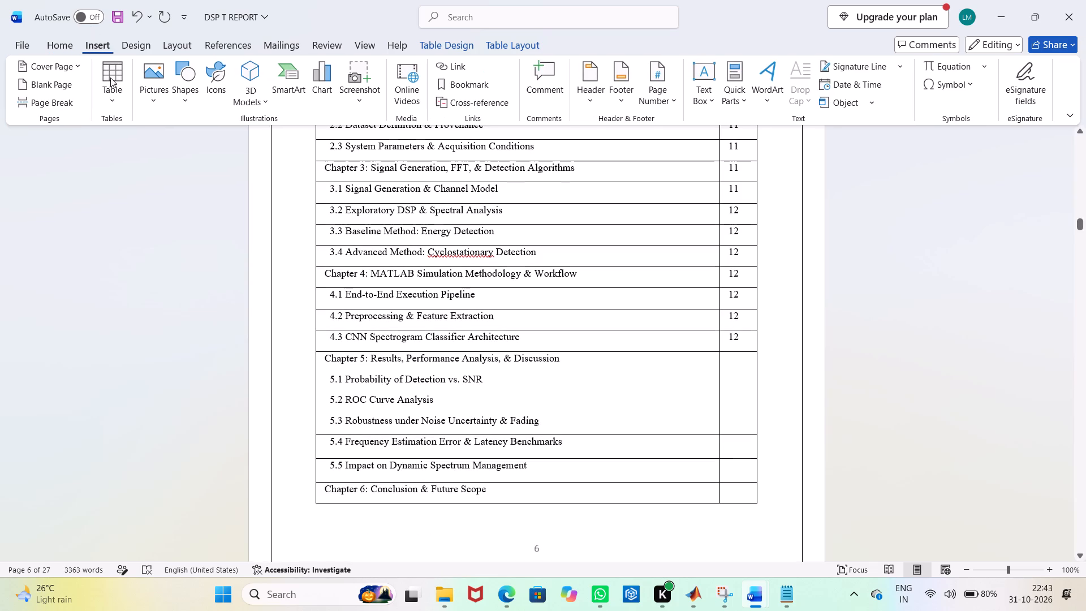
{"action": "left_click", "coordinate": [112, 99]}
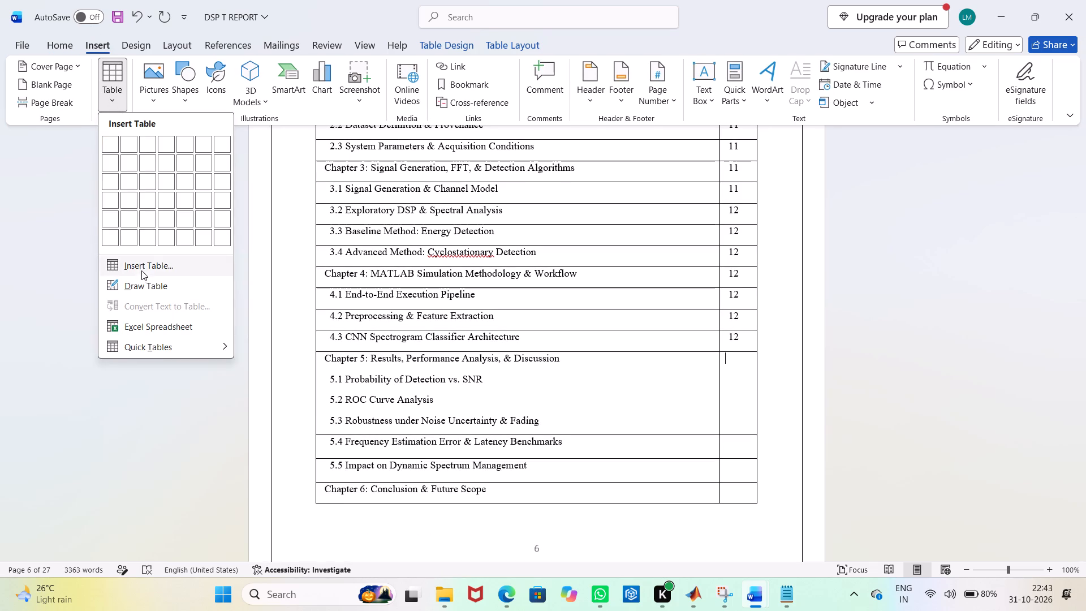
{"action": "left_click", "coordinate": [141, 287]}
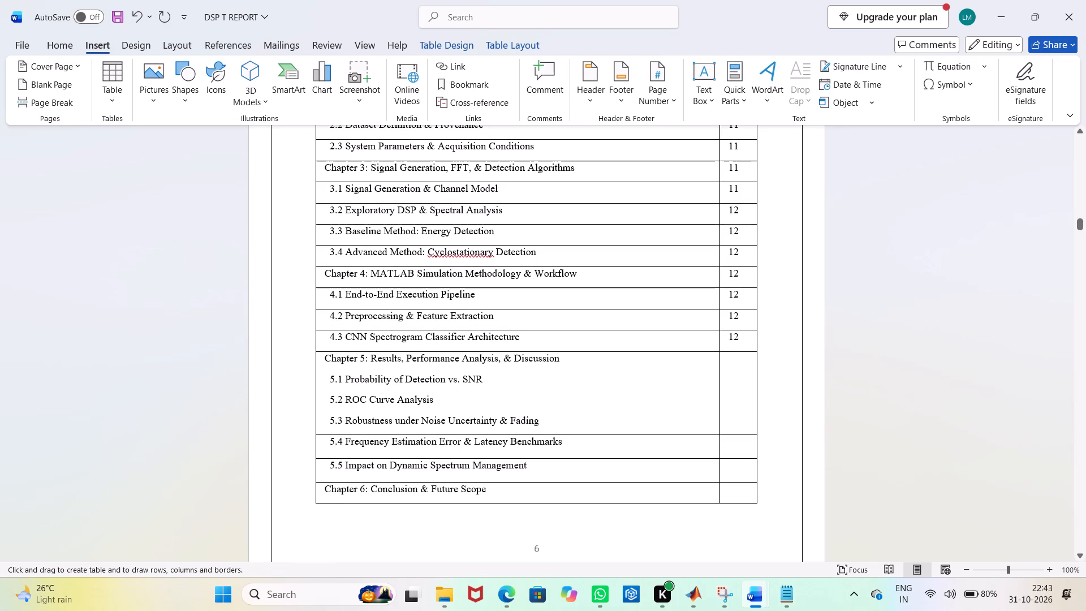
{"action": "left_click_drag", "start_coordinate": [314, 371], "coordinate": [733, 364]}
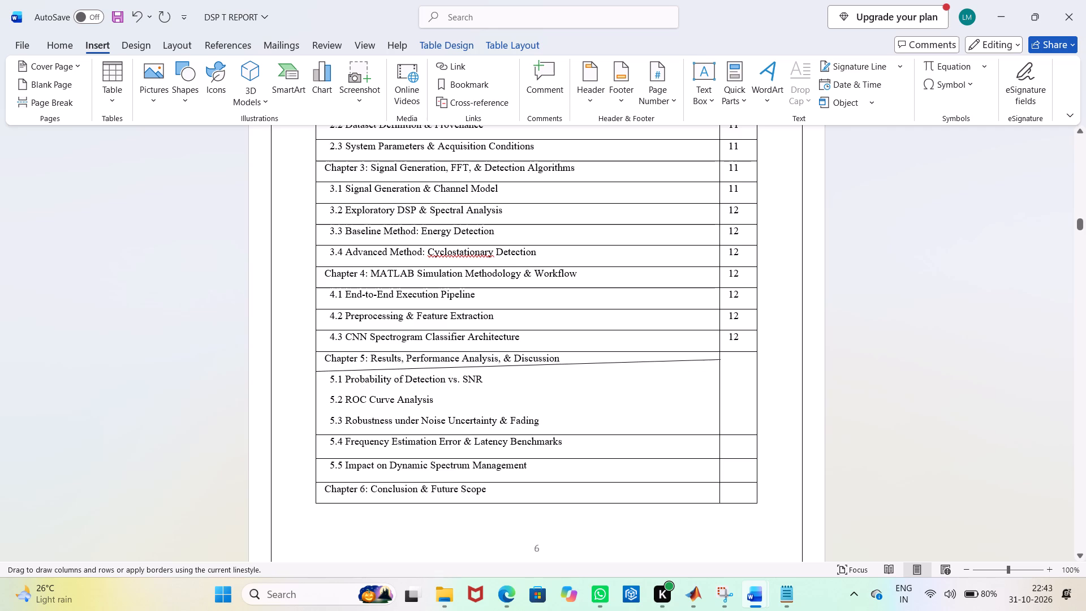
{"action": "left_click_drag", "start_coordinate": [733, 364], "coordinate": [744, 366]}
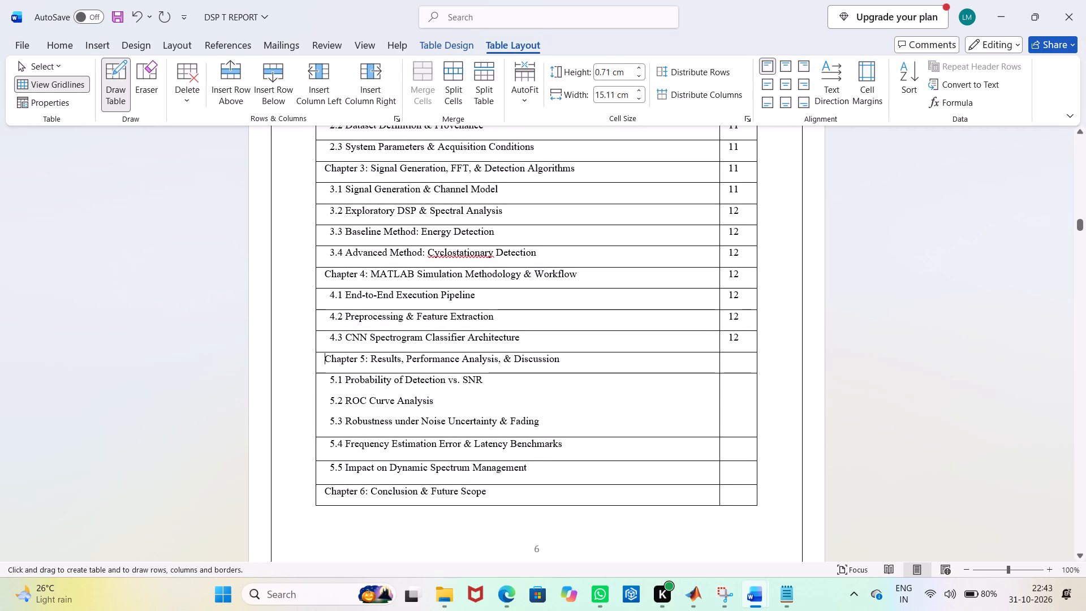
{"action": "left_click_drag", "start_coordinate": [316, 395], "coordinate": [756, 390]}
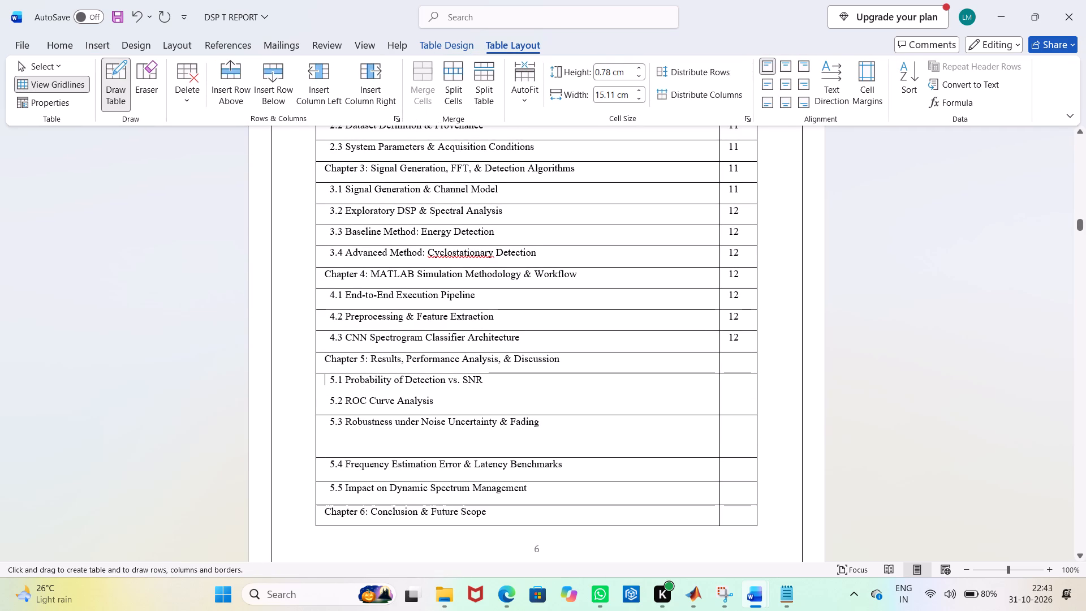
{"action": "left_click_drag", "start_coordinate": [316, 389], "coordinate": [751, 389]}
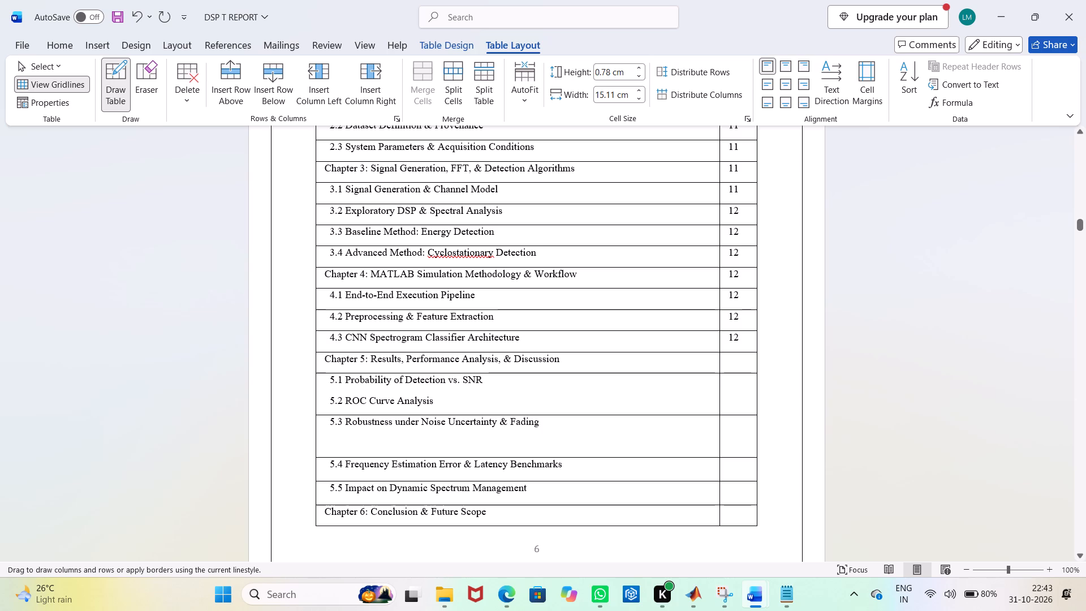
{"action": "left_click_drag", "start_coordinate": [751, 389], "coordinate": [754, 389]}
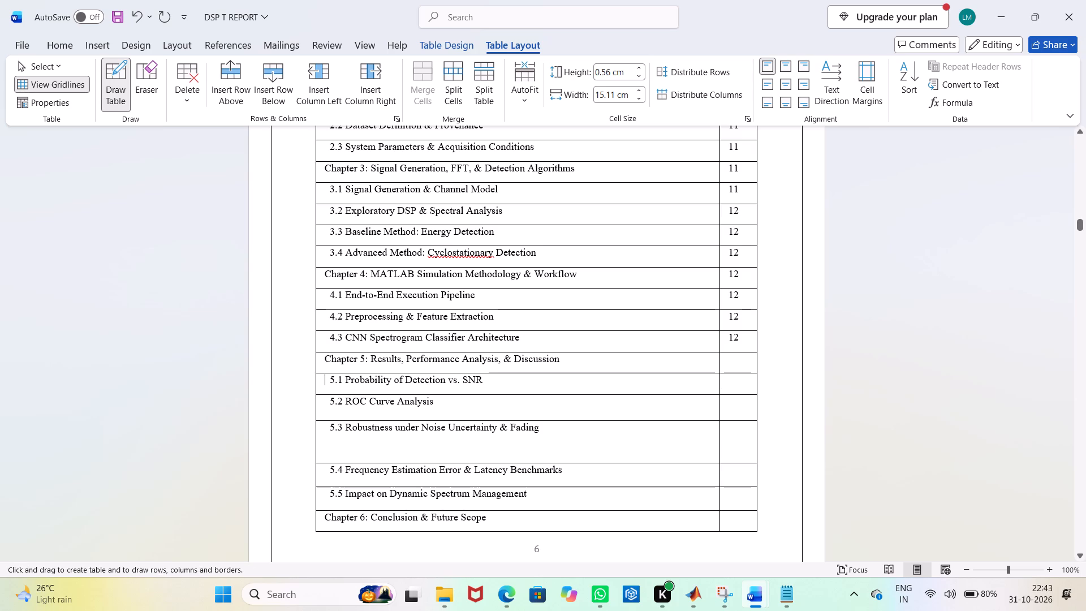
{"action": "left_click", "coordinate": [925, 369]}
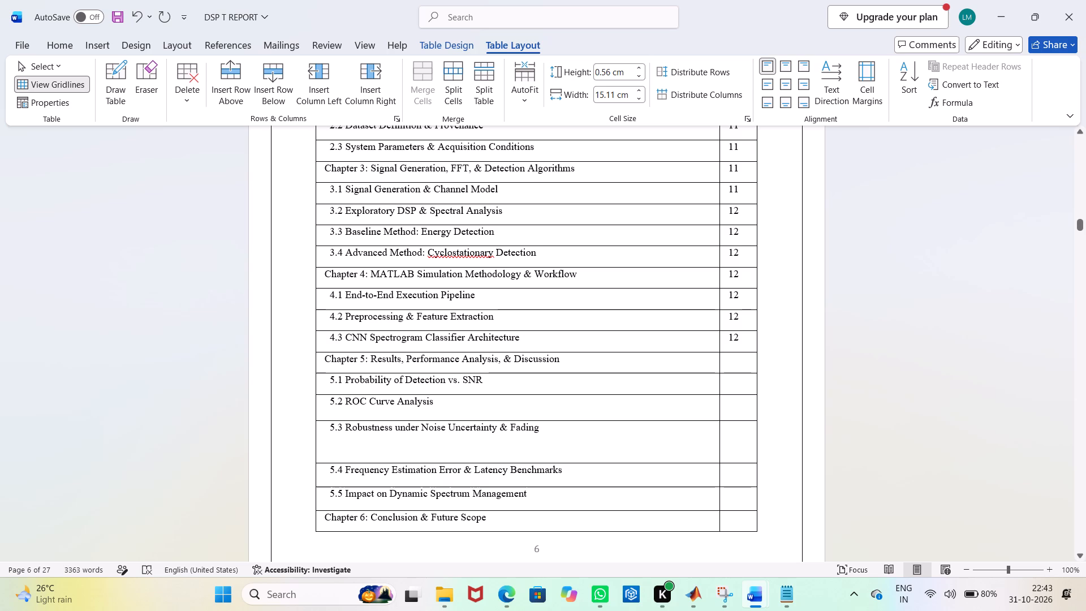
{"action": "key", "text": "Escape"}
Reduce the height of the section 5.3 row in the contents table to about 0.82 cm.
{"action": "left_click_drag", "start_coordinate": [568, 463], "coordinate": [568, 437]}
{"action": "left_click_drag", "start_coordinate": [578, 463], "coordinate": [576, 441]}
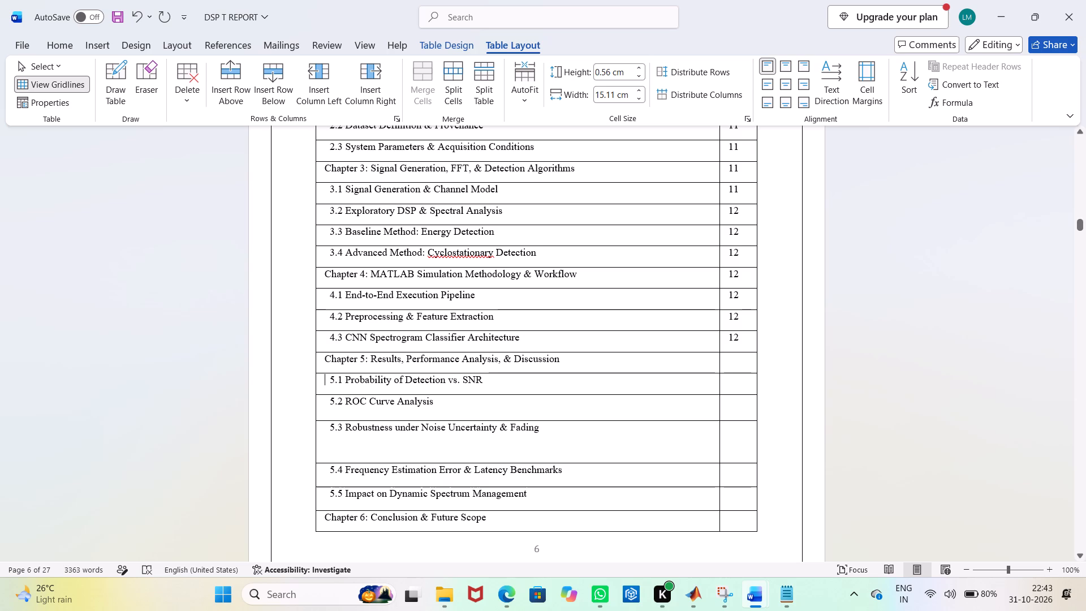
{"action": "left_click", "coordinate": [581, 462]}
{"action": "left_click_drag", "start_coordinate": [580, 464], "coordinate": [580, 458]}
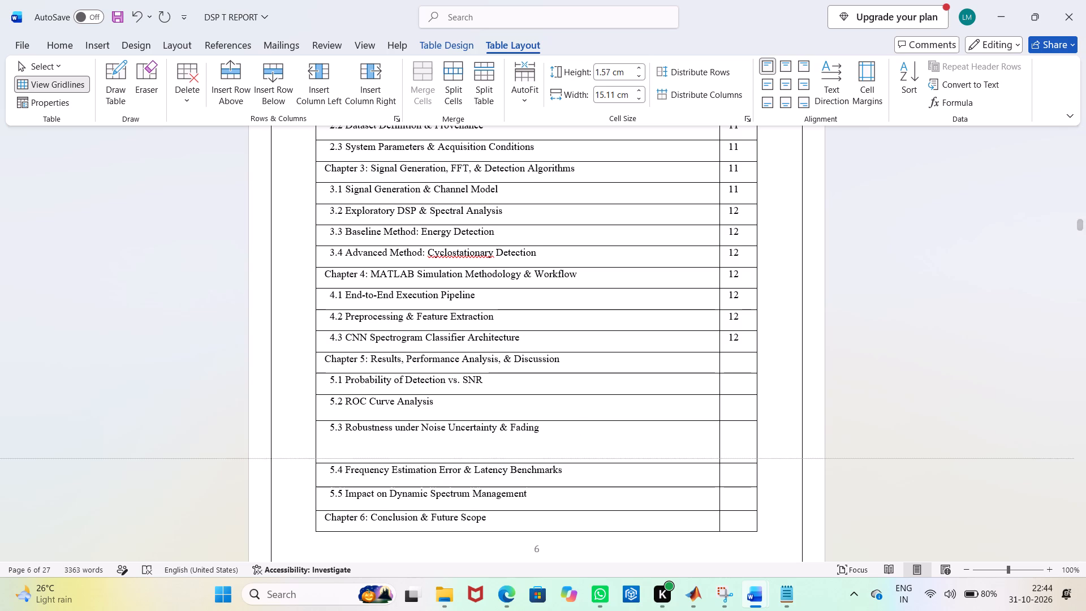
{"action": "left_click_drag", "start_coordinate": [580, 458], "coordinate": [579, 444]}
{"action": "left_click", "coordinate": [861, 427]}
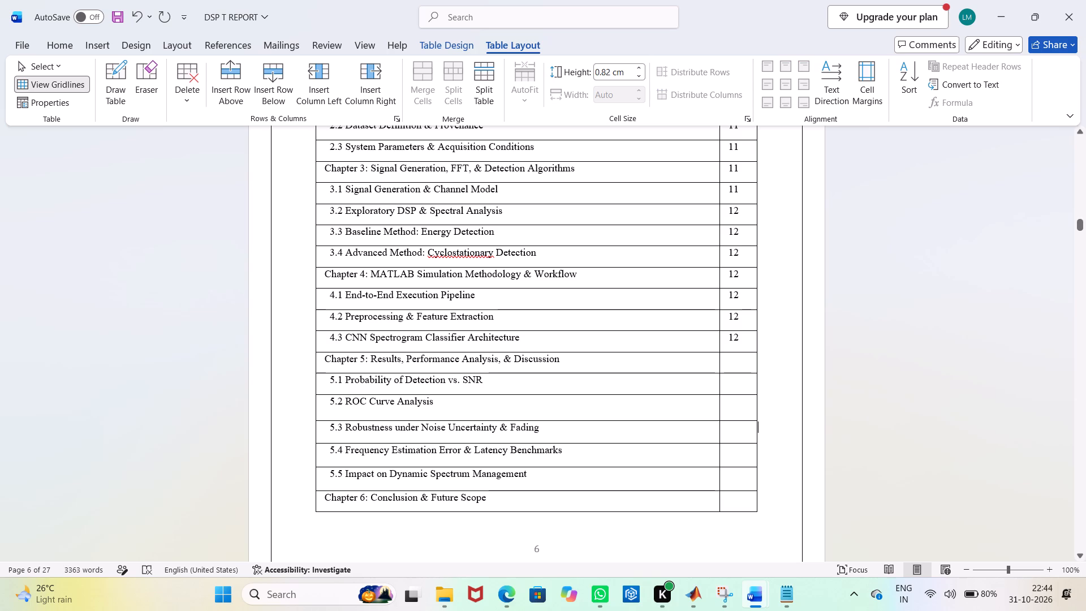
Enter page number 14 in the Pg.No column for Chapter 5 and sections 5.1 and 5.2.
{"action": "left_click", "coordinate": [739, 362]}
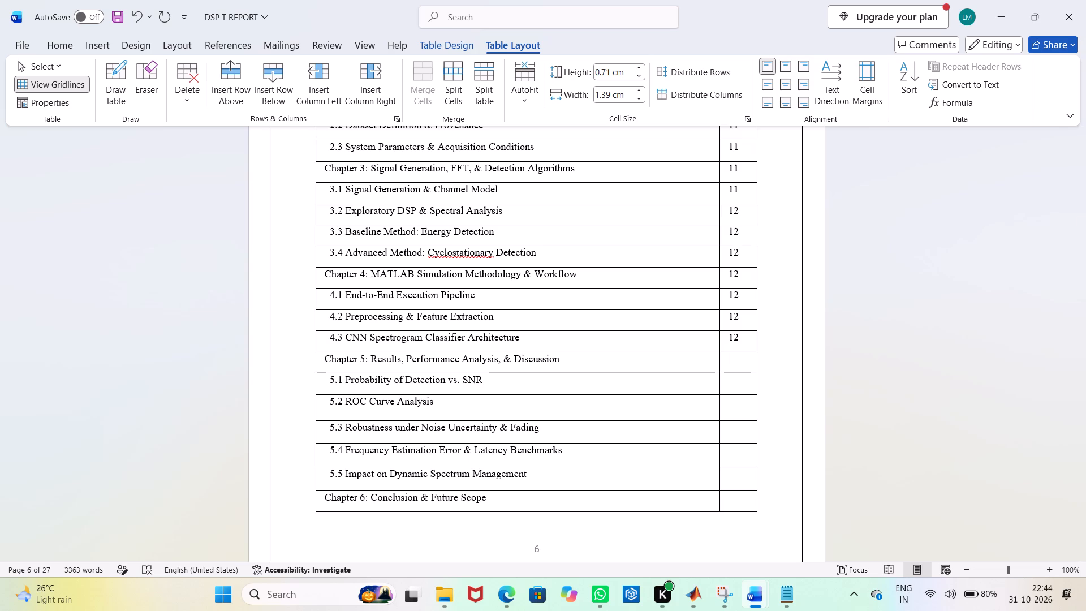
{"action": "key", "text": "1"}
{"action": "key", "text": "4"}
{"action": "key", "text": "Down"}
{"action": "type", "text": "14"}
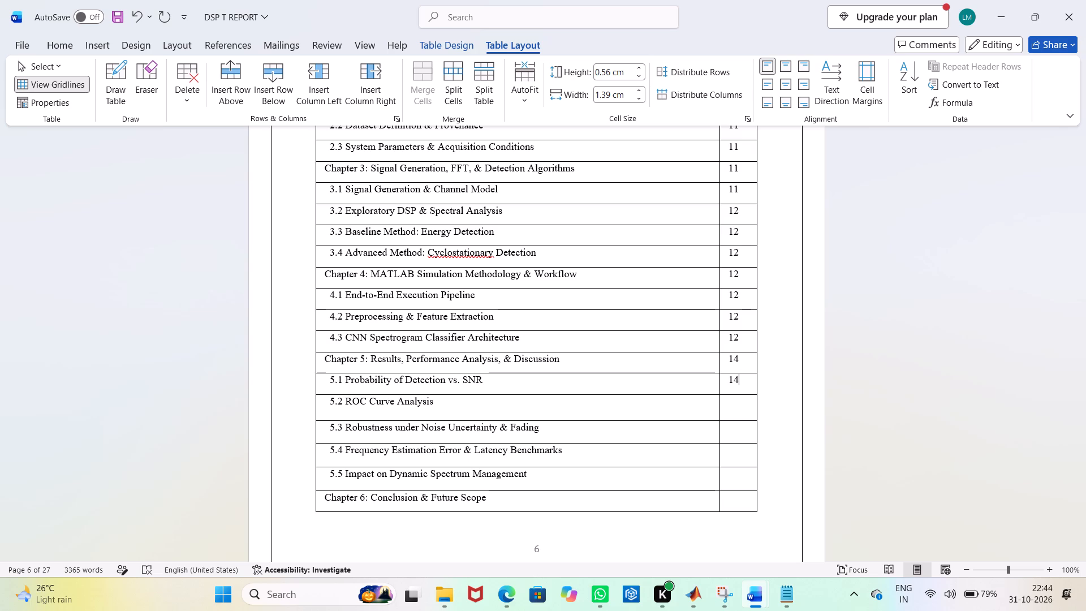
{"action": "key", "text": "Down"}
{"action": "type", "text": "14"}
Enter page number 15 in the Pg.No column for sections 5.3, 5.4 and 5.5.
{"action": "key", "text": "Down"}
{"action": "key", "text": "1"}
{"action": "key", "text": "5"}
{"action": "key", "text": "Down"}
{"action": "key", "text": "1"}
{"action": "key", "text": "5"}
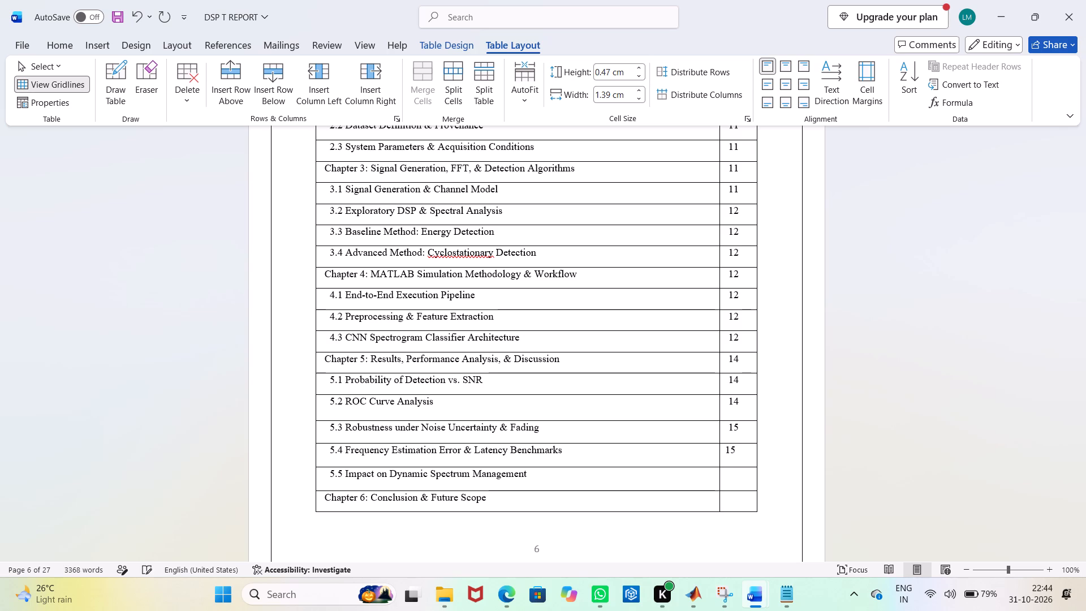
{"action": "key", "text": "Down"}
{"action": "type", "text": "15"}
Insert a blank row above the References row in the contents table on page 7.
{"action": "key", "text": "Down"}
{"action": "scroll", "coordinate": [746, 370], "scroll_direction": "down", "scroll_amount": 1}
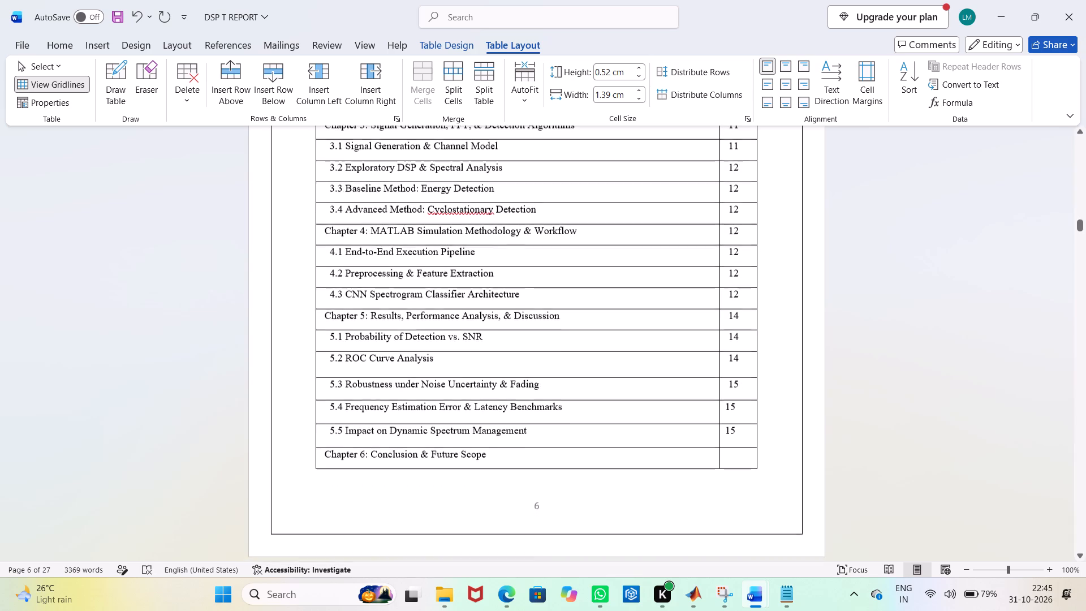
{"action": "scroll", "coordinate": [746, 370], "scroll_direction": "down", "scroll_amount": 1}
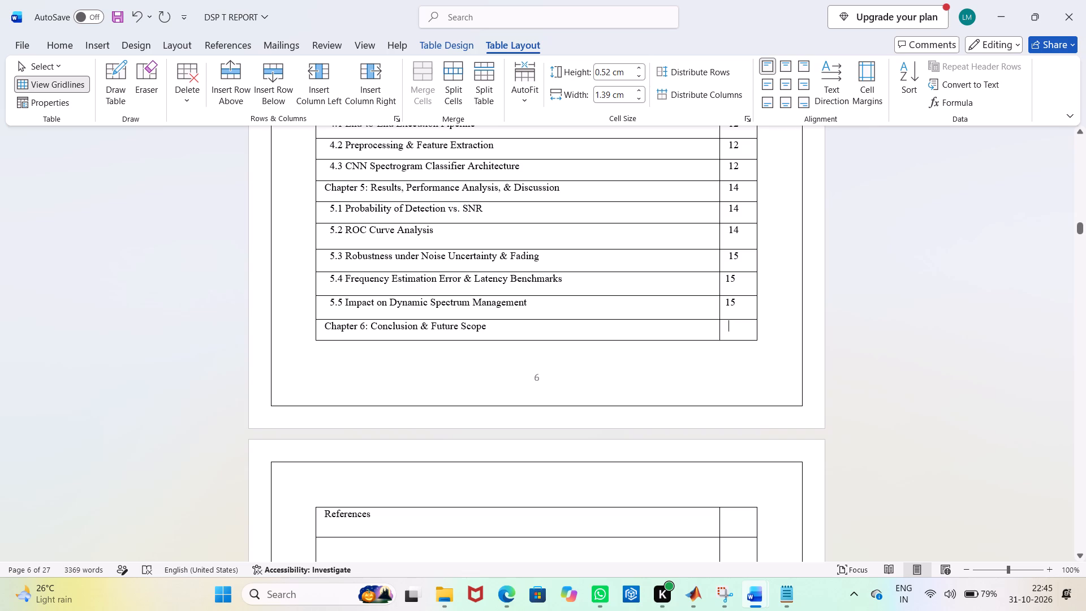
{"action": "right_click", "coordinate": [654, 507]}
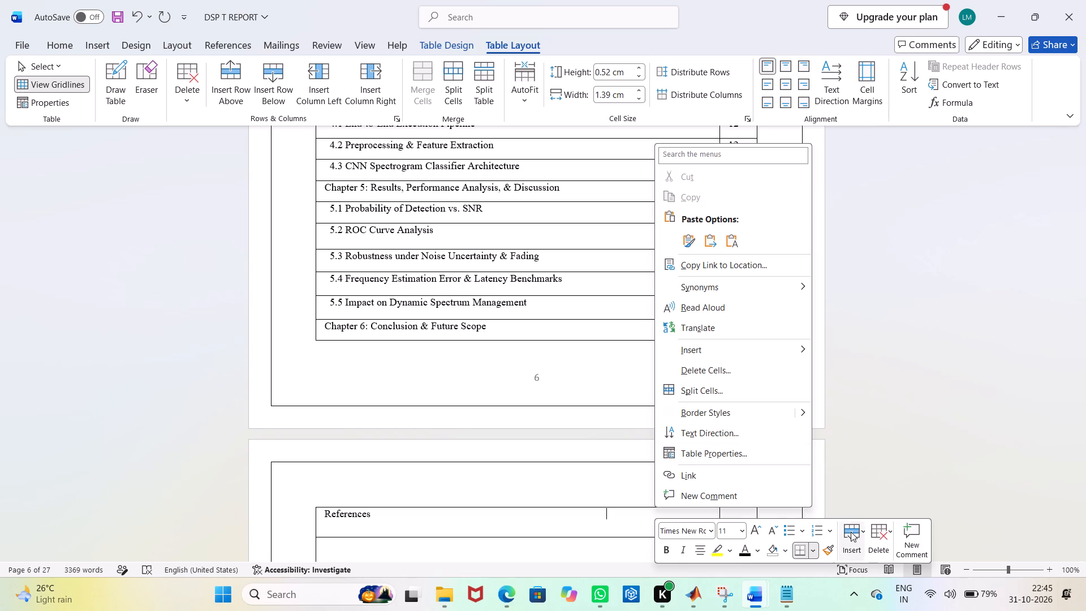
{"action": "left_click", "coordinate": [853, 534]}
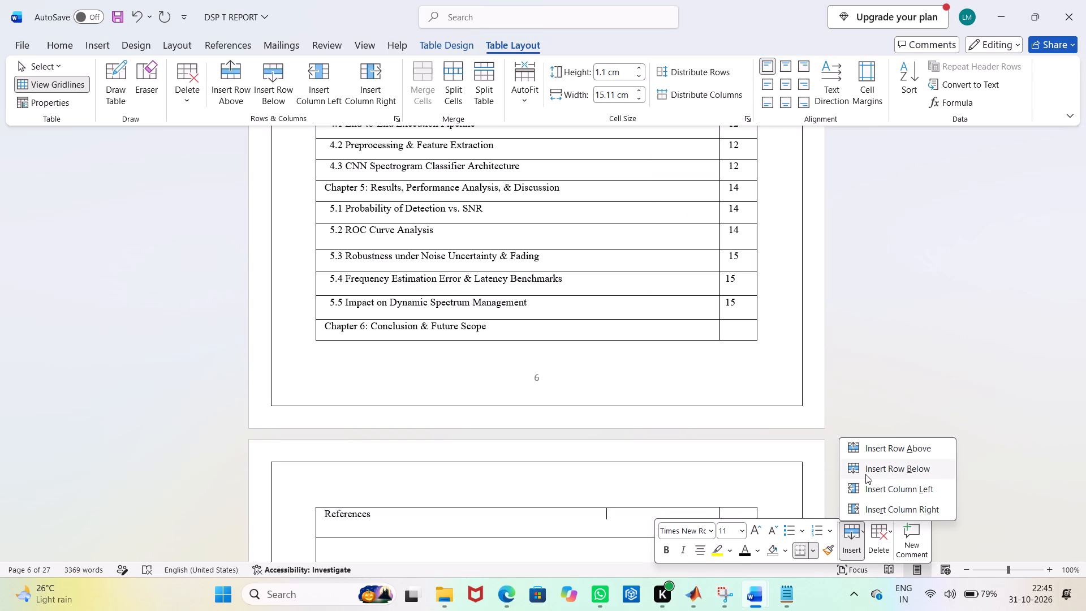
{"action": "left_click", "coordinate": [865, 454]}
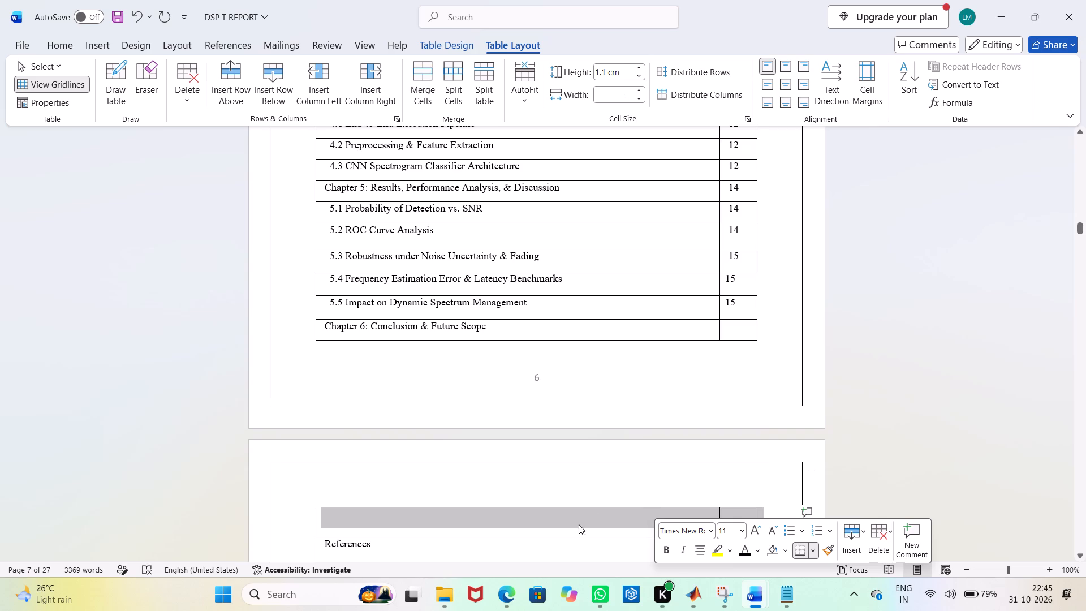
{"action": "left_click", "coordinate": [574, 527]}
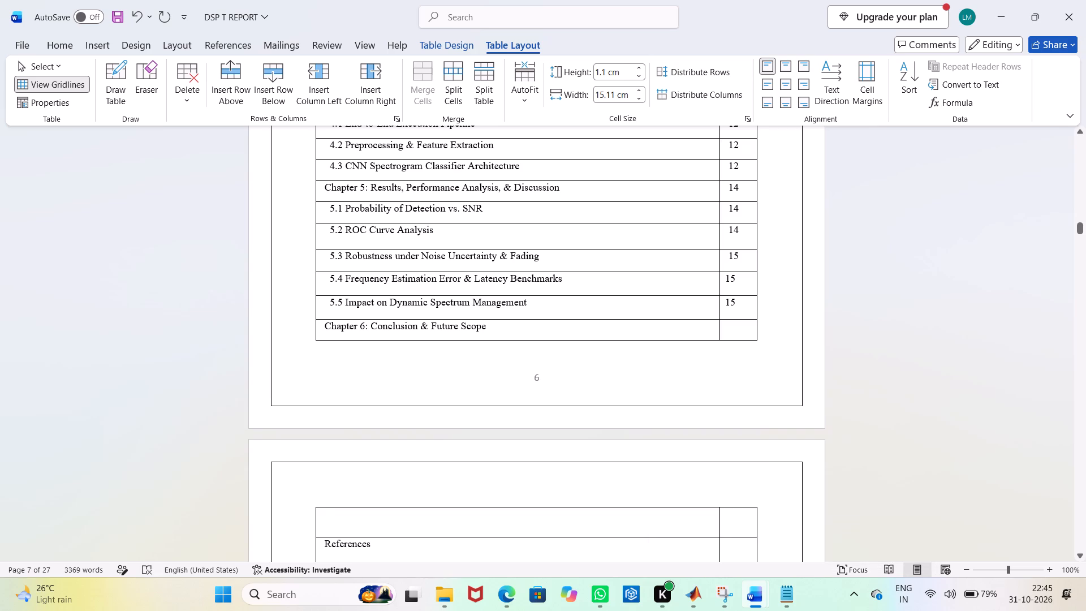
{"action": "left_click", "coordinate": [610, 506]}
{"action": "right_click", "coordinate": [610, 506]}
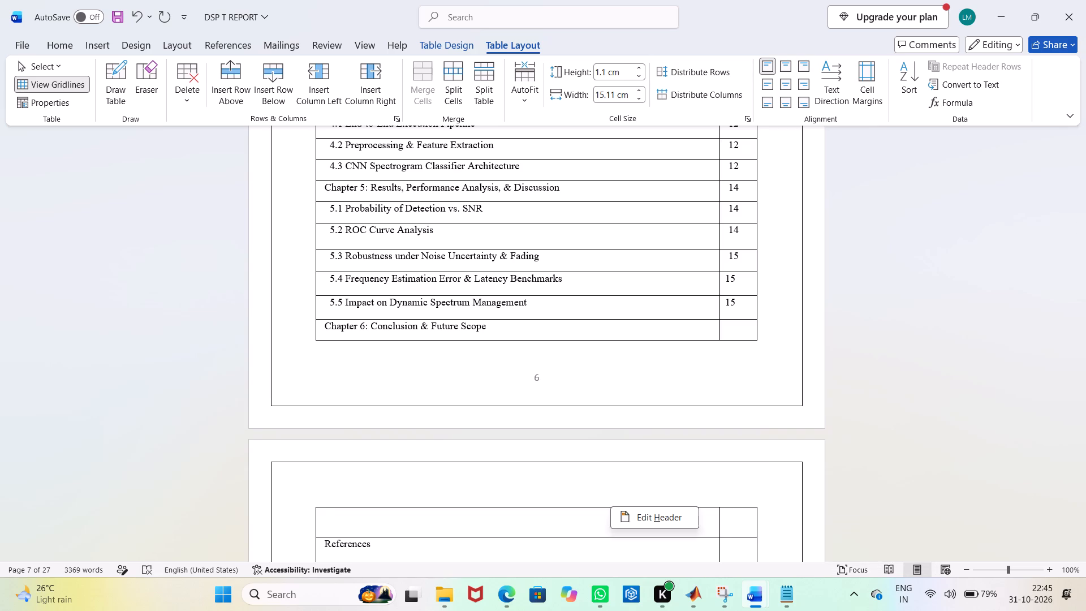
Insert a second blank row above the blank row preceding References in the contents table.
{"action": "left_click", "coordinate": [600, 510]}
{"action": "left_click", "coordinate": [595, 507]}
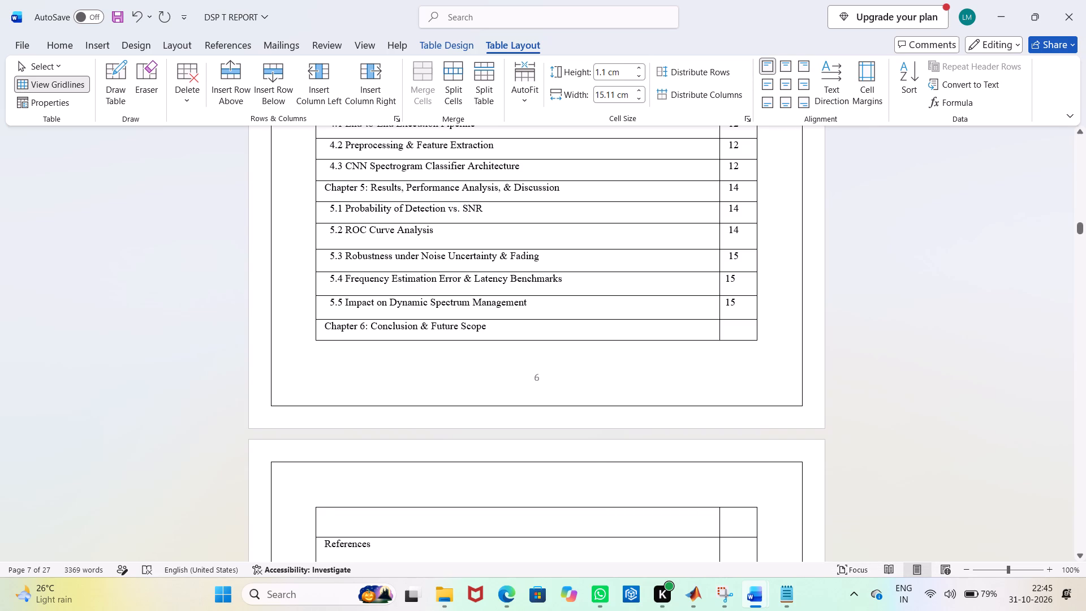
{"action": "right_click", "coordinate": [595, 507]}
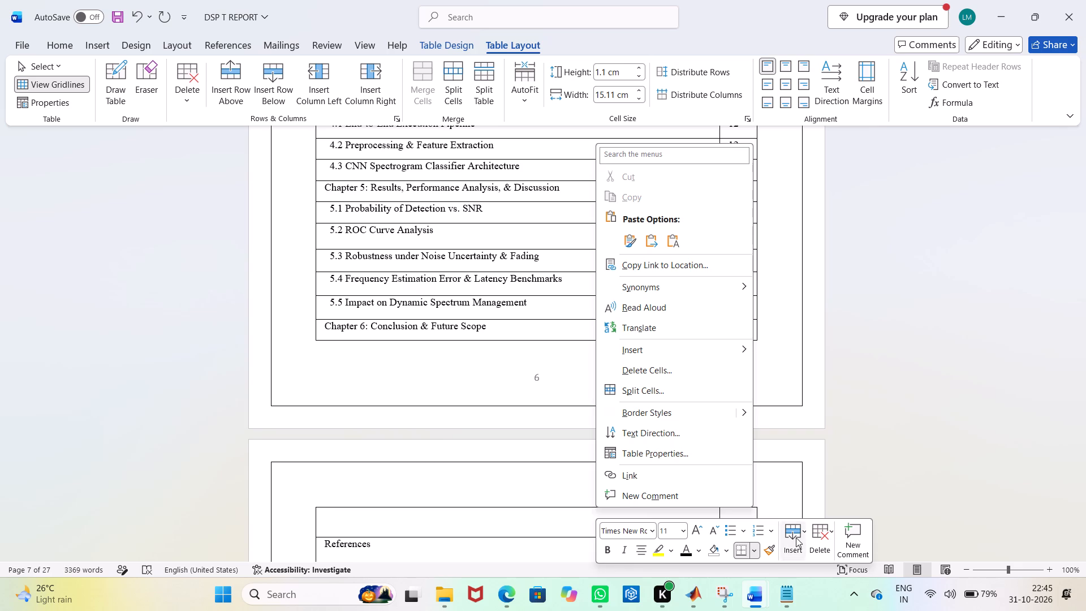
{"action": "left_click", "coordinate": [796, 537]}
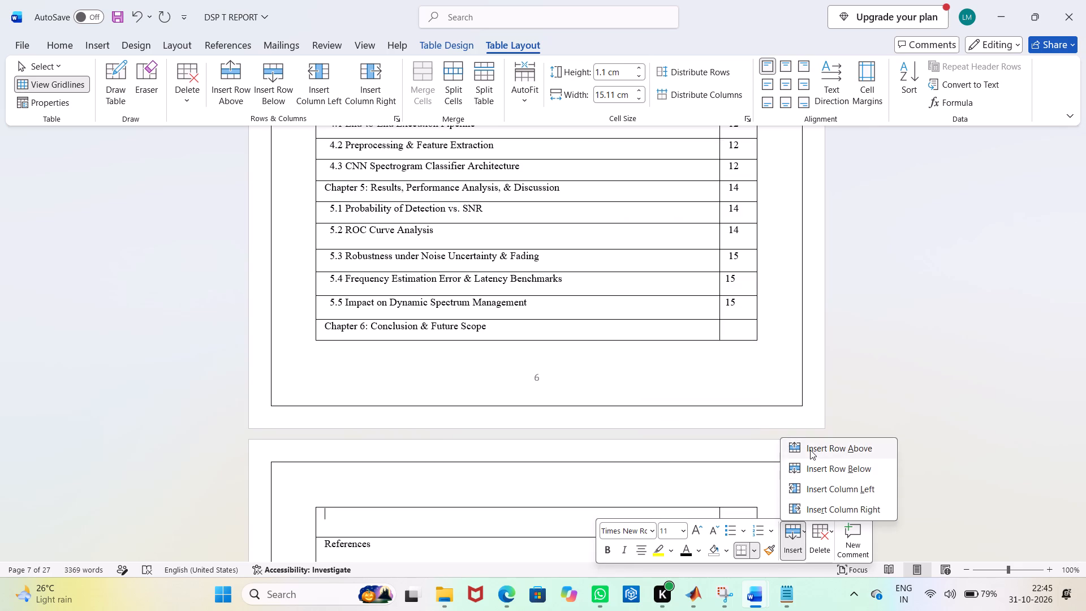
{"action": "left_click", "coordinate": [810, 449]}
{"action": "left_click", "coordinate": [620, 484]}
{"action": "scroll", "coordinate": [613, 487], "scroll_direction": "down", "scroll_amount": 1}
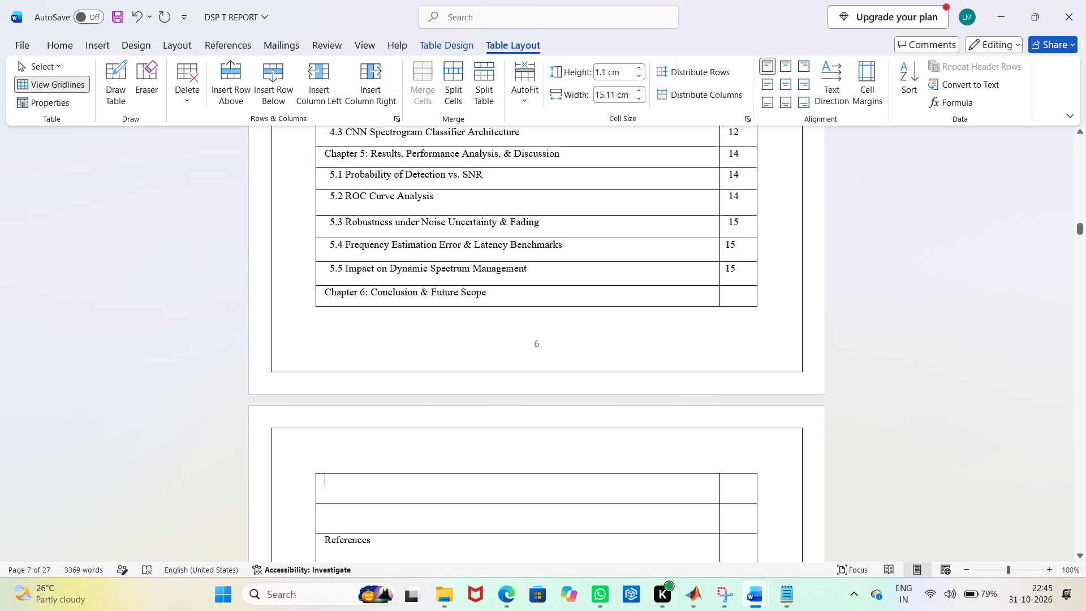
Delete the two blank rows above the References row in the contents table.
{"action": "left_click_drag", "start_coordinate": [423, 494], "coordinate": [734, 510]}
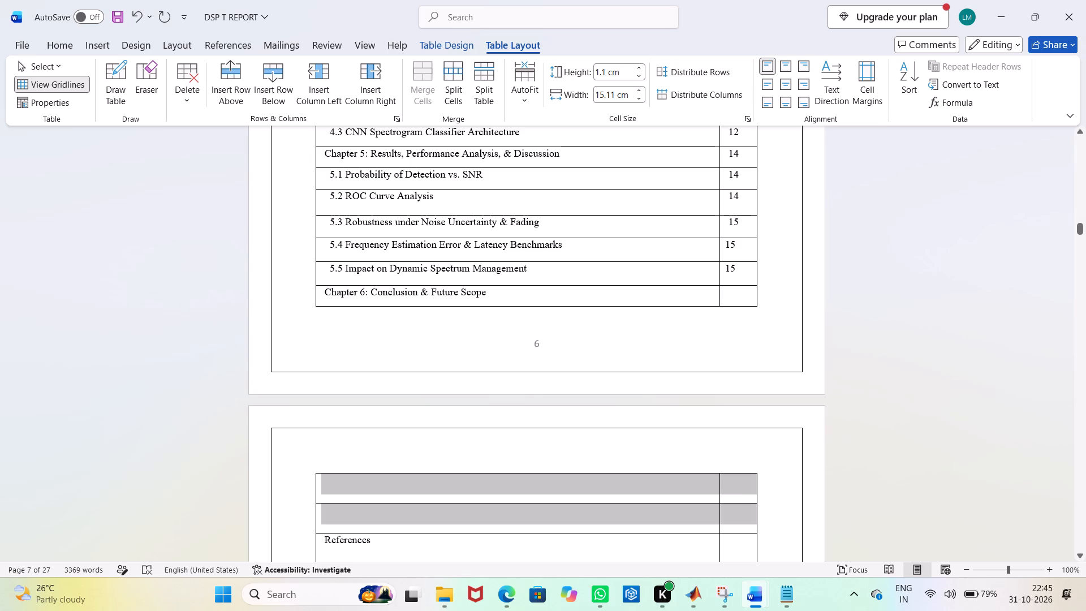
{"action": "left_click_drag", "start_coordinate": [734, 510], "coordinate": [742, 516]}
{"action": "key", "text": "BackSpace"}
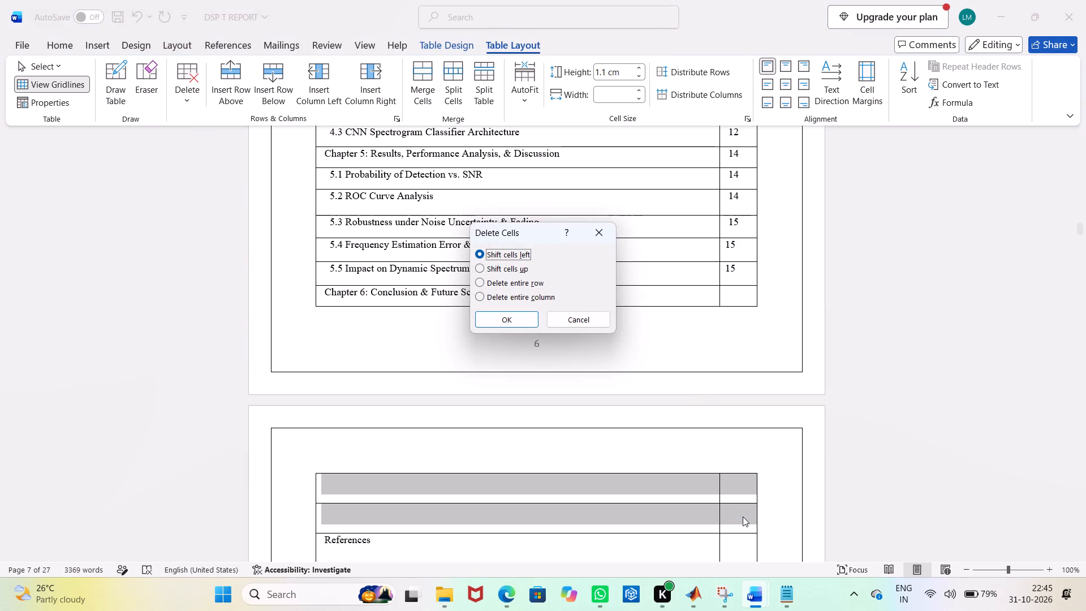
{"action": "left_click", "coordinate": [519, 325]}
{"action": "scroll", "coordinate": [511, 406], "scroll_direction": "down", "scroll_amount": 3}
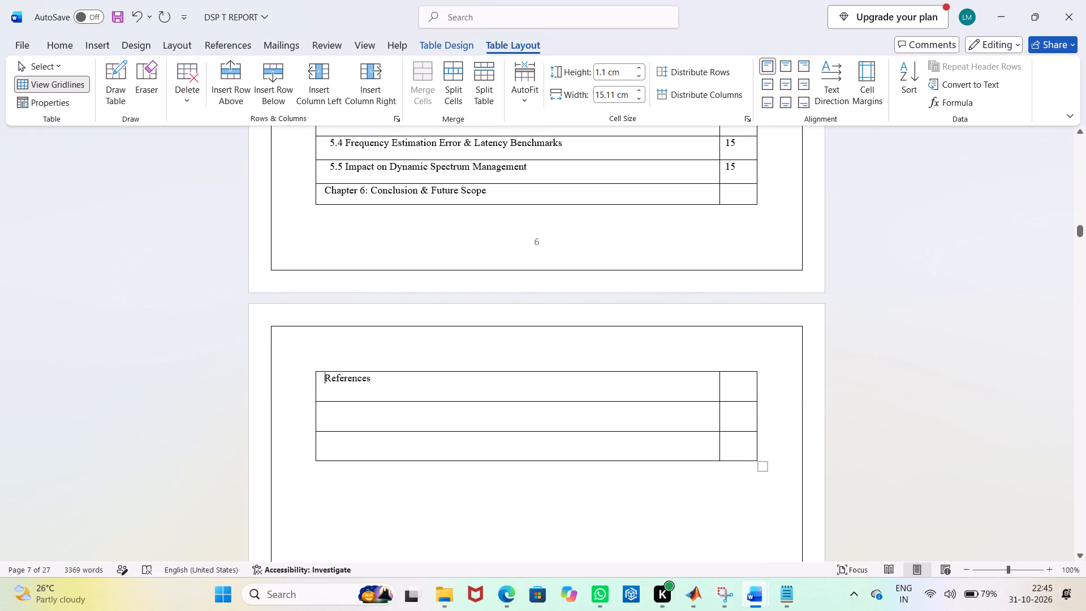
Enter "Matlab Simulation code" in the title column of the row below References.
{"action": "left_click", "coordinate": [422, 419]}
{"action": "key", "text": "shift+m"}
{"action": "type", "text": "atlab a"}
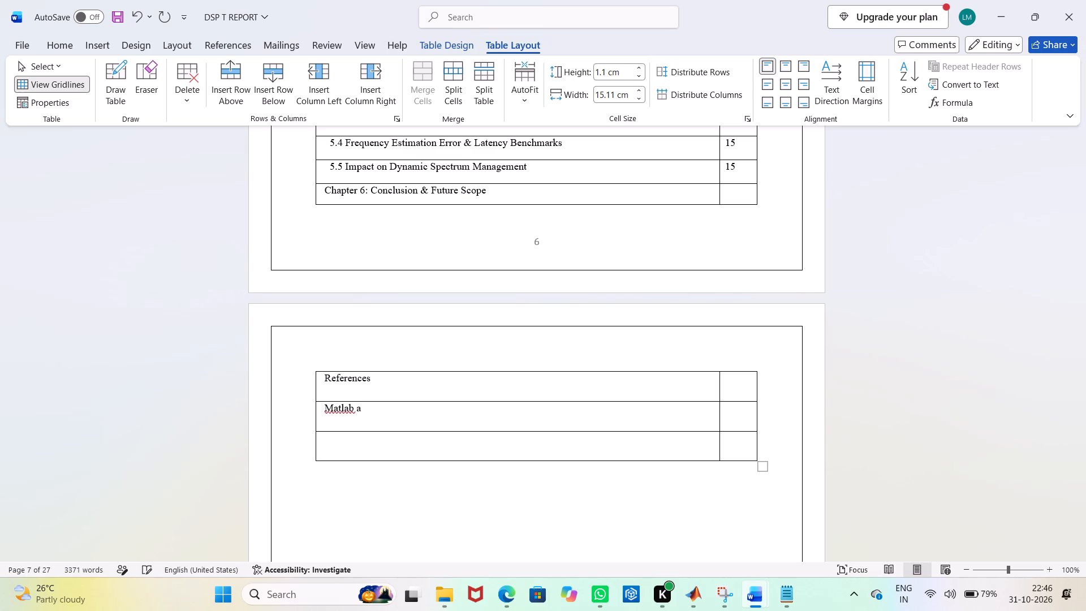
{"action": "key", "text": "BackSpace"}
{"action": "key", "text": "shift+s"}
{"action": "type", "text": "im"}
{"action": "type", "text": "ulation code"}
{"action": "key", "text": "Down"}
Enter "Simulated results" in the title column of the contents table's last row.
{"action": "type", "text": "sim"}
{"action": "key", "text": "BackSpace"}
{"action": "key", "text": "BackSpace"}
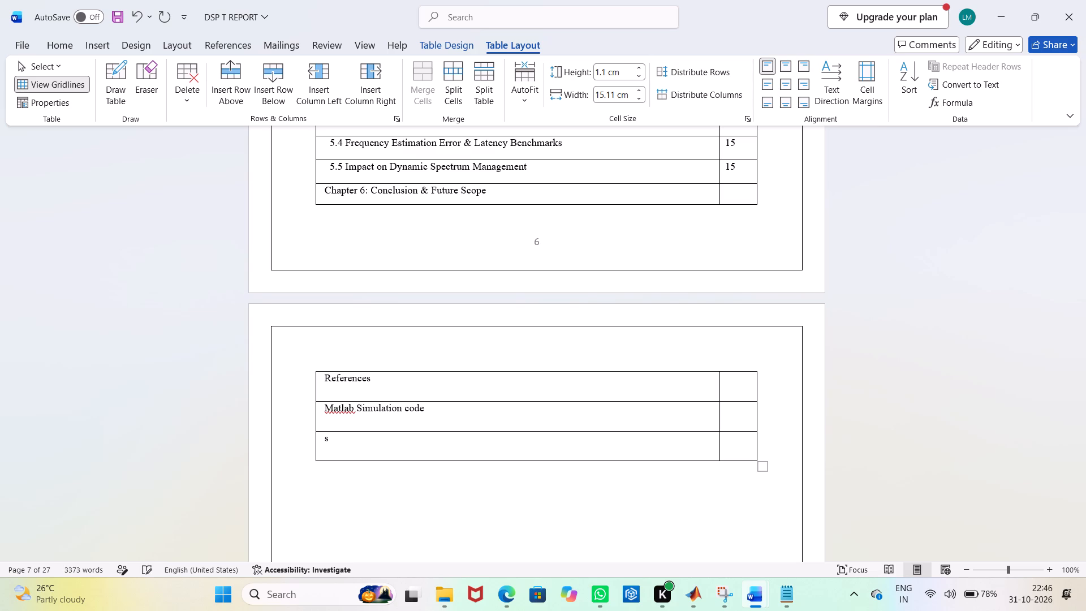
{"action": "key", "text": "BackSpace"}
{"action": "key", "text": "shift+s"}
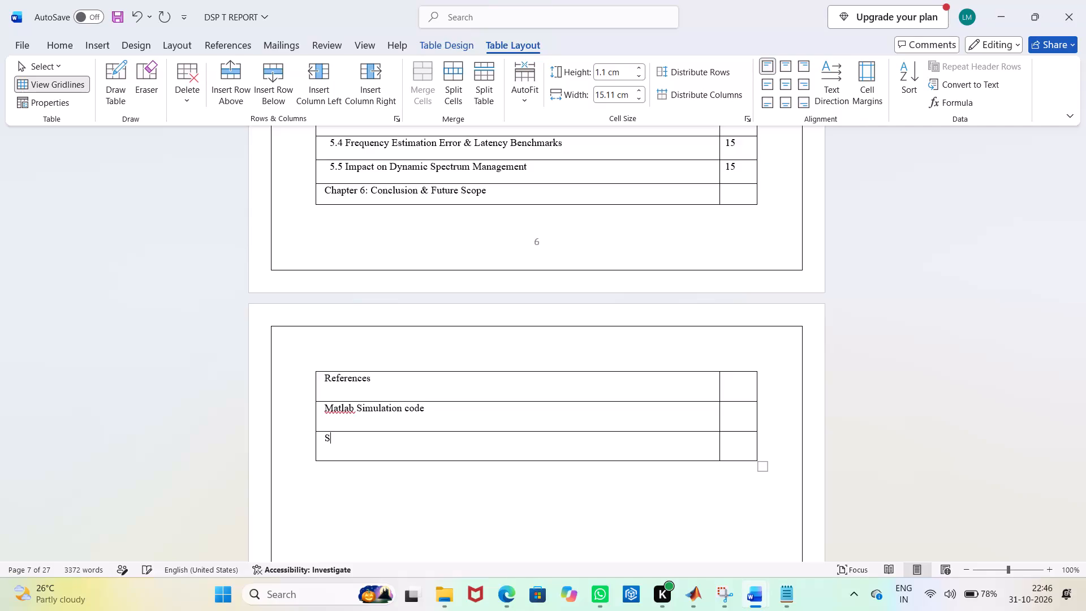
{"action": "type", "text": "imulated"}
{"action": "key", "text": "space"}
{"action": "type", "text": "results"}
Set the font size of the contents table's entire TITLE column to 12, from the header through Simulated results.
{"action": "scroll", "coordinate": [440, 425], "scroll_direction": "up", "scroll_amount": 9}
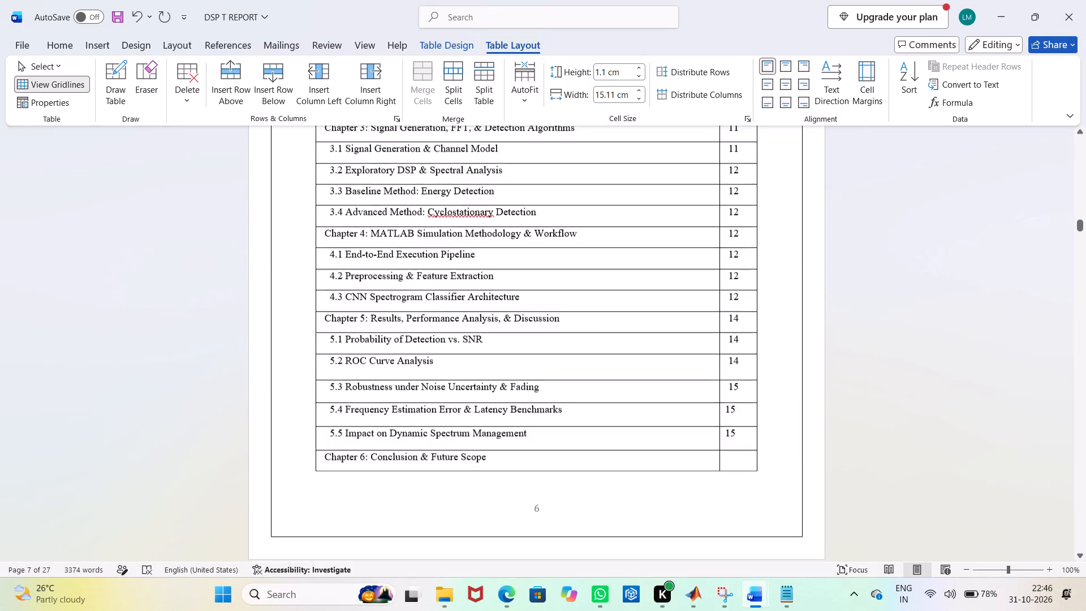
{"action": "scroll", "coordinate": [472, 332], "scroll_direction": "up", "scroll_amount": 5}
{"action": "scroll", "coordinate": [495, 199], "scroll_direction": "up", "scroll_amount": 4}
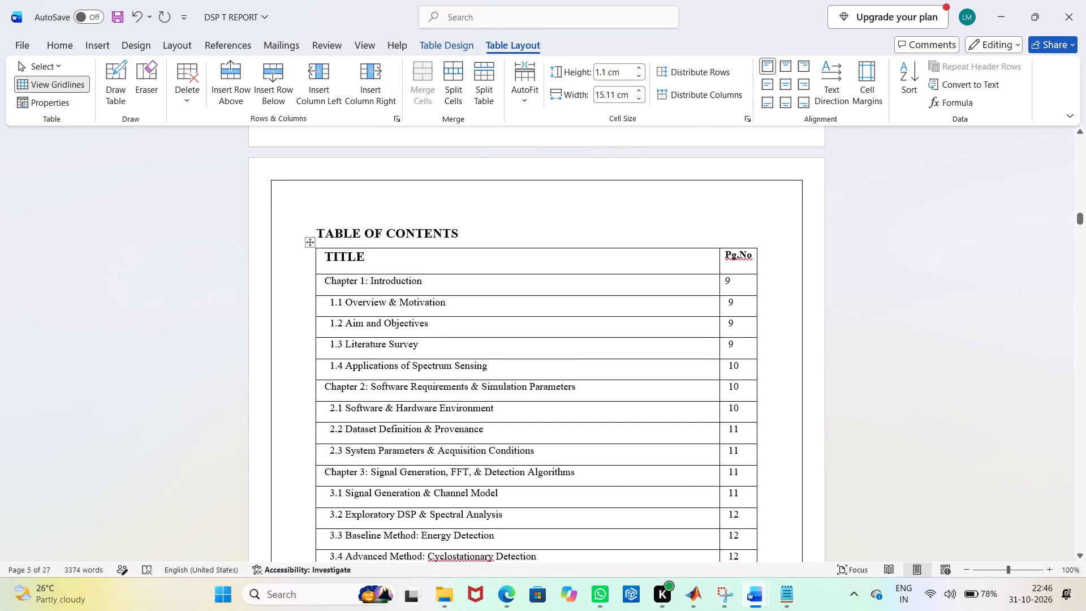
{"action": "left_click_drag", "start_coordinate": [323, 257], "coordinate": [468, 424]}
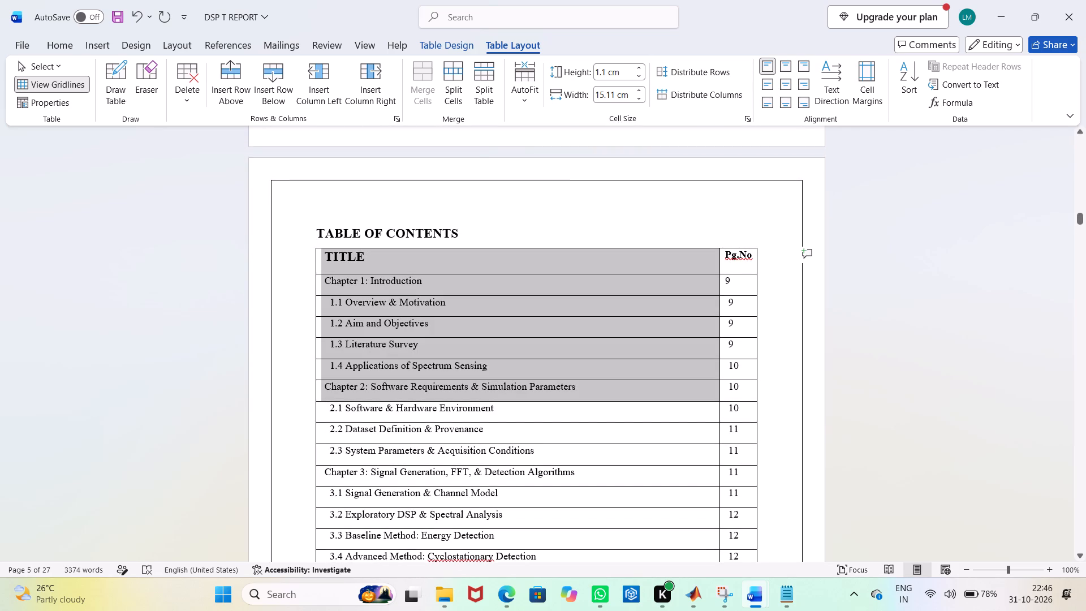
{"action": "left_click_drag", "start_coordinate": [468, 424], "coordinate": [497, 469]}
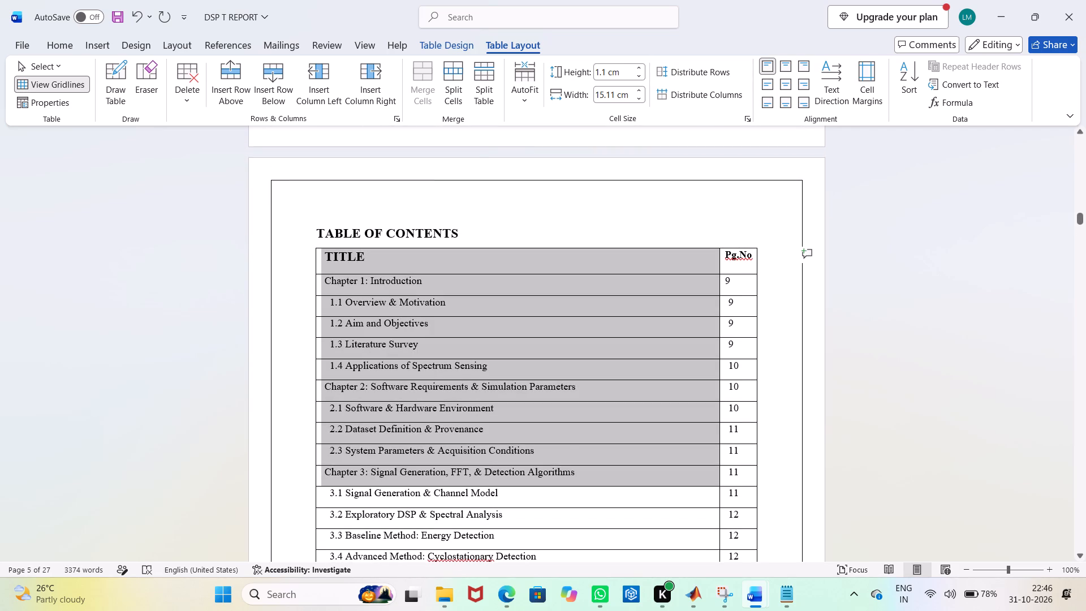
{"action": "left_click_drag", "start_coordinate": [497, 469], "coordinate": [520, 285]}
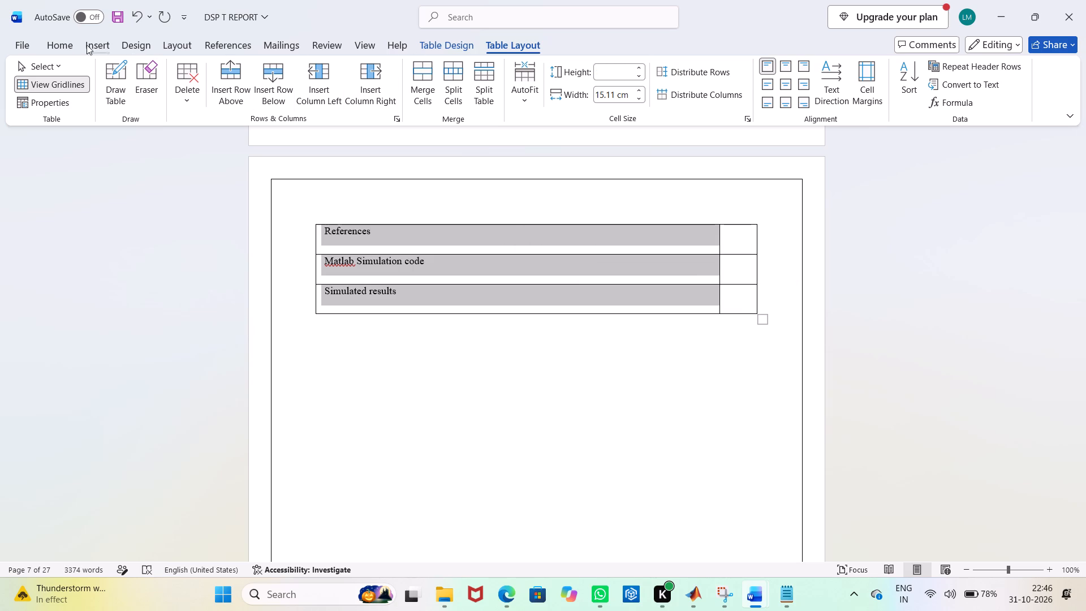
{"action": "left_click", "coordinate": [72, 45]}
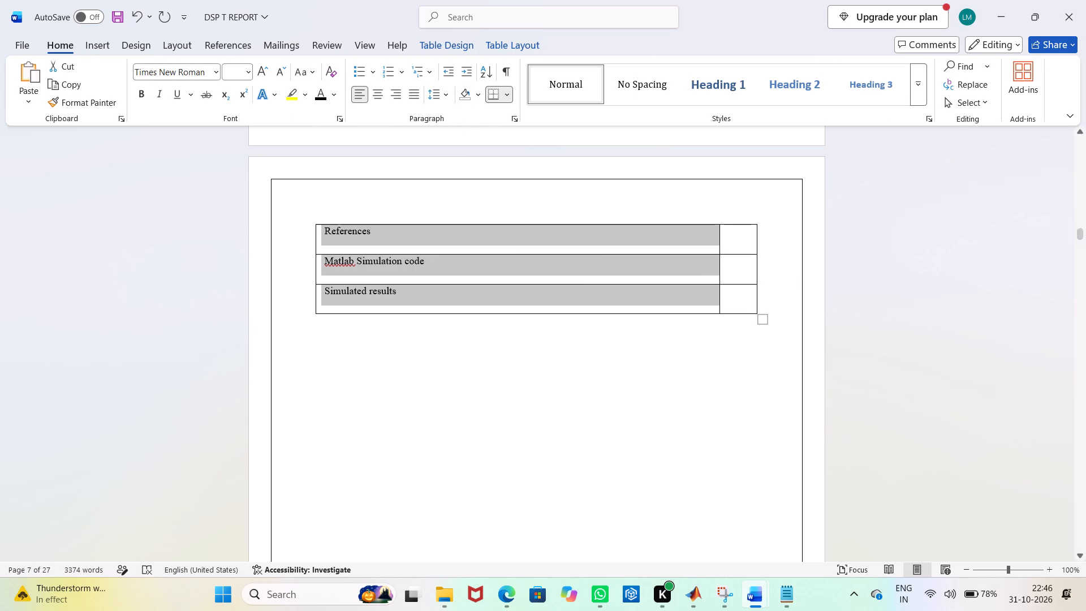
{"action": "left_click", "coordinate": [251, 71]}
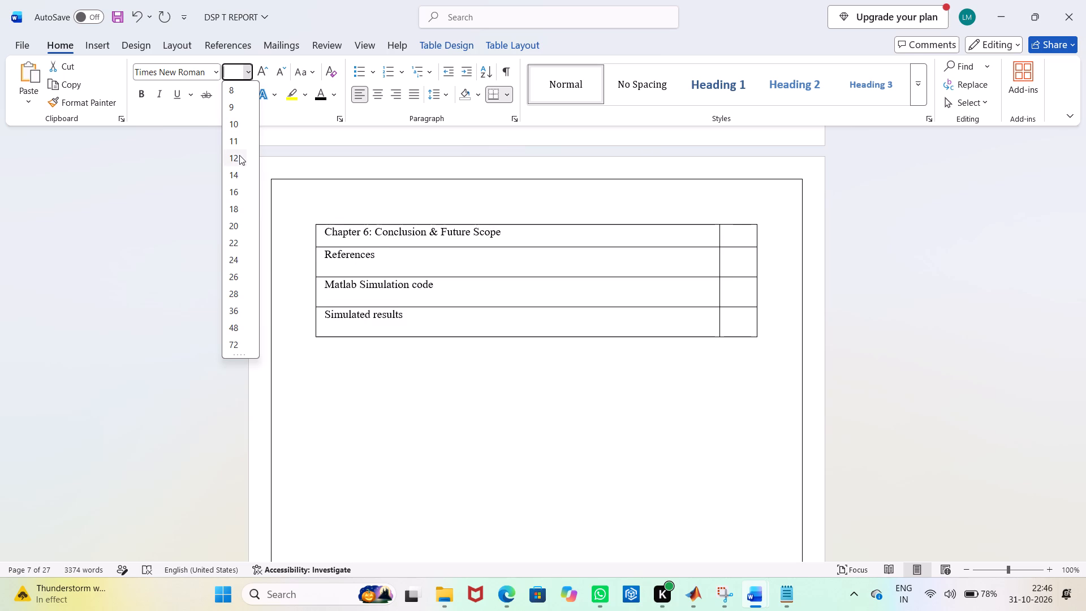
{"action": "left_click", "coordinate": [447, 363]}
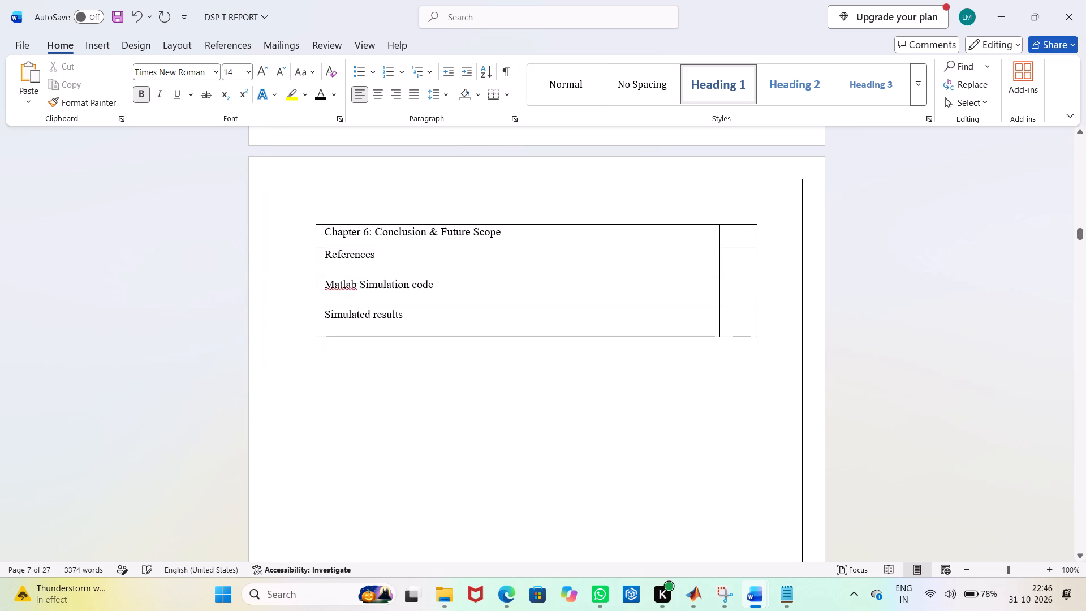
Enter page numbers 16 for Chapter 6, 17 for References, 18 for Matlab Simulation code and 25 for Simulated results.
{"action": "scroll", "coordinate": [442, 356], "scroll_direction": "up", "scroll_amount": 8}
{"action": "scroll", "coordinate": [622, 382], "scroll_direction": "down", "scroll_amount": 2}
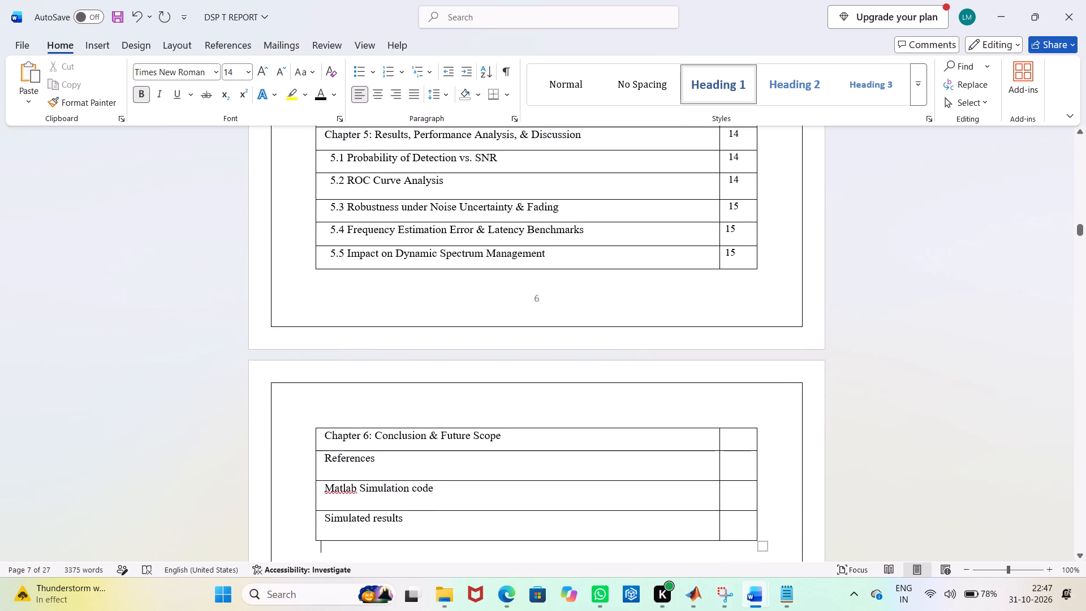
{"action": "left_click", "coordinate": [734, 434]}
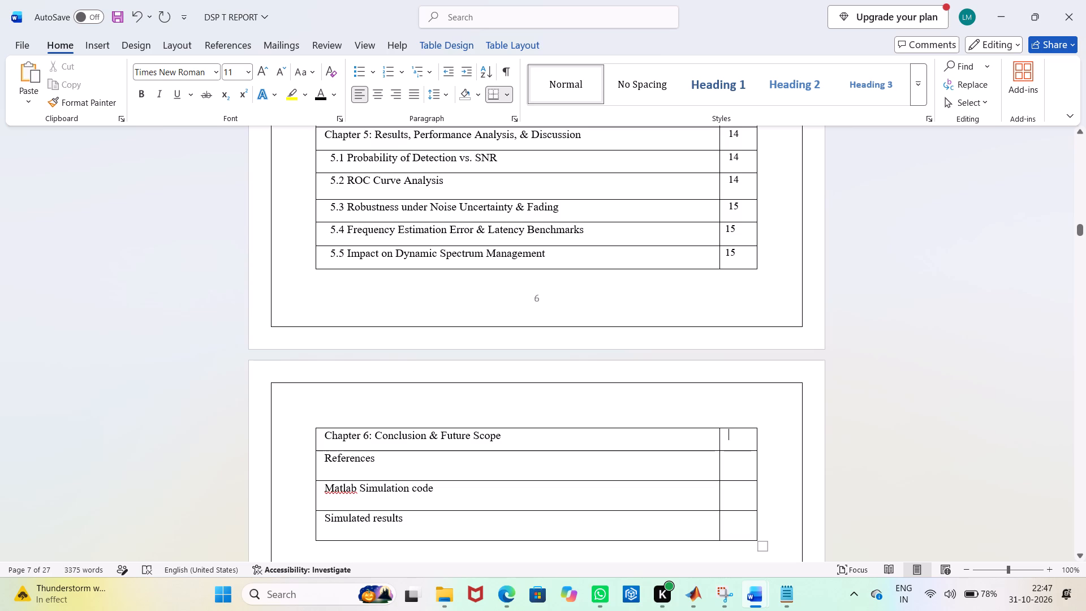
{"action": "left_click", "coordinate": [726, 471]}
{"action": "left_click", "coordinate": [737, 530]}
{"action": "type", "text": "25"}
{"action": "key", "text": "Up"}
{"action": "type", "text": "18"}
{"action": "key", "text": "Up"}
{"action": "type", "text": "17"}
{"action": "key", "text": "Up"}
{"action": "type", "text": "16"}
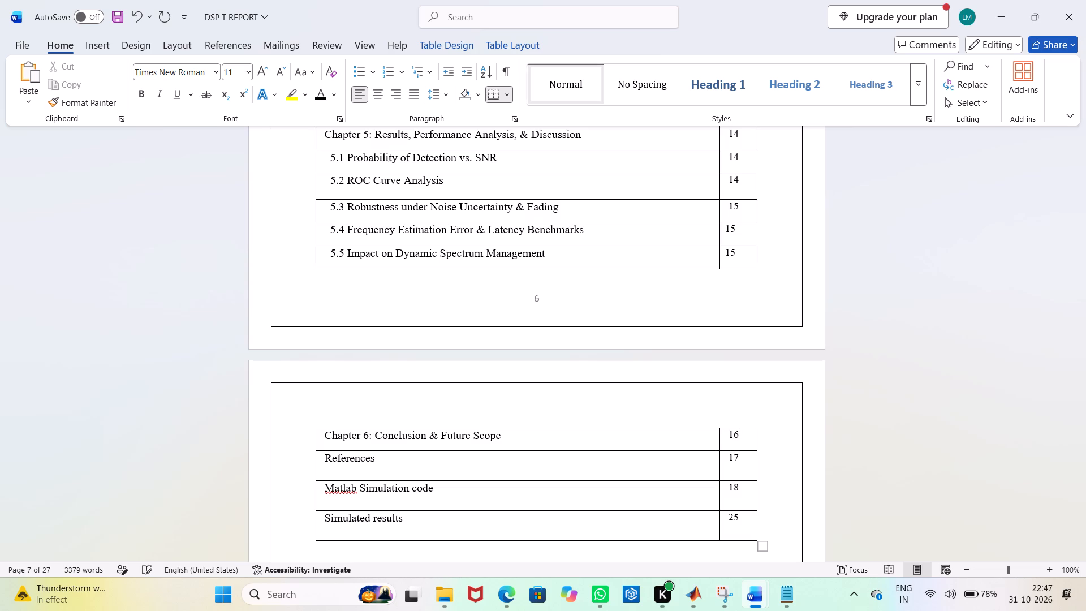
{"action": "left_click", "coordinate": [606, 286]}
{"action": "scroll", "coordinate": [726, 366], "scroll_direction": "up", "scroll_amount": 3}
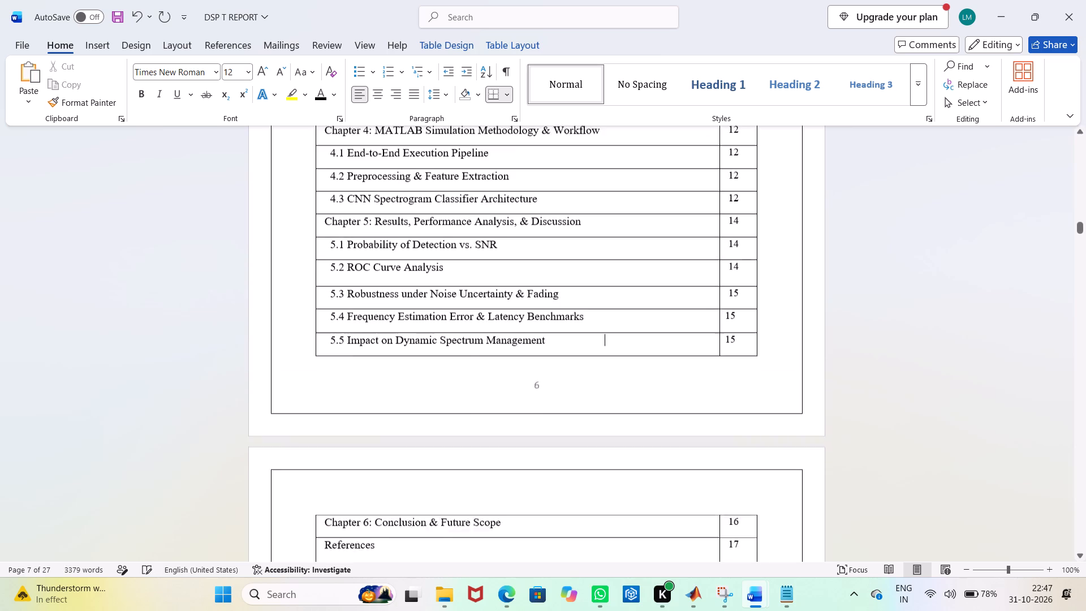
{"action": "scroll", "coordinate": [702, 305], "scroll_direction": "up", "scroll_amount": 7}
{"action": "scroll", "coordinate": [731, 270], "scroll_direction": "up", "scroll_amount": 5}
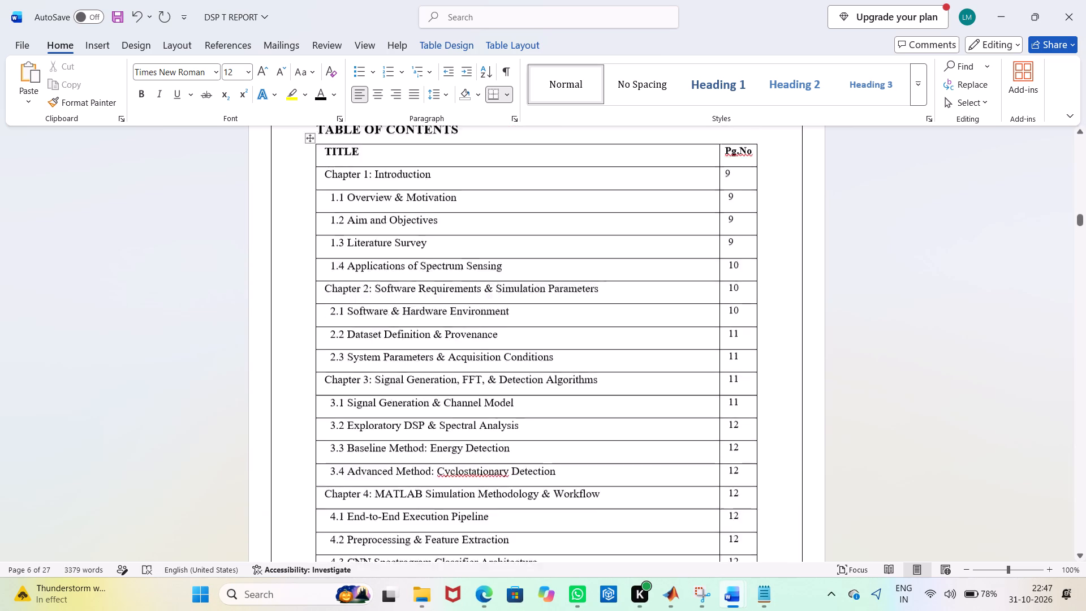
Left-align the contents table's title entries from Chapter 1: Introduction through Simulated results.
{"action": "scroll", "coordinate": [591, 263], "scroll_direction": "down", "scroll_amount": 3}
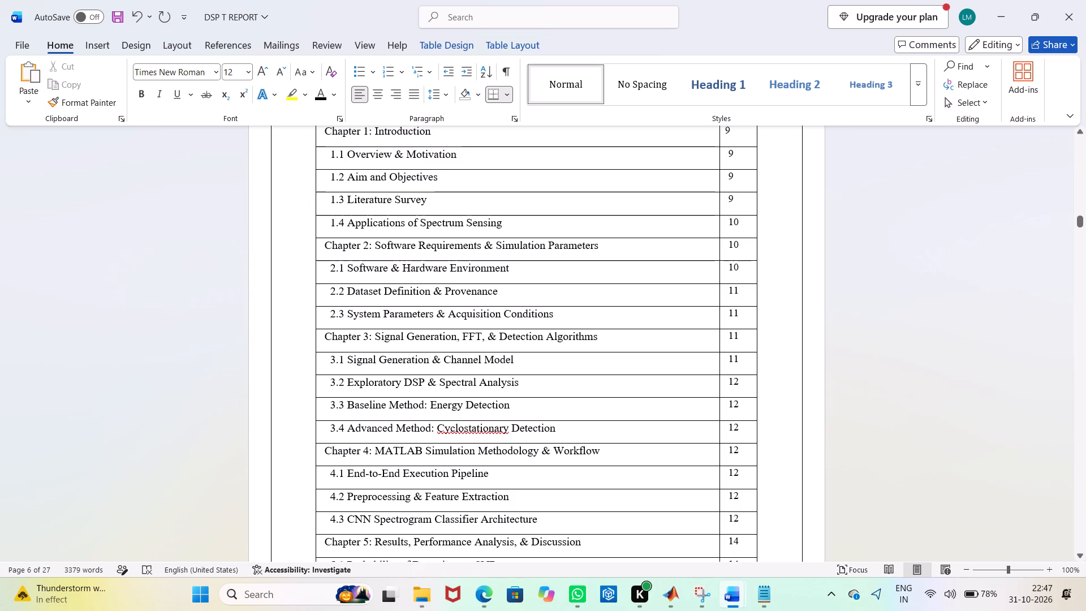
{"action": "scroll", "coordinate": [355, 288], "scroll_direction": "up", "scroll_amount": 3}
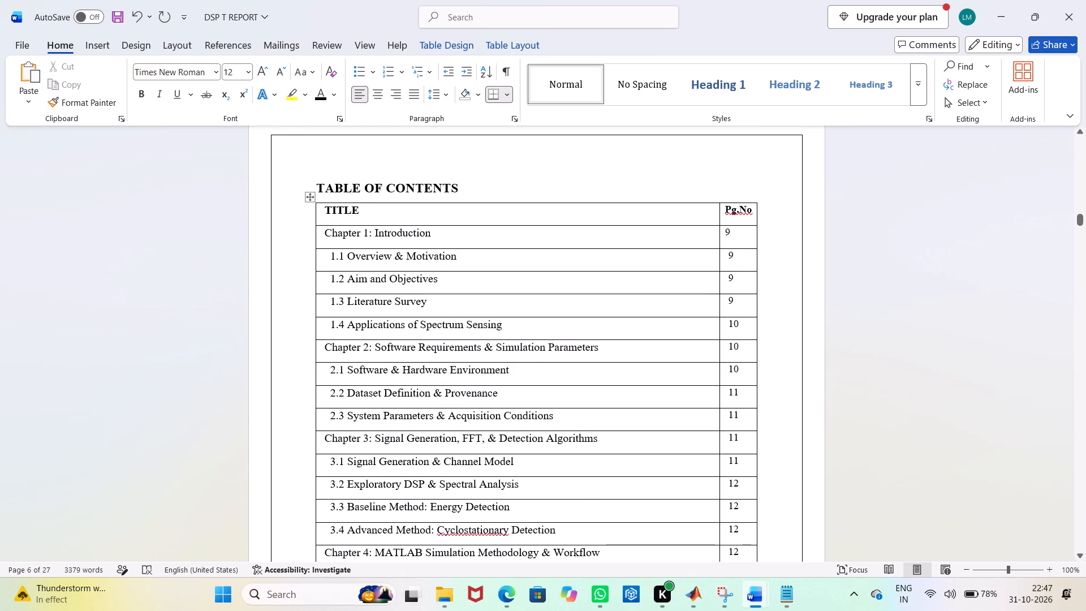
{"action": "scroll", "coordinate": [360, 291], "scroll_direction": "down", "scroll_amount": 1}
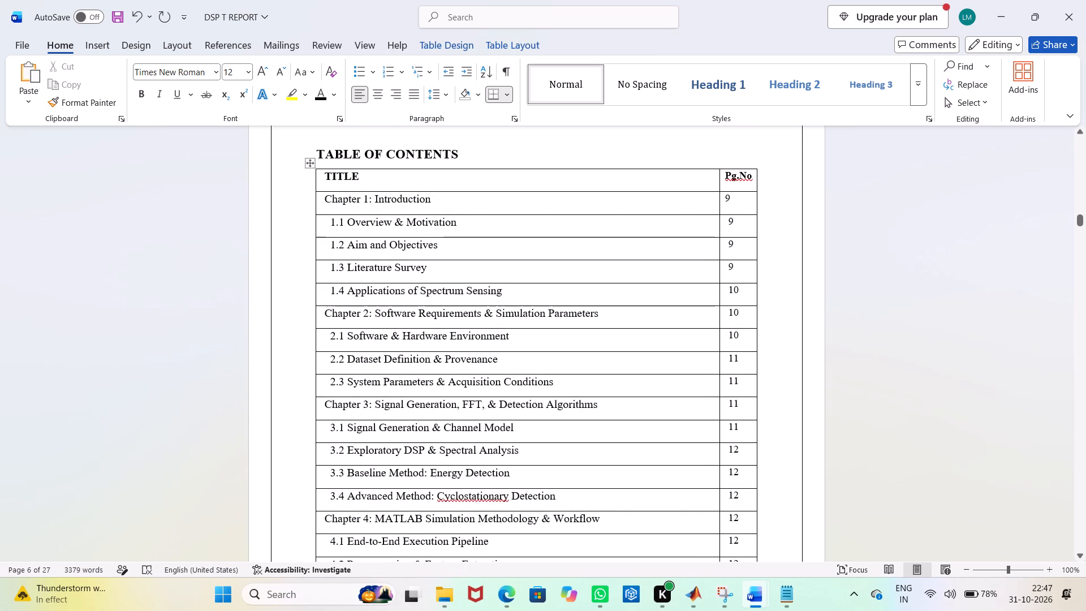
{"action": "left_click_drag", "start_coordinate": [322, 195], "coordinate": [584, 604]}
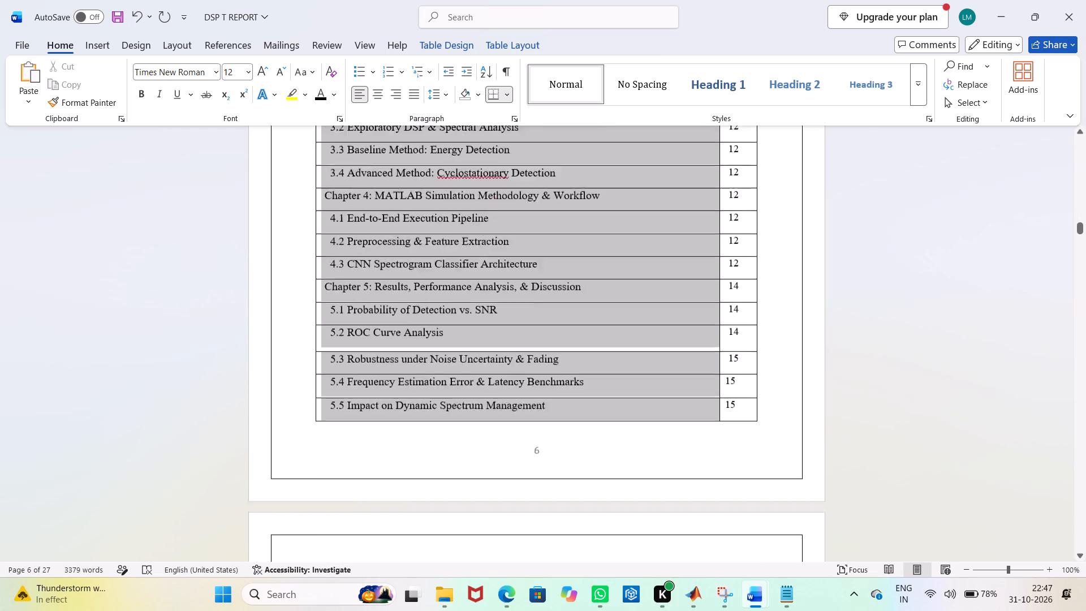
{"action": "left_click_drag", "start_coordinate": [584, 604], "coordinate": [655, 293]}
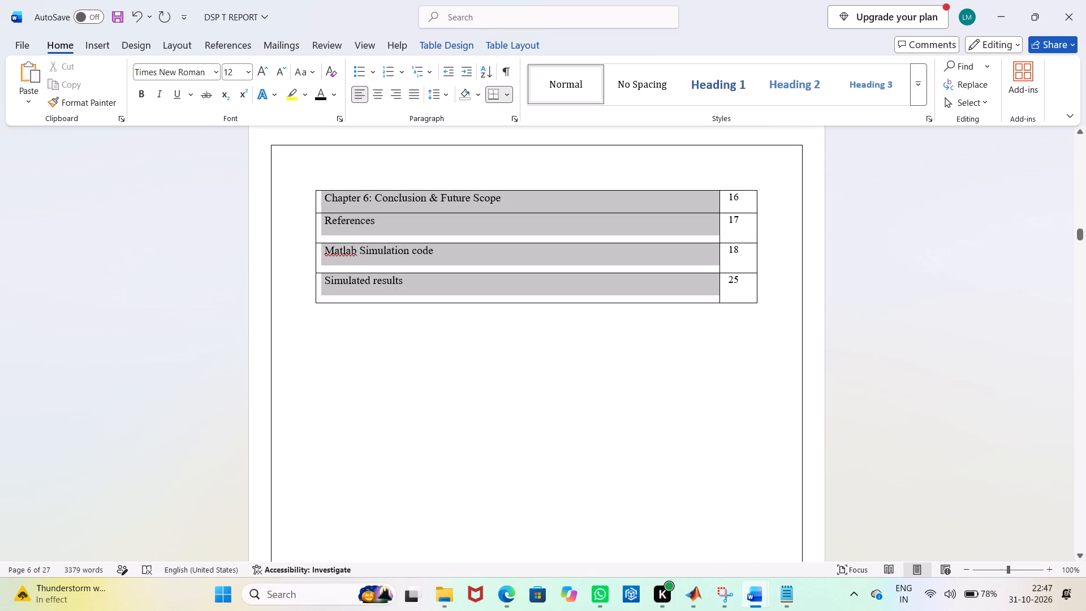
{"action": "left_click_drag", "start_coordinate": [655, 293], "coordinate": [654, 293]}
{"action": "left_click", "coordinate": [354, 94]}
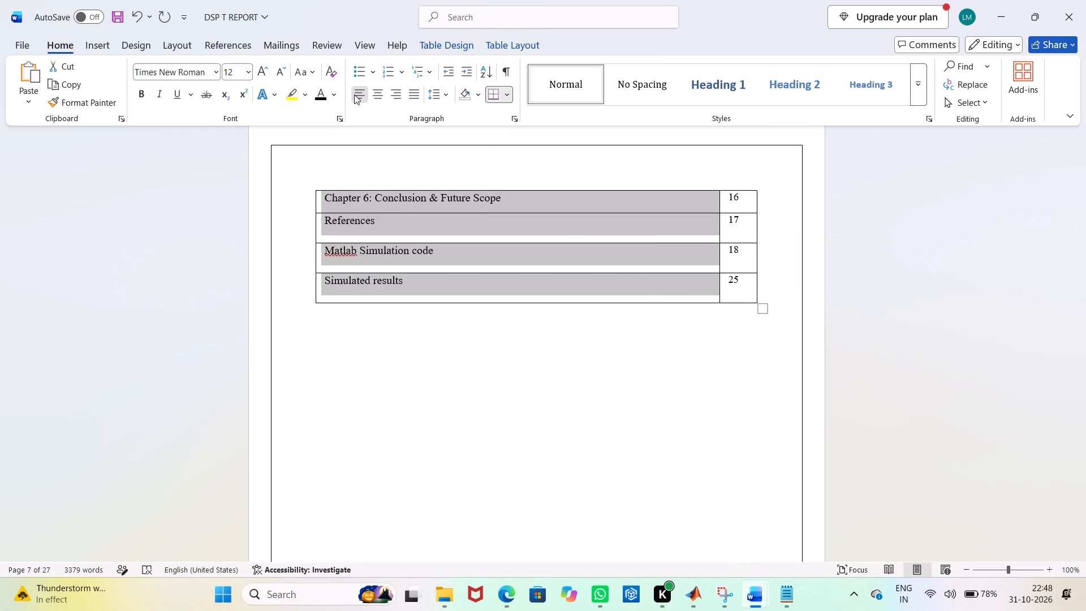
{"action": "scroll", "coordinate": [400, 207], "scroll_direction": "up", "scroll_amount": 15}
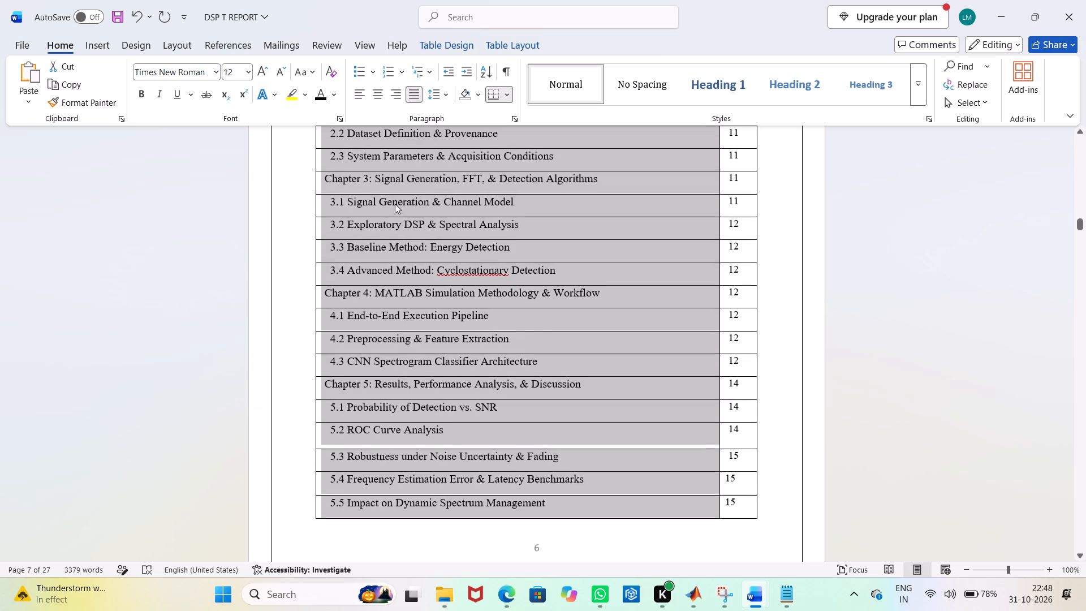
{"action": "scroll", "coordinate": [395, 207], "scroll_direction": "down", "scroll_amount": 1}
{"action": "scroll", "coordinate": [395, 208], "scroll_direction": "up", "scroll_amount": 9}
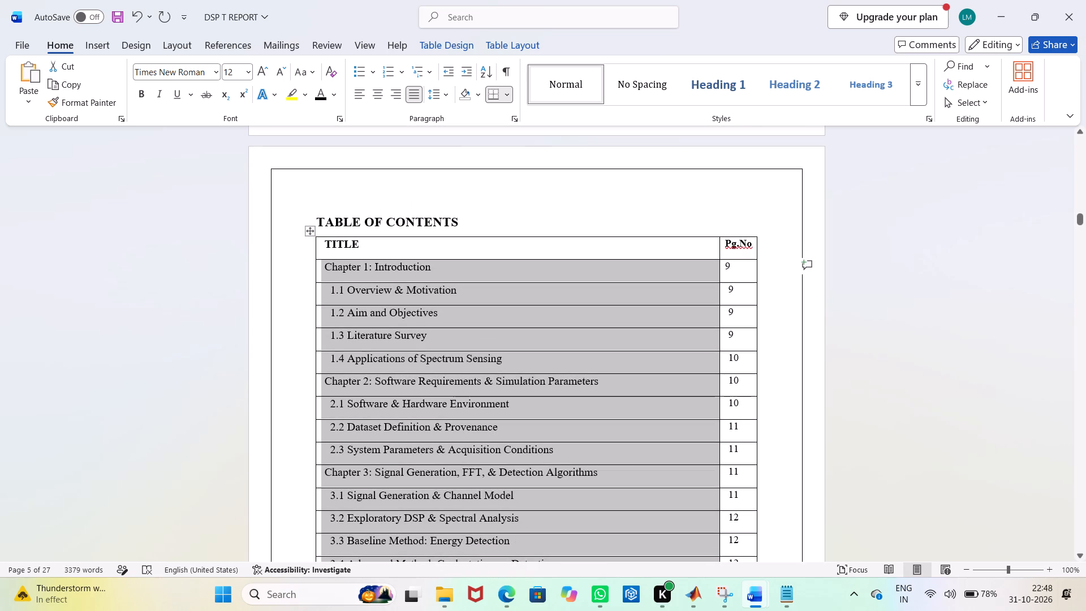
{"action": "left_click", "coordinate": [358, 93]}
{"action": "left_click", "coordinate": [377, 172]}
Make the Chapter 1: Introduction and Chapter 2: Software Requirements & Simulation Parameters titles bold in the contents table.
{"action": "scroll", "coordinate": [473, 294], "scroll_direction": "down", "scroll_amount": 2}
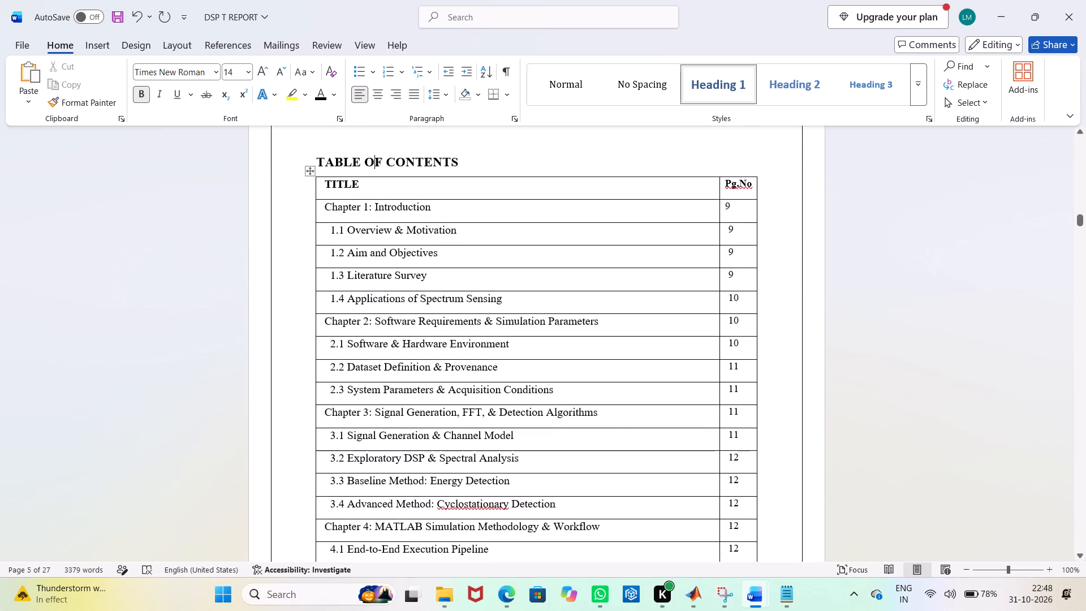
{"action": "scroll", "coordinate": [473, 296], "scroll_direction": "up", "scroll_amount": 7}
{"action": "scroll", "coordinate": [473, 296], "scroll_direction": "down", "scroll_amount": 4}
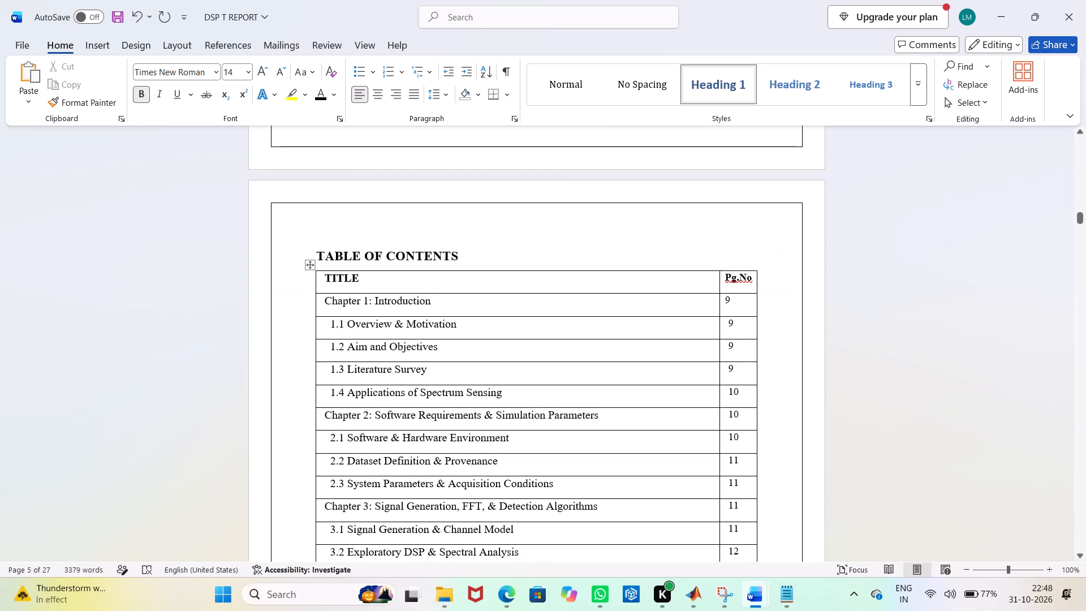
{"action": "scroll", "coordinate": [477, 305], "scroll_direction": "down", "scroll_amount": 1}
{"action": "left_click_drag", "start_coordinate": [451, 268], "coordinate": [341, 263]}
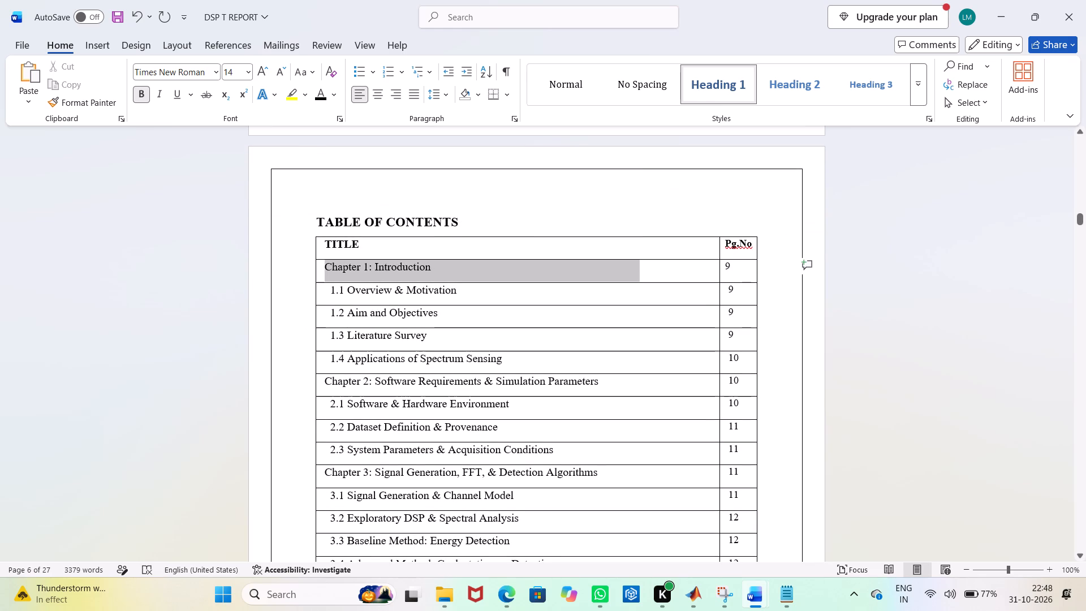
{"action": "left_click_drag", "start_coordinate": [341, 263], "coordinate": [334, 264]}
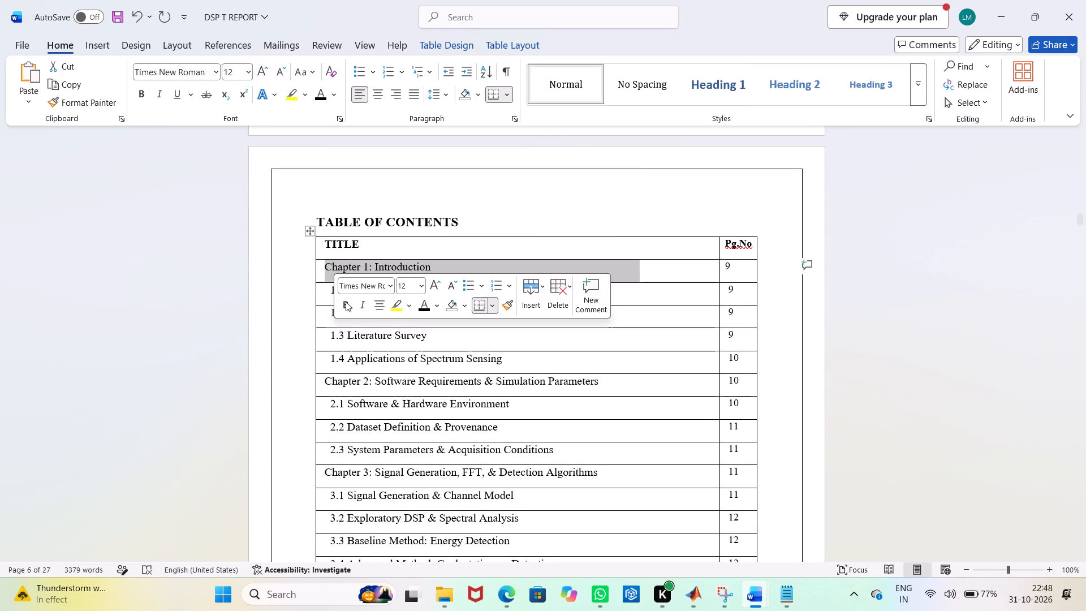
{"action": "left_click", "coordinate": [346, 302]}
{"action": "left_click", "coordinate": [543, 237]}
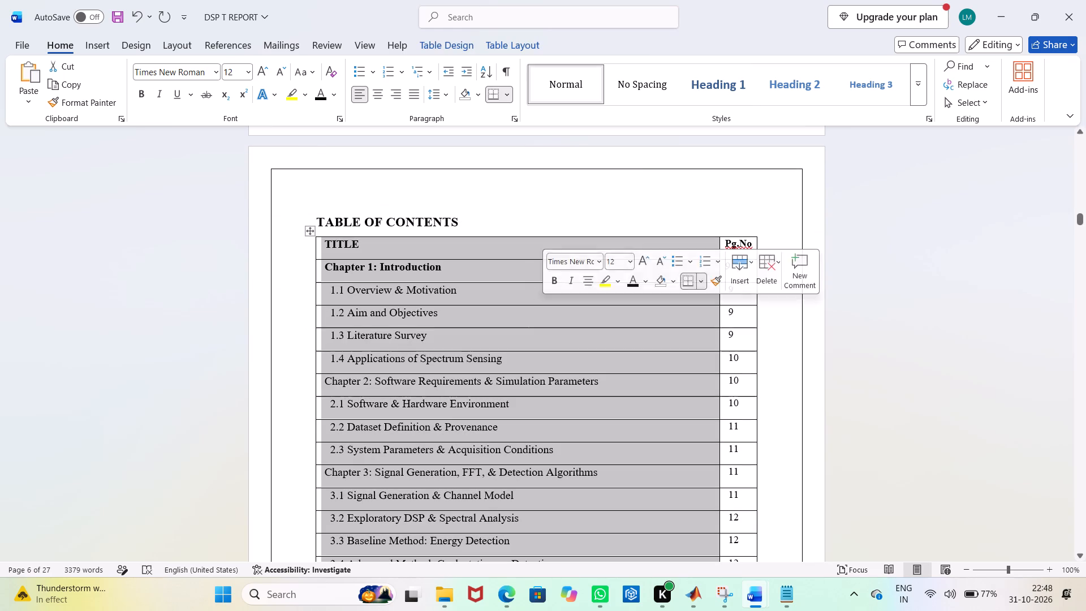
{"action": "left_click", "coordinate": [537, 188]}
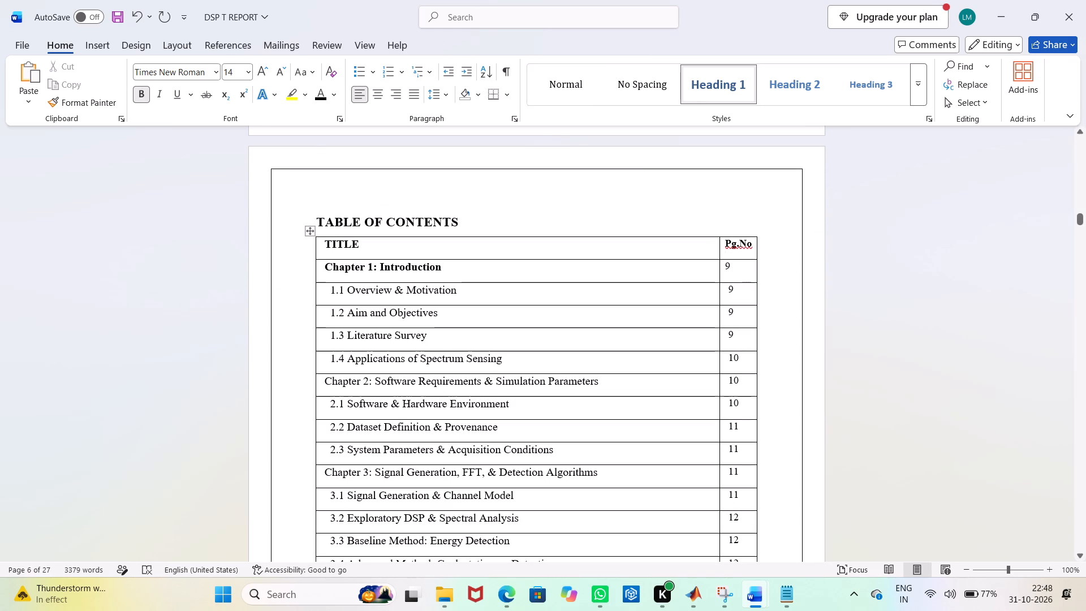
{"action": "left_click_drag", "start_coordinate": [602, 382], "coordinate": [346, 388]}
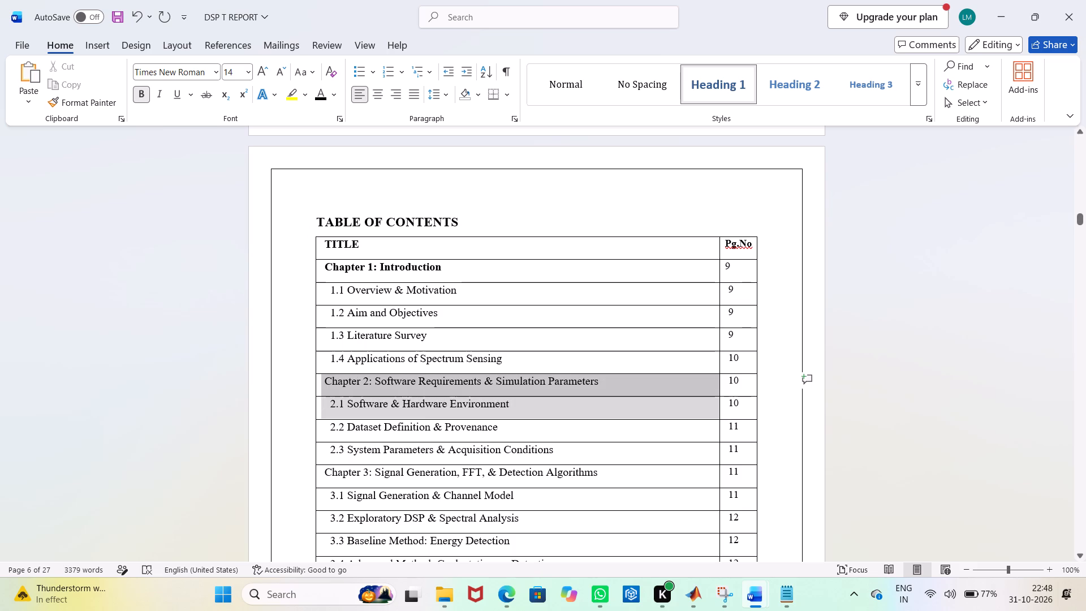
{"action": "left_click_drag", "start_coordinate": [346, 388], "coordinate": [344, 388]}
{"action": "left_click", "coordinate": [356, 363]}
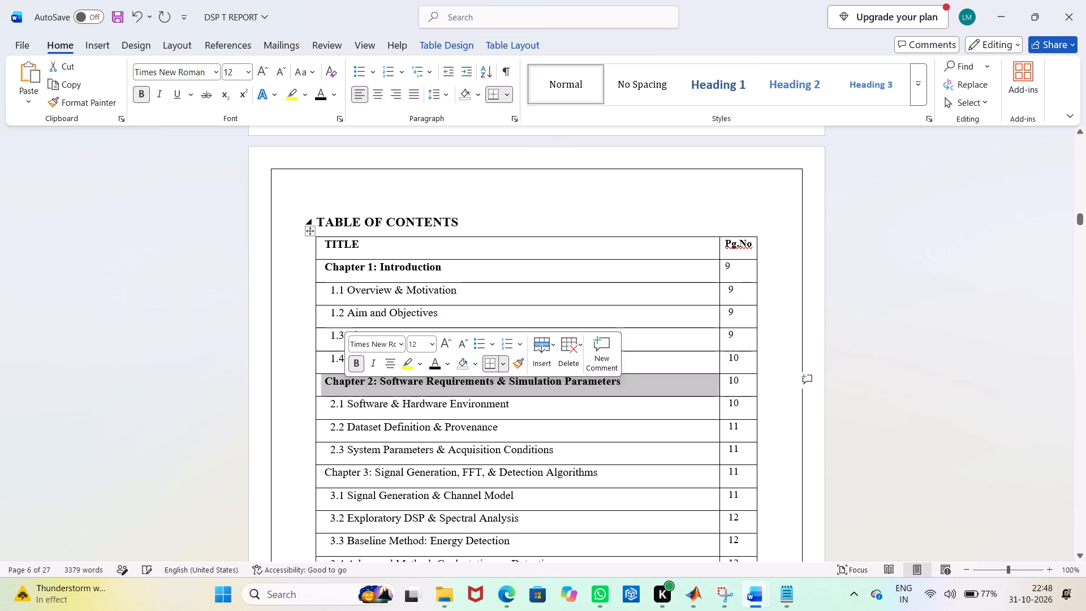
{"action": "left_click", "coordinate": [486, 174]}
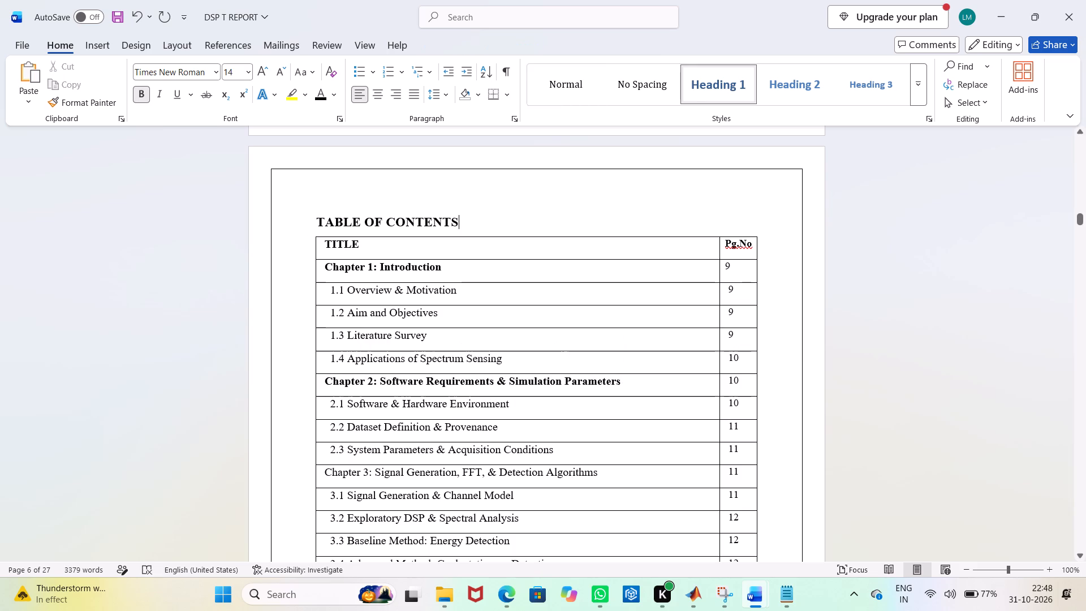
Make the Chapter 3: Signal Generation, FFT, & Detection Algorithms and Chapter 4: MATLAB Simulation Methodology & Workflow titles bold in the contents table.
{"action": "scroll", "coordinate": [557, 304], "scroll_direction": "down", "scroll_amount": 4}
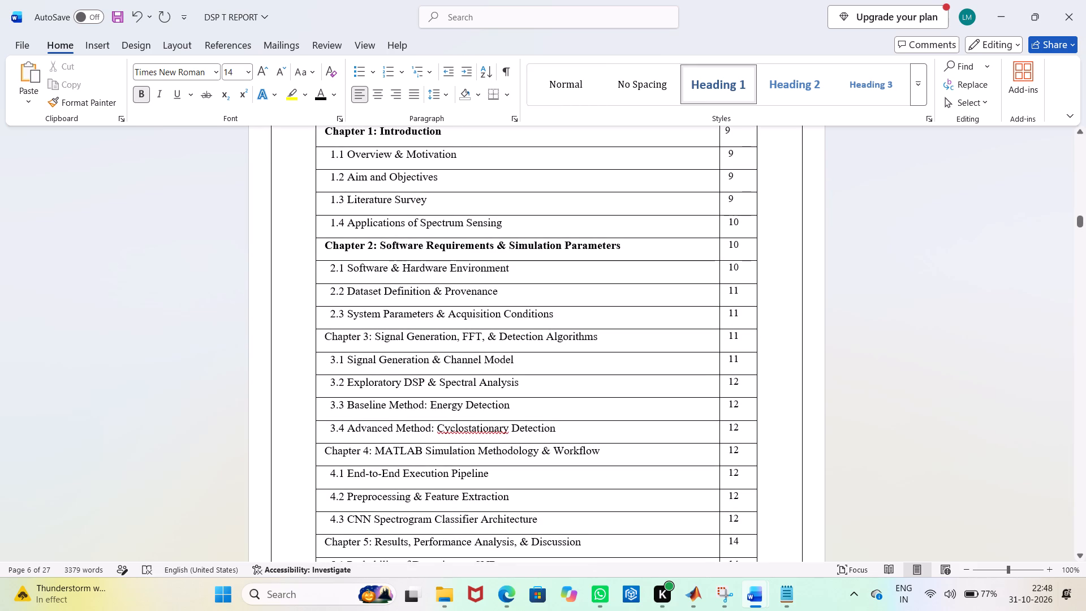
{"action": "left_click_drag", "start_coordinate": [600, 337], "coordinate": [336, 348]}
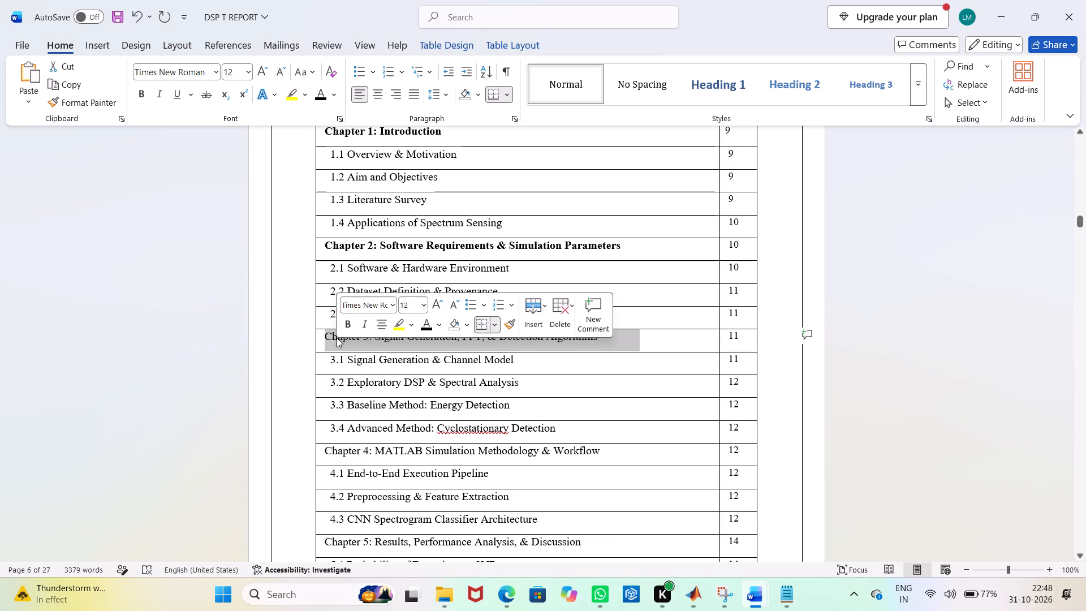
{"action": "left_click", "coordinate": [352, 329]}
{"action": "left_click", "coordinate": [423, 359]}
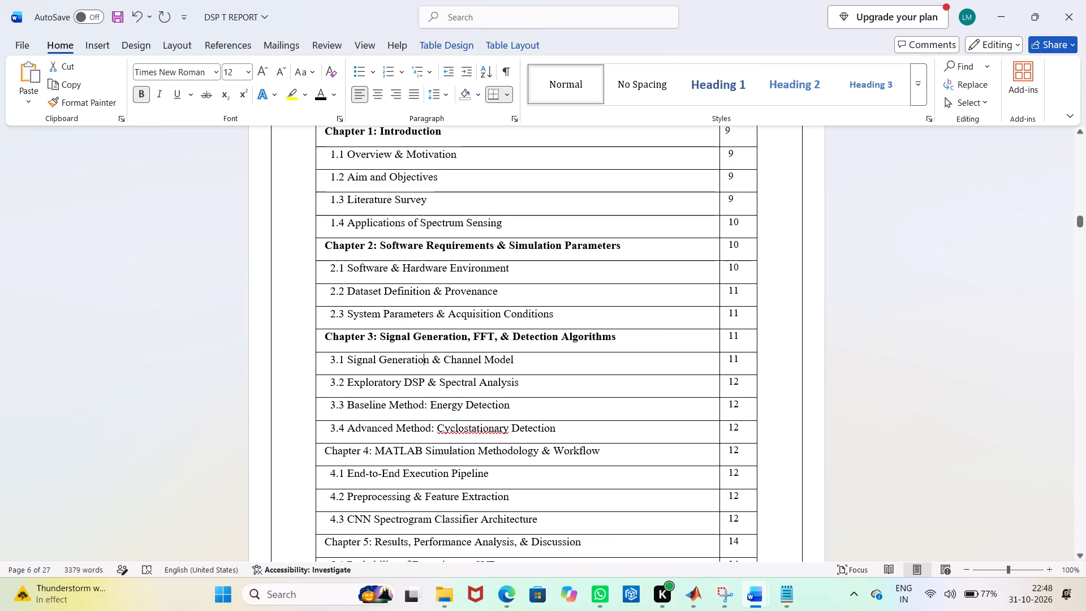
{"action": "scroll", "coordinate": [426, 359], "scroll_direction": "down", "scroll_amount": 2}
{"action": "left_click_drag", "start_coordinate": [599, 383], "coordinate": [522, 375]}
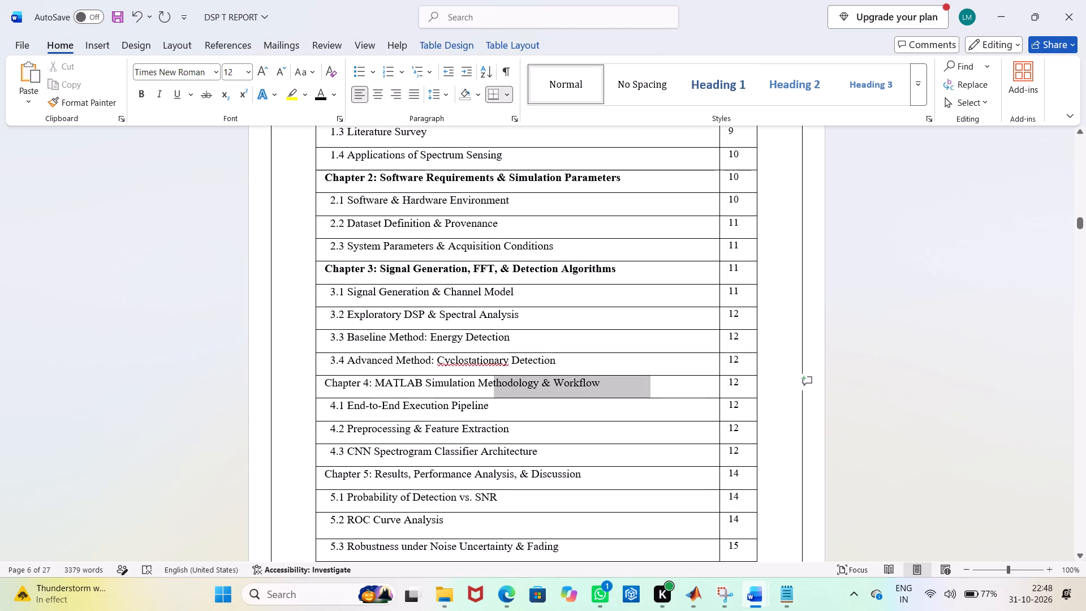
{"action": "left_click_drag", "start_coordinate": [522, 375], "coordinate": [367, 385]}
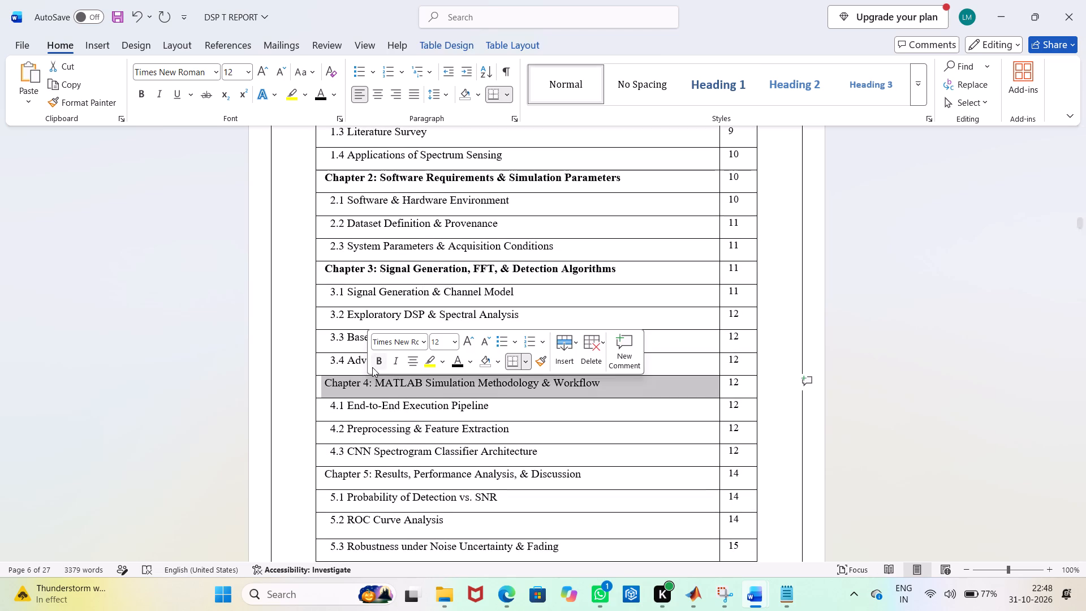
{"action": "left_click", "coordinate": [377, 365]}
{"action": "left_click", "coordinate": [288, 358]}
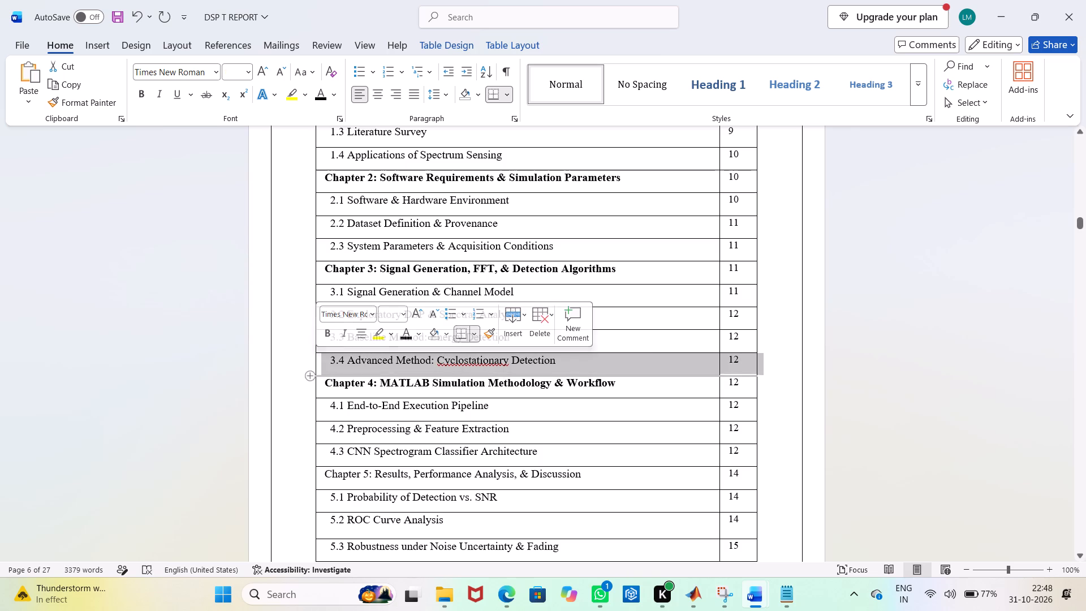
{"action": "left_click", "coordinate": [301, 385]}
Make the Chapter 5: Results, Performance Analysis, & Discussion and Chapter 6: Conclusion & Future Scope titles bold in the contents table.
{"action": "scroll", "coordinate": [335, 399], "scroll_direction": "down", "scroll_amount": 2}
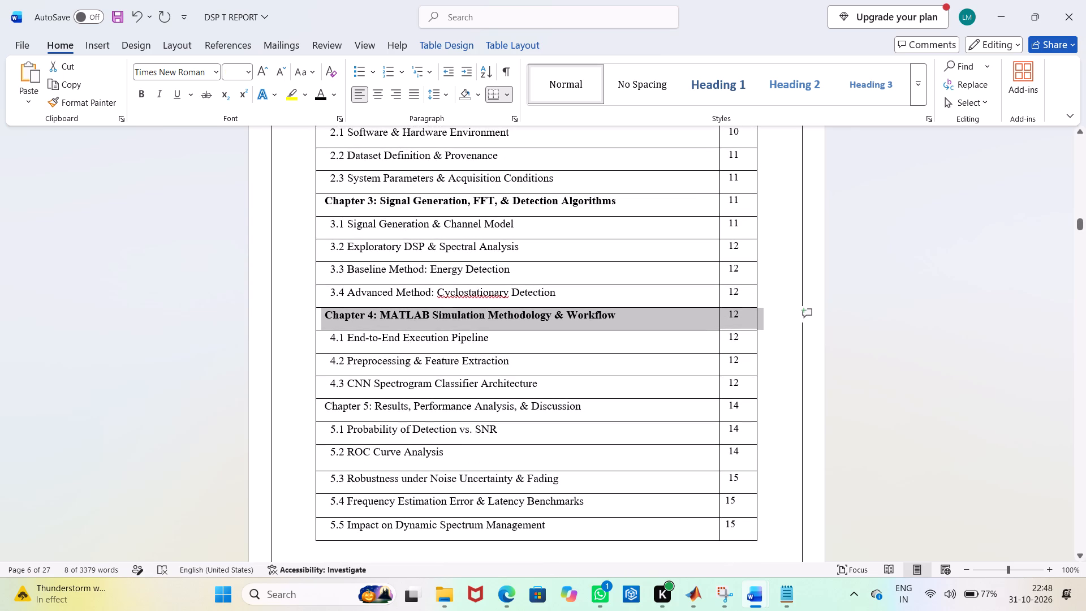
{"action": "left_click_drag", "start_coordinate": [584, 405], "coordinate": [335, 409]}
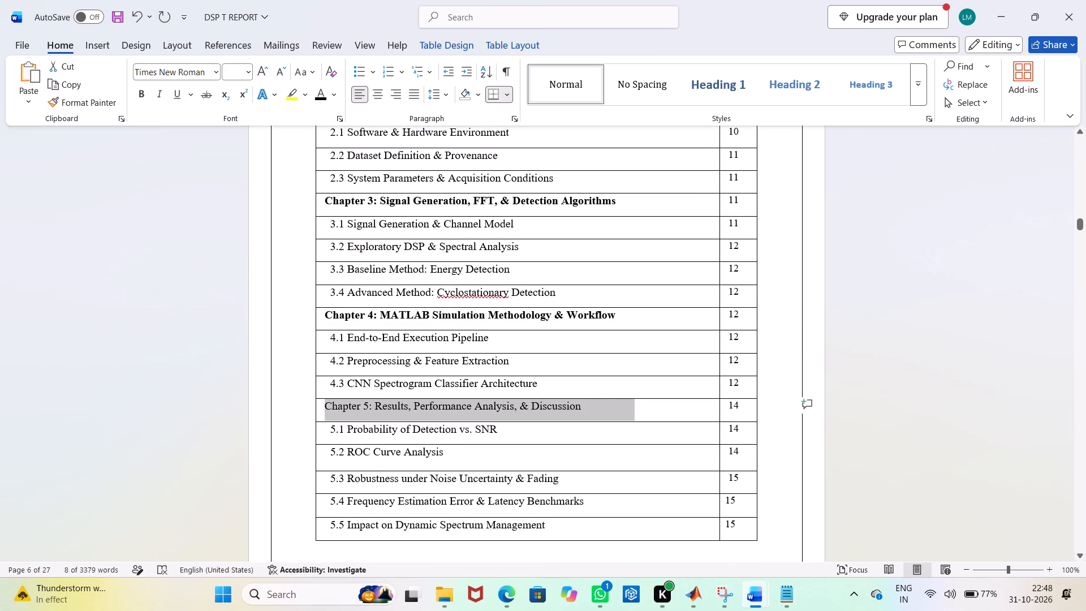
{"action": "left_click_drag", "start_coordinate": [335, 409], "coordinate": [333, 409]}
{"action": "left_click", "coordinate": [343, 388]}
{"action": "scroll", "coordinate": [372, 451], "scroll_direction": "down", "scroll_amount": 2}
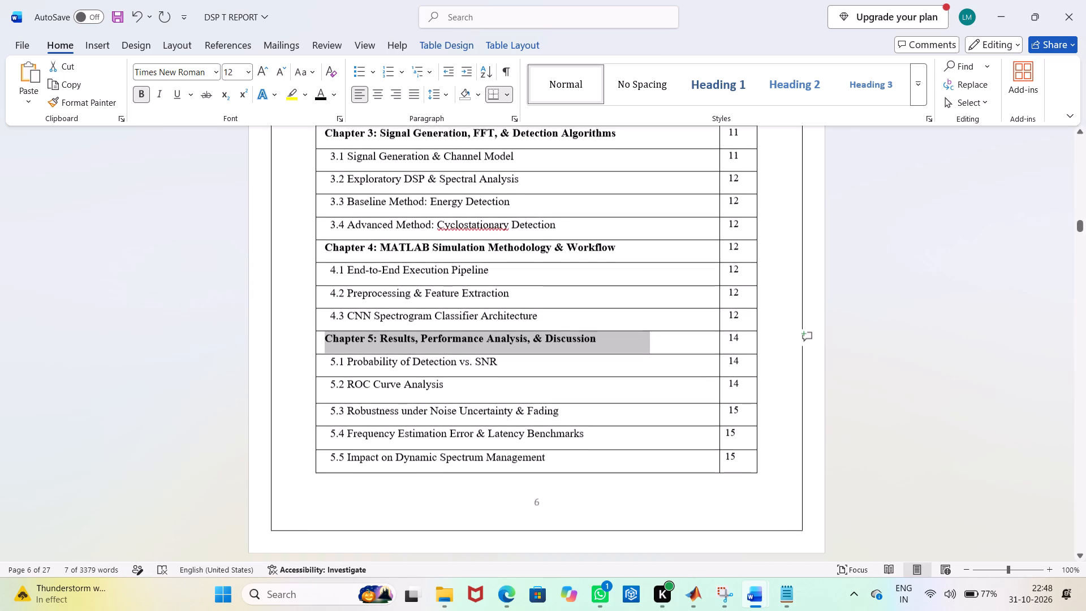
{"action": "scroll", "coordinate": [481, 424], "scroll_direction": "down", "scroll_amount": 5}
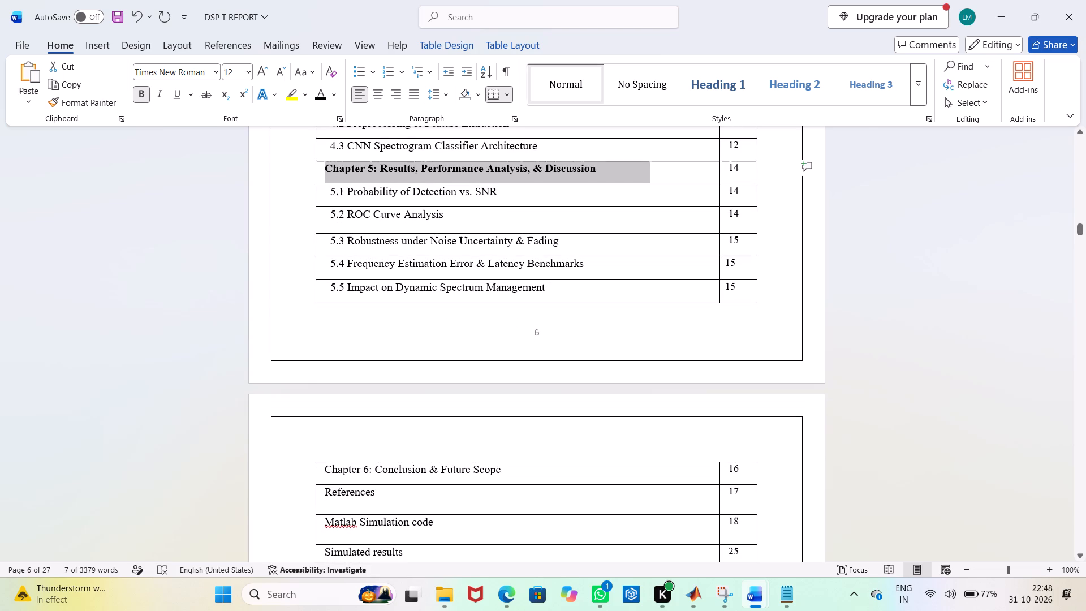
{"action": "left_click_drag", "start_coordinate": [527, 461], "coordinate": [341, 467]}
{"action": "left_click", "coordinate": [352, 445]}
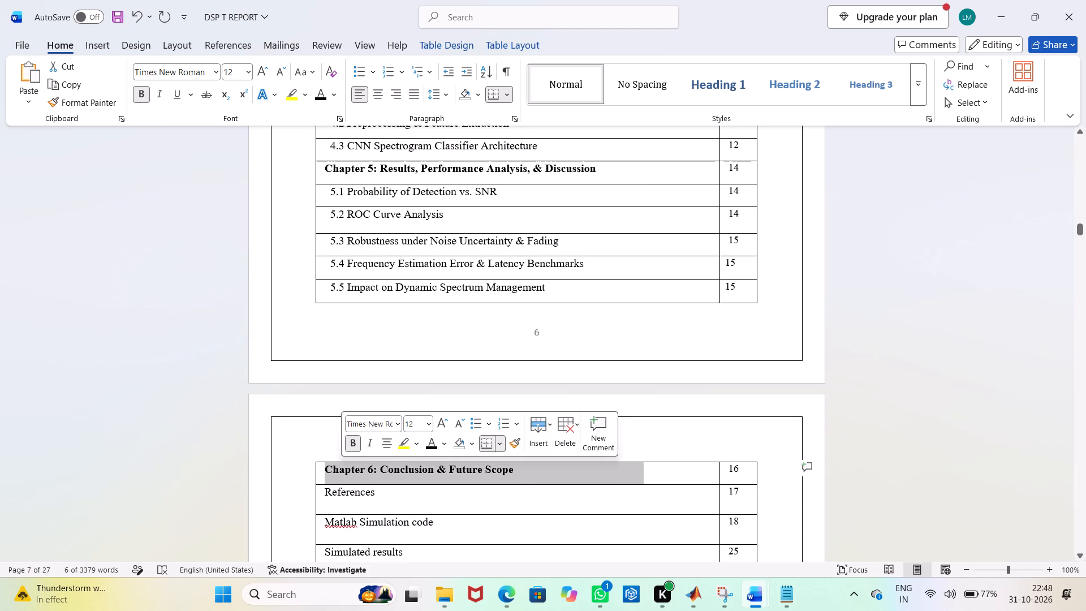
{"action": "left_click", "coordinate": [290, 436]}
{"action": "left_click", "coordinate": [648, 418]}
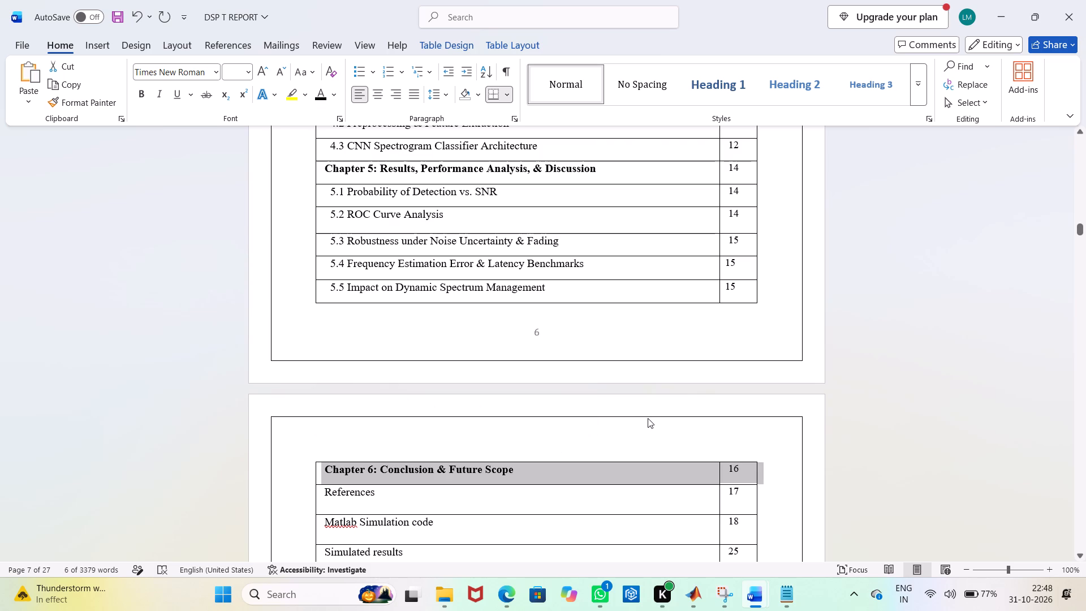
Make the References and Matlab Simulation code titles bold in the contents table.
{"action": "scroll", "coordinate": [579, 458], "scroll_direction": "down", "scroll_amount": 3}
{"action": "left_click_drag", "start_coordinate": [404, 395], "coordinate": [349, 393]}
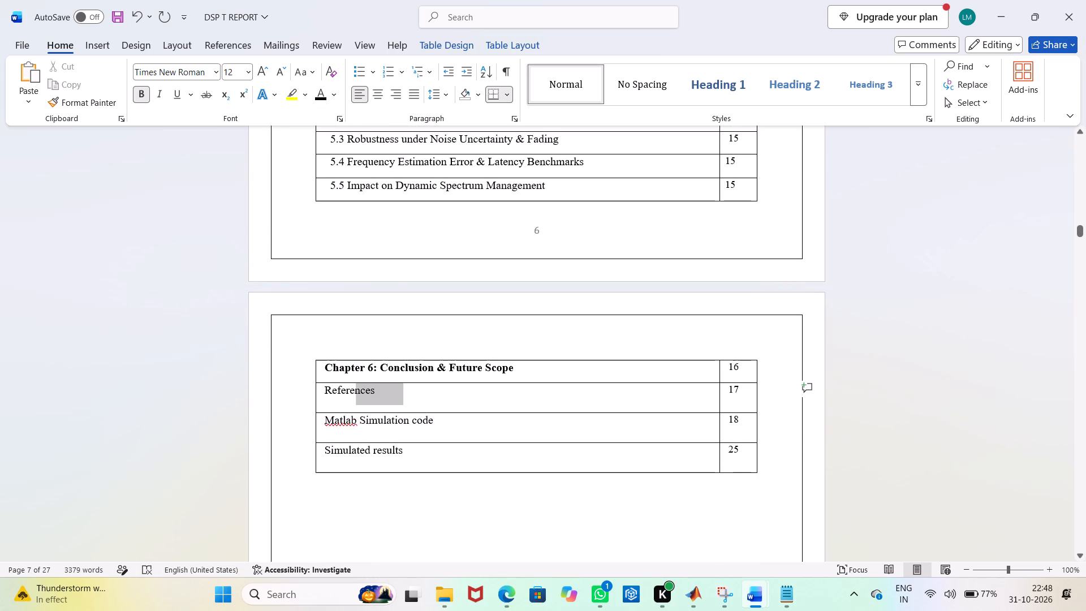
{"action": "left_click_drag", "start_coordinate": [349, 393], "coordinate": [320, 391]}
{"action": "left_click", "coordinate": [331, 372]}
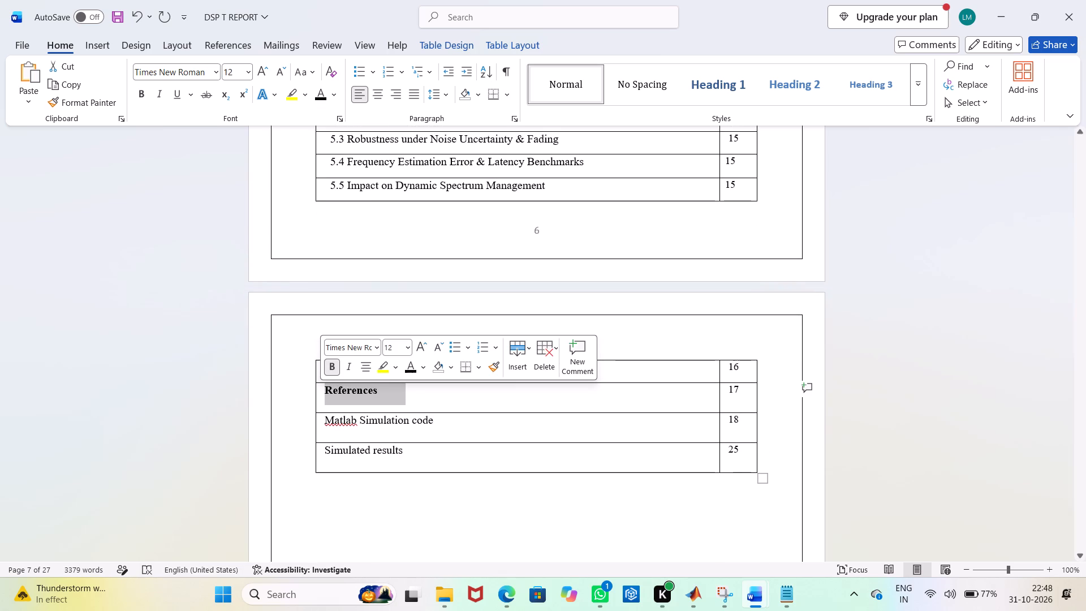
{"action": "left_click_drag", "start_coordinate": [439, 428], "coordinate": [337, 424]}
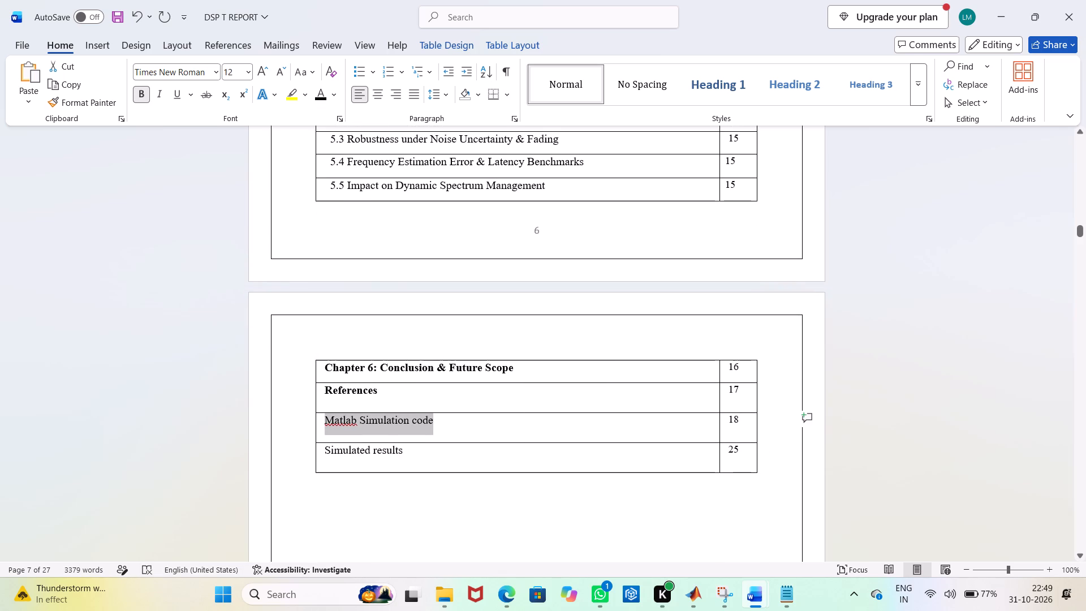
{"action": "left_click_drag", "start_coordinate": [337, 424], "coordinate": [337, 424]}
{"action": "left_click", "coordinate": [346, 398]}
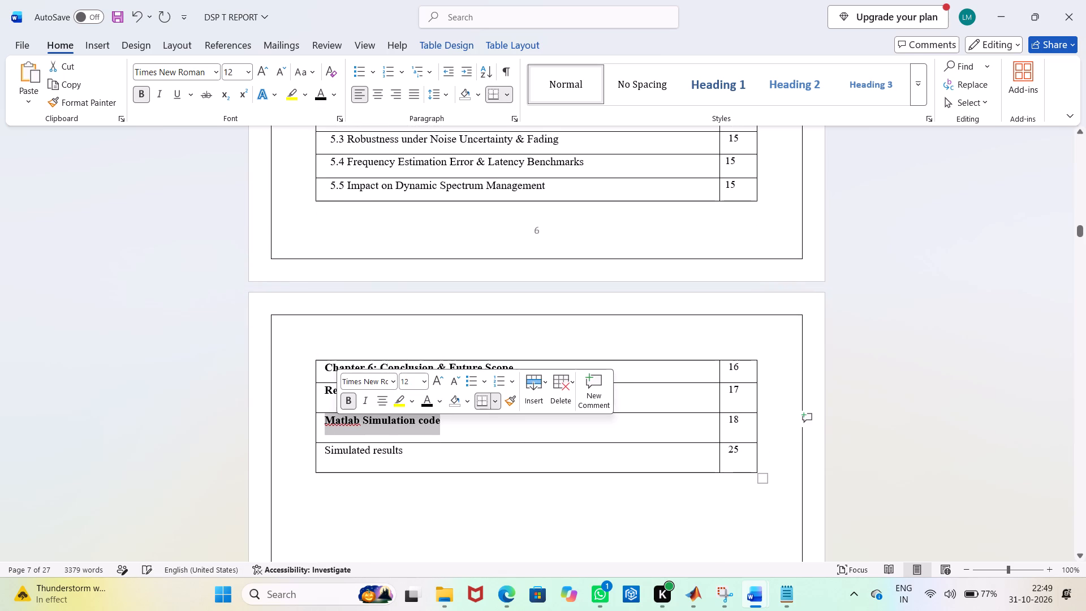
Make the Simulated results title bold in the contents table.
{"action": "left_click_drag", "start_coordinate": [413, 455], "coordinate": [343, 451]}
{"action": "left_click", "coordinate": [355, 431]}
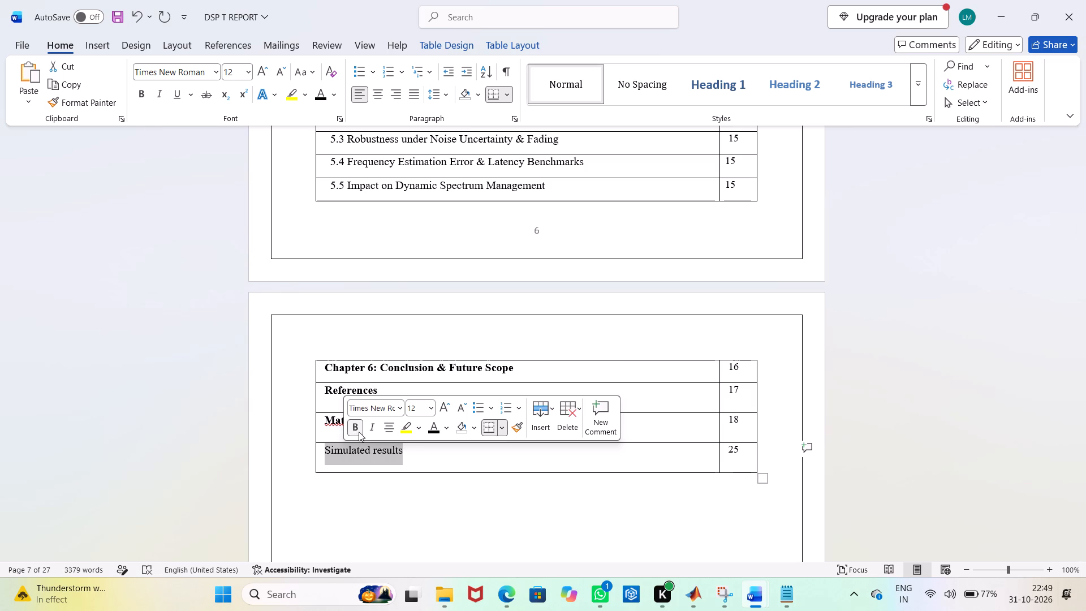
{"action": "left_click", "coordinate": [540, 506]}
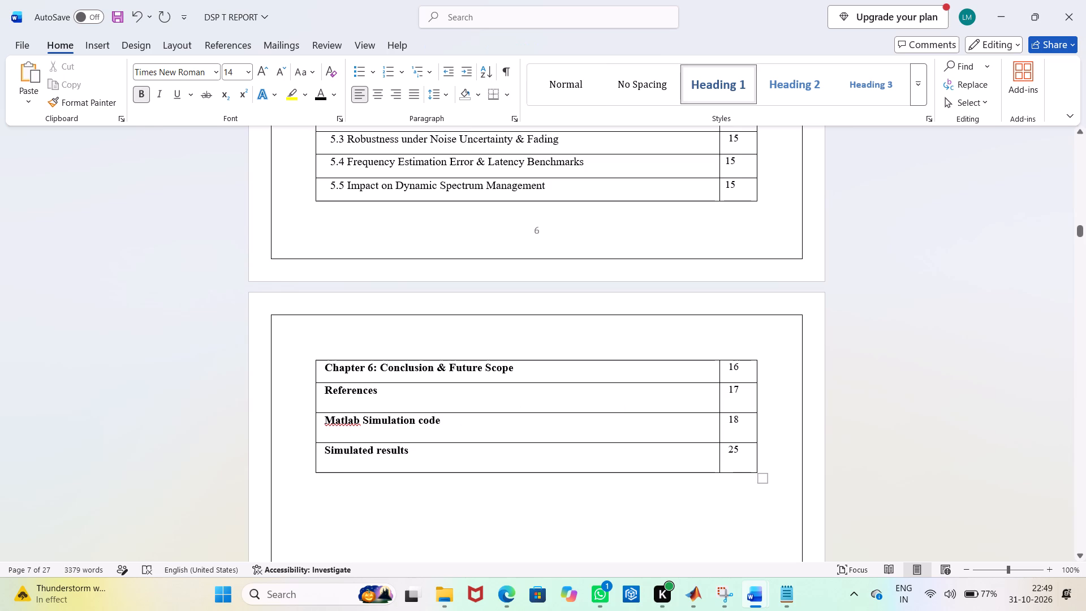
Remove the bold from the References, Matlab Simulation code and Simulated results titles in the contents table.
{"action": "scroll", "coordinate": [512, 451], "scroll_direction": "up", "scroll_amount": 8}
{"action": "scroll", "coordinate": [512, 451], "scroll_direction": "down", "scroll_amount": 5}
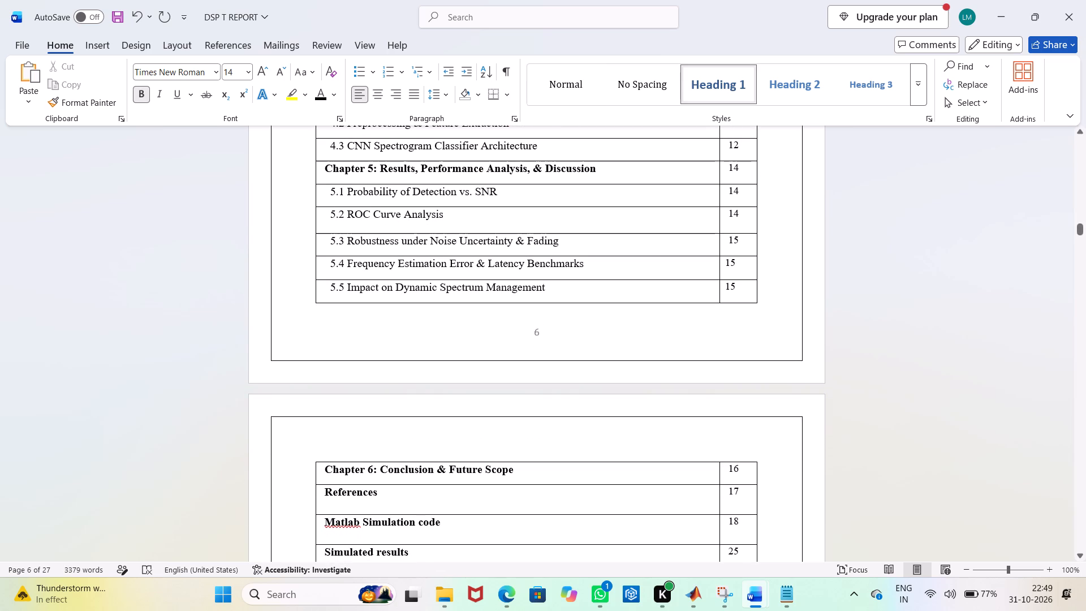
{"action": "left_click_drag", "start_coordinate": [402, 494], "coordinate": [321, 492]}
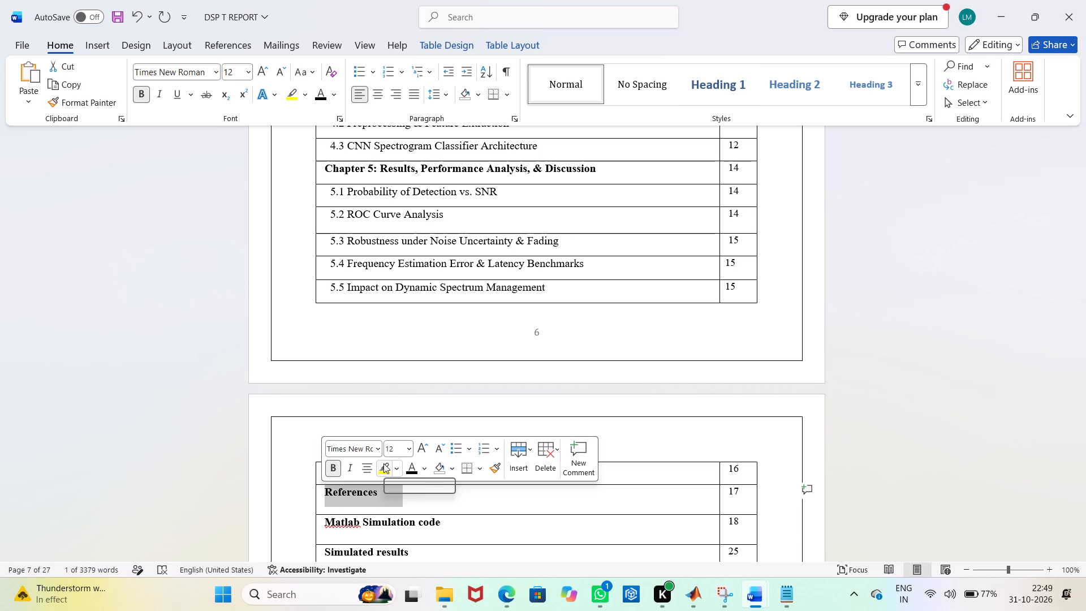
{"action": "left_click", "coordinate": [337, 470]}
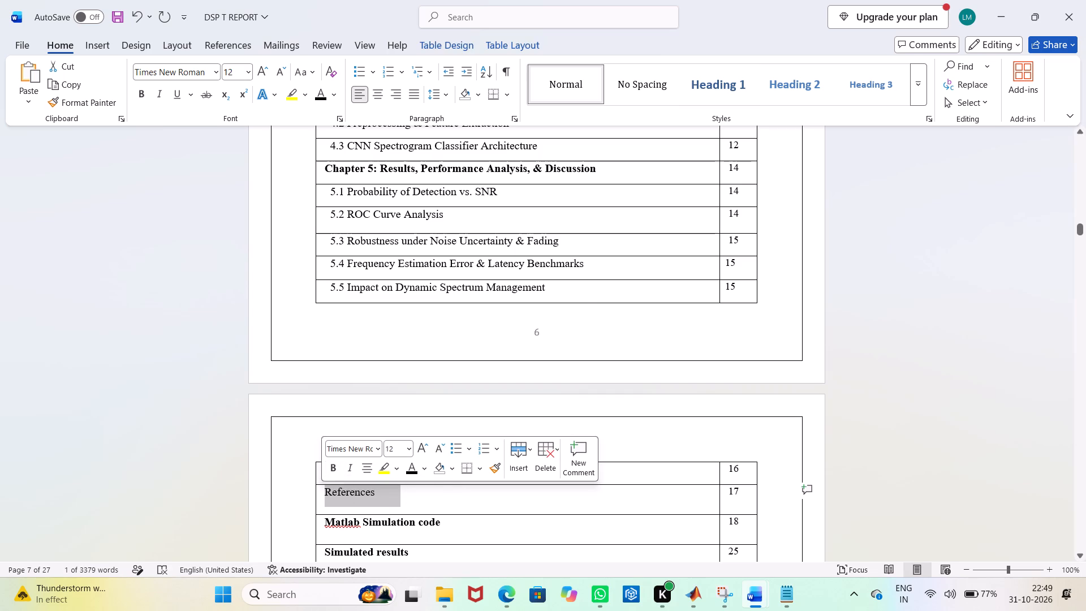
{"action": "left_click_drag", "start_coordinate": [453, 521], "coordinate": [326, 526]}
{"action": "left_click", "coordinate": [340, 504]}
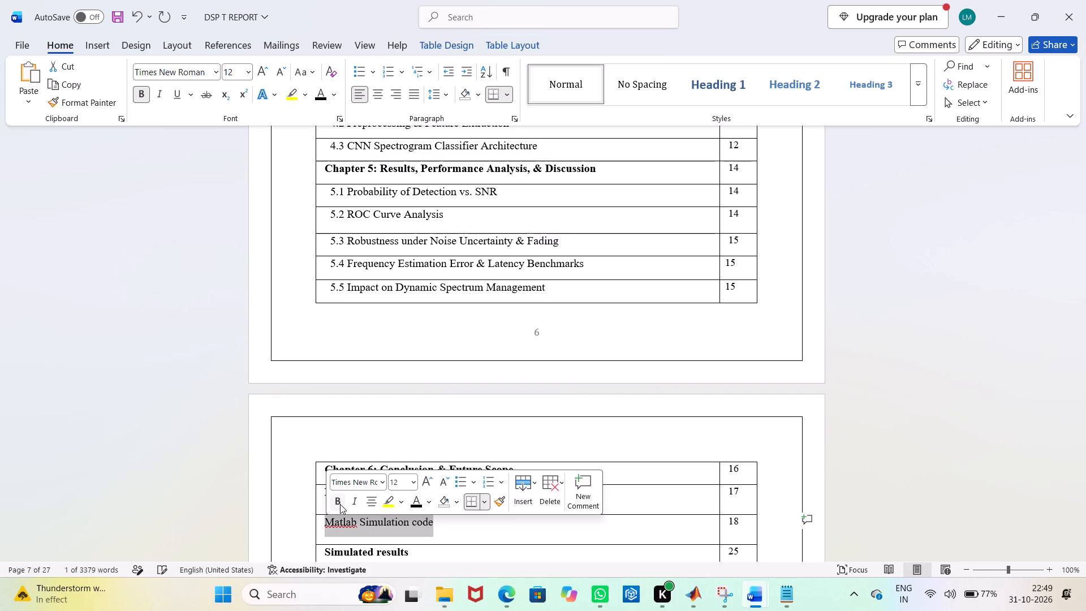
{"action": "left_click", "coordinate": [453, 554]}
{"action": "left_click_drag", "start_coordinate": [449, 553], "coordinate": [376, 553]}
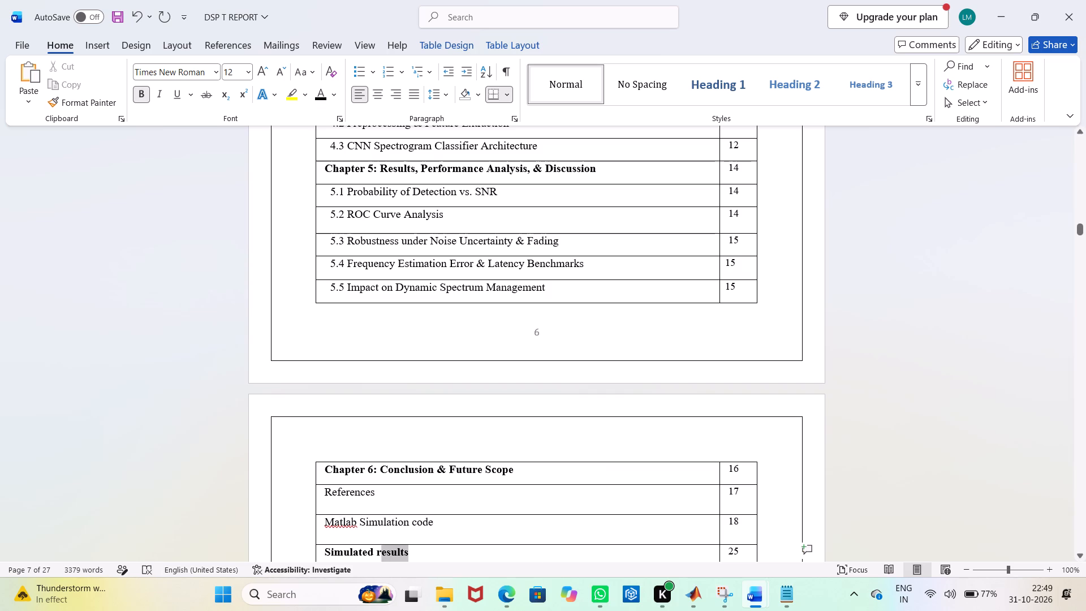
{"action": "left_click_drag", "start_coordinate": [376, 553], "coordinate": [352, 549]}
{"action": "left_click", "coordinate": [361, 529]}
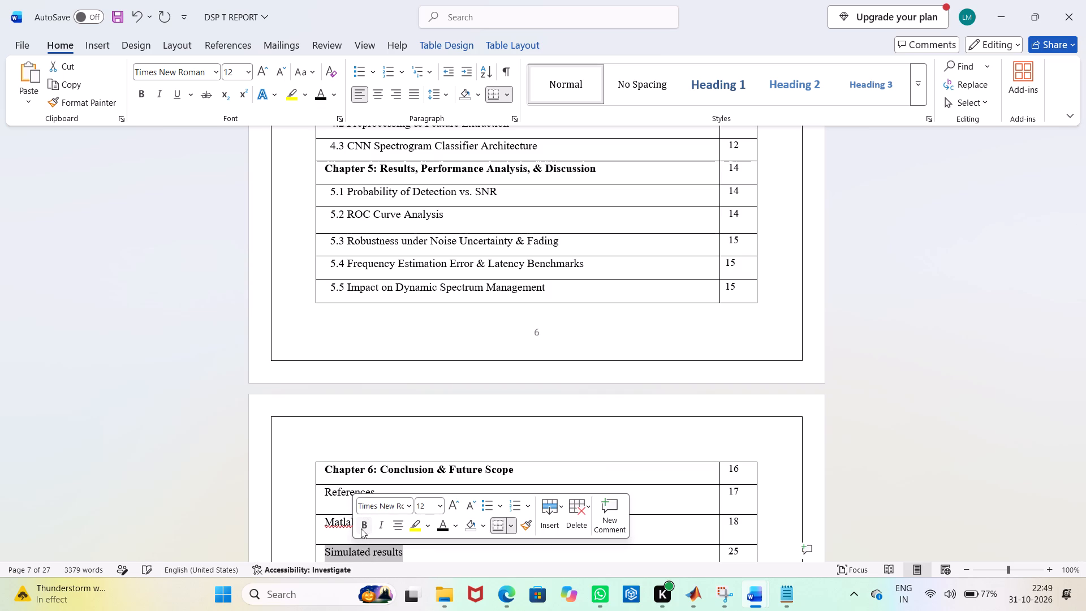
{"action": "left_click", "coordinate": [559, 446]}
Review the front-matter pages from the table of contents back through the abstract and certificate to the cover page.
{"action": "scroll", "coordinate": [559, 446], "scroll_direction": "up", "scroll_amount": 1}
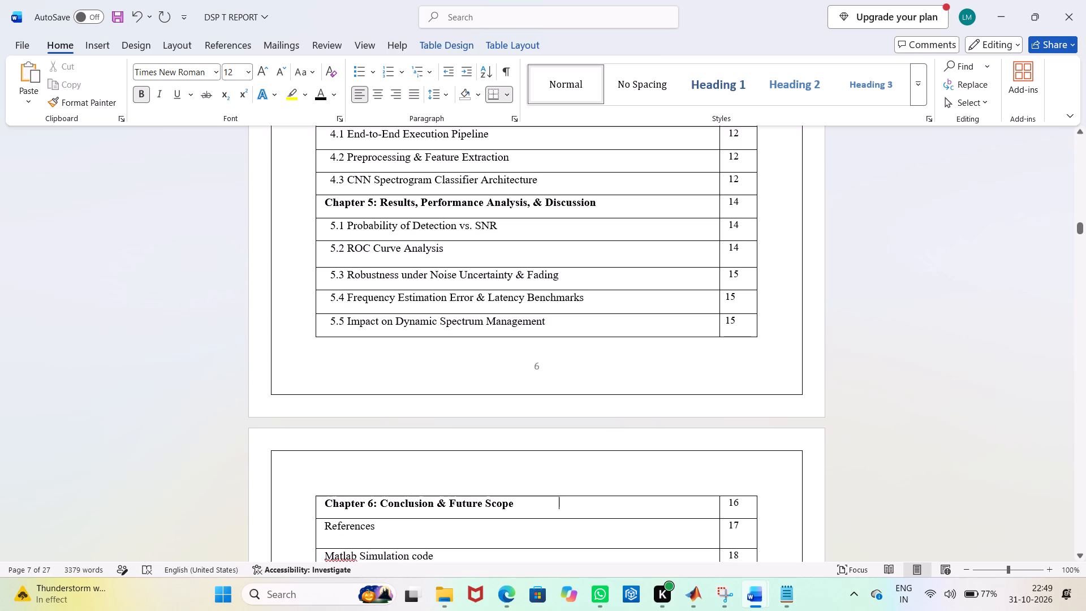
{"action": "scroll", "coordinate": [559, 447], "scroll_direction": "up", "scroll_amount": 13}
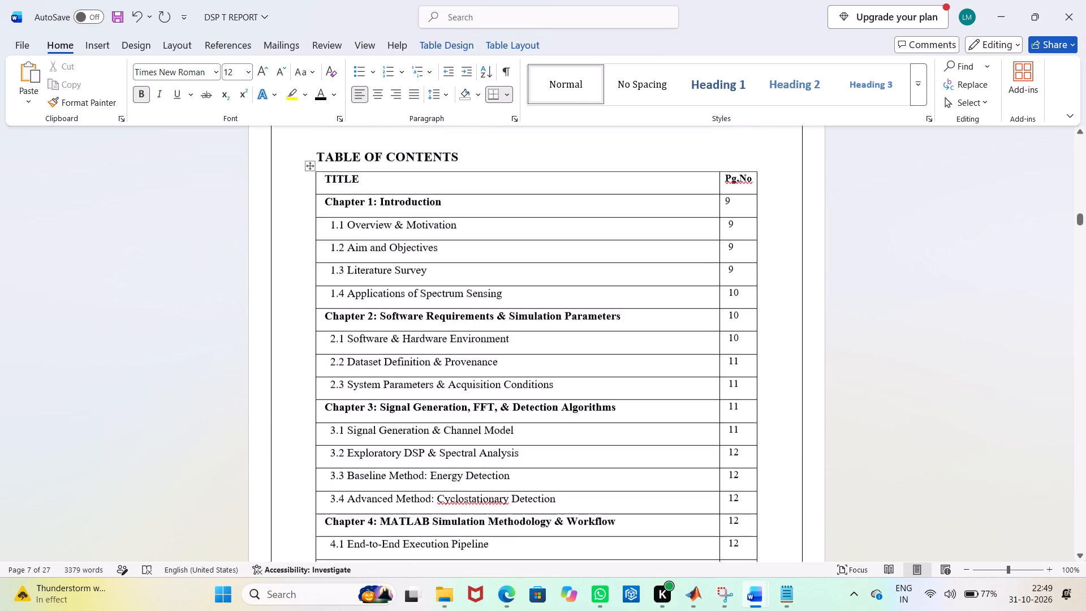
{"action": "scroll", "coordinate": [559, 448], "scroll_direction": "up", "scroll_amount": 18}
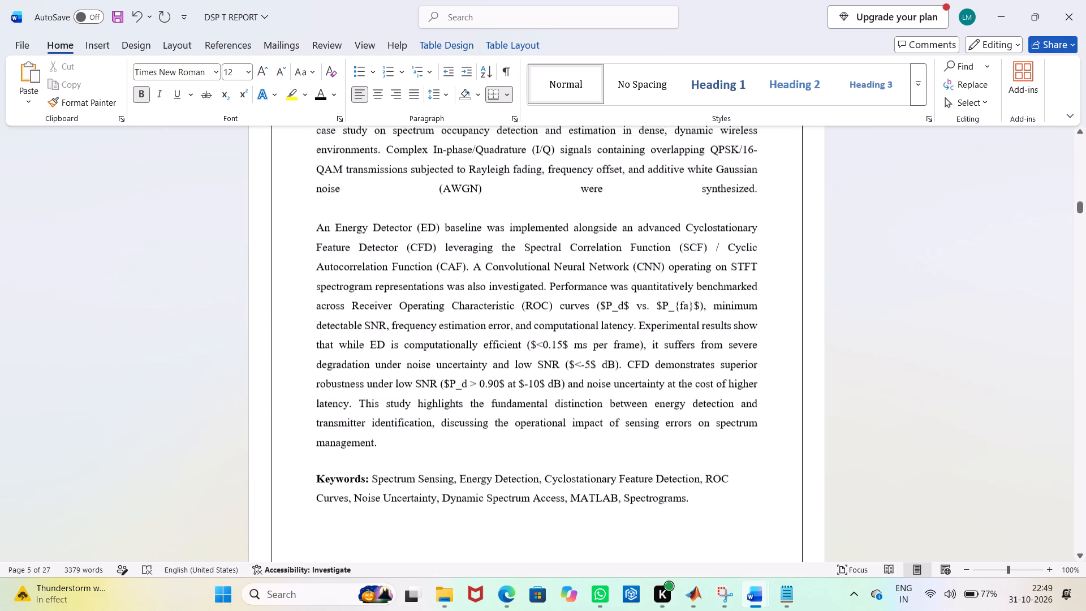
{"action": "scroll", "coordinate": [558, 446], "scroll_direction": "up", "scroll_amount": 6}
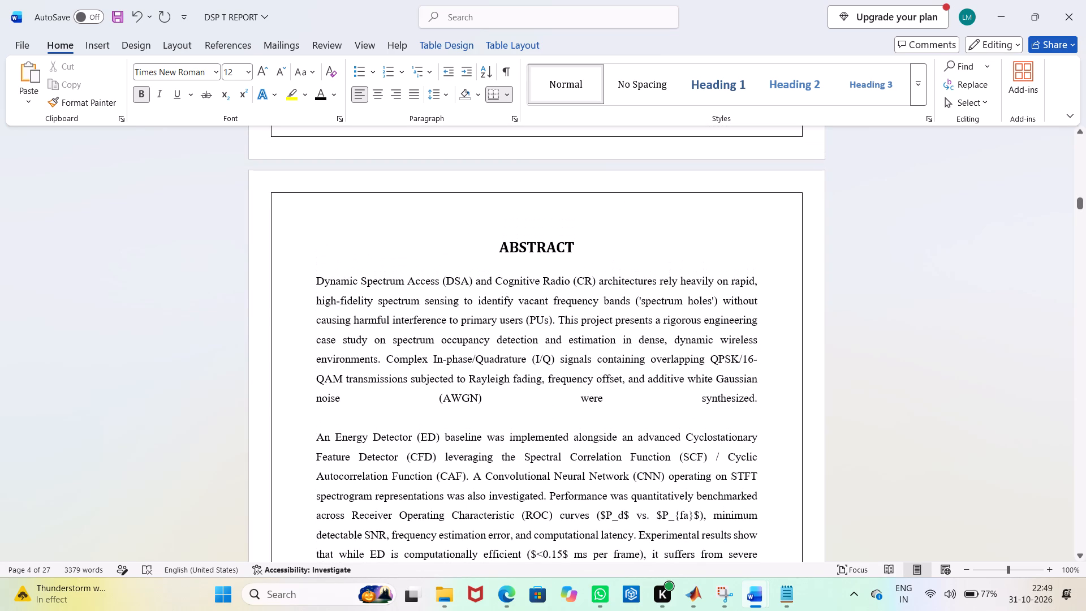
{"action": "scroll", "coordinate": [558, 446], "scroll_direction": "down", "scroll_amount": 7}
{"action": "scroll", "coordinate": [558, 446], "scroll_direction": "up", "scroll_amount": 3}
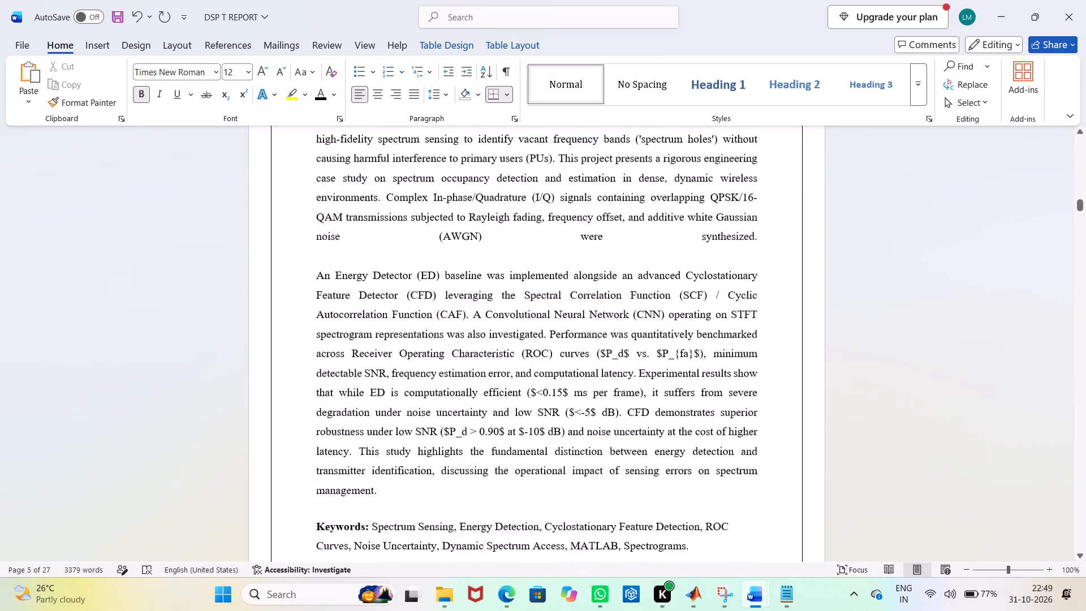
{"action": "scroll", "coordinate": [558, 446], "scroll_direction": "up", "scroll_amount": 20}
{"action": "scroll", "coordinate": [558, 446], "scroll_direction": "up", "scroll_amount": 20}
{"action": "scroll", "coordinate": [558, 446], "scroll_direction": "up", "scroll_amount": 4}
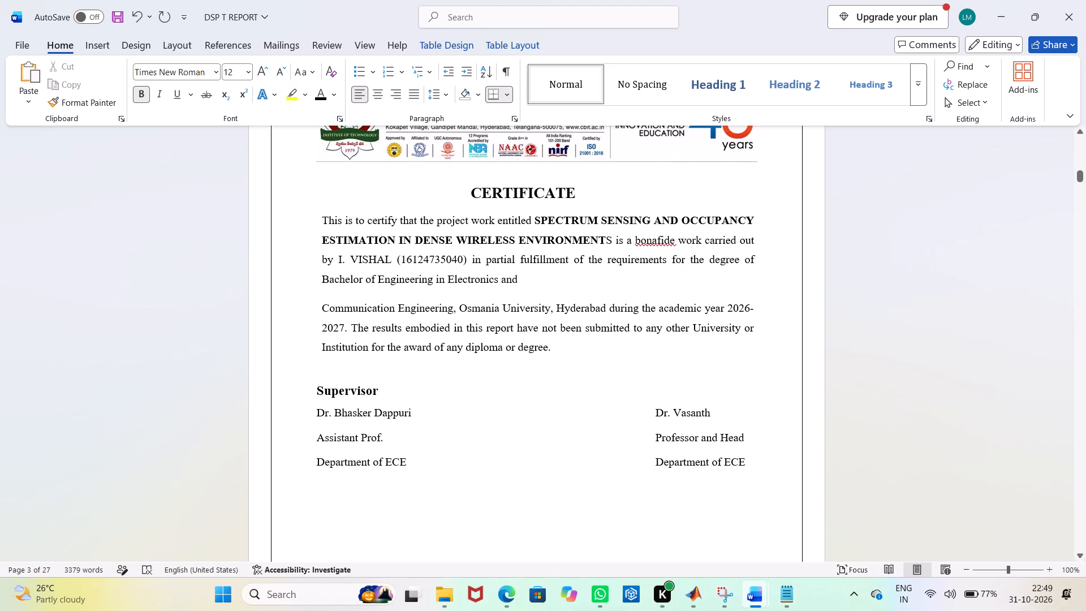
{"action": "scroll", "coordinate": [639, 412], "scroll_direction": "up", "scroll_amount": 5}
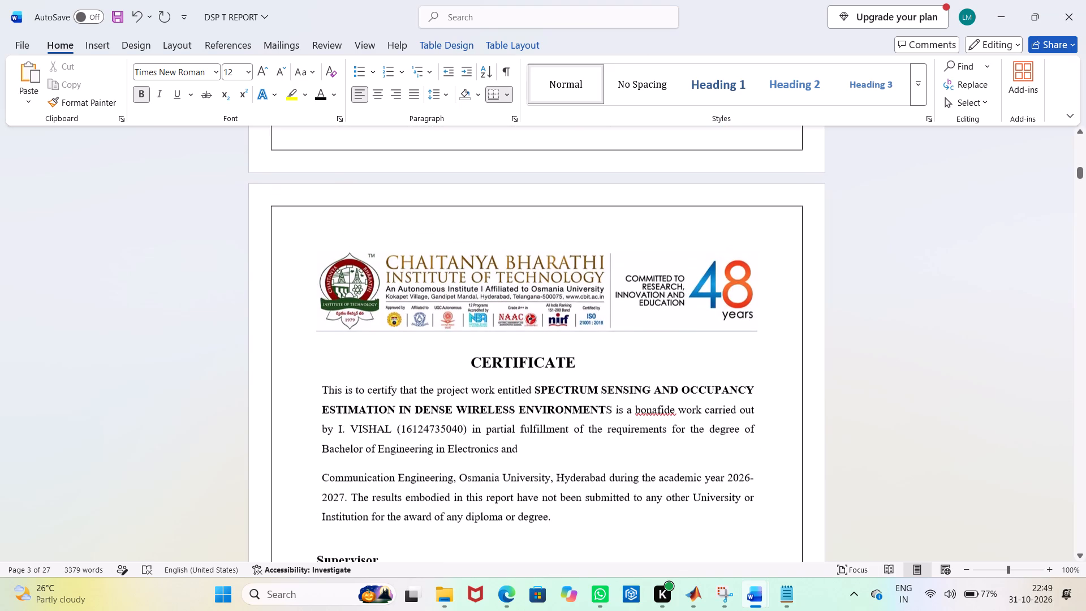
{"action": "scroll", "coordinate": [630, 410], "scroll_direction": "up", "scroll_amount": 7}
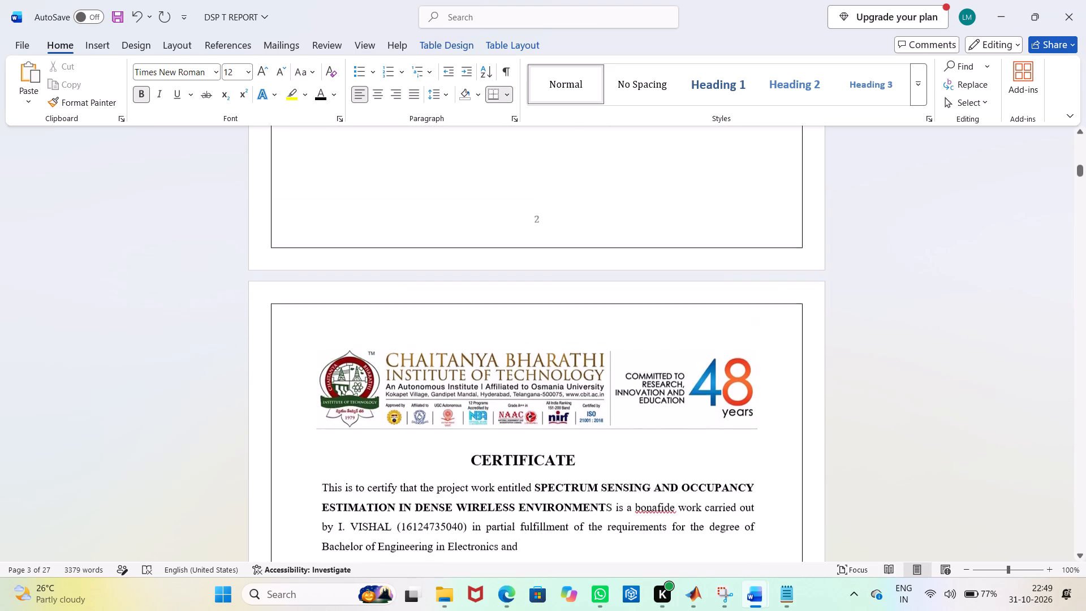
{"action": "scroll", "coordinate": [630, 408], "scroll_direction": "up", "scroll_amount": 18}
{"action": "scroll", "coordinate": [631, 409], "scroll_direction": "up", "scroll_amount": 19}
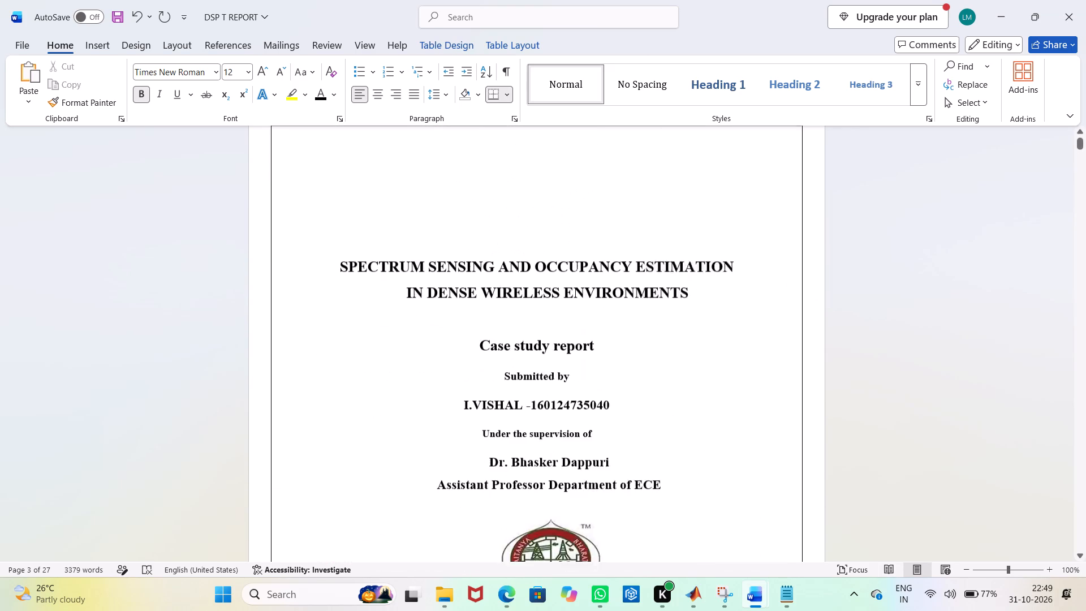
{"action": "scroll", "coordinate": [605, 362], "scroll_direction": "down", "scroll_amount": 1}
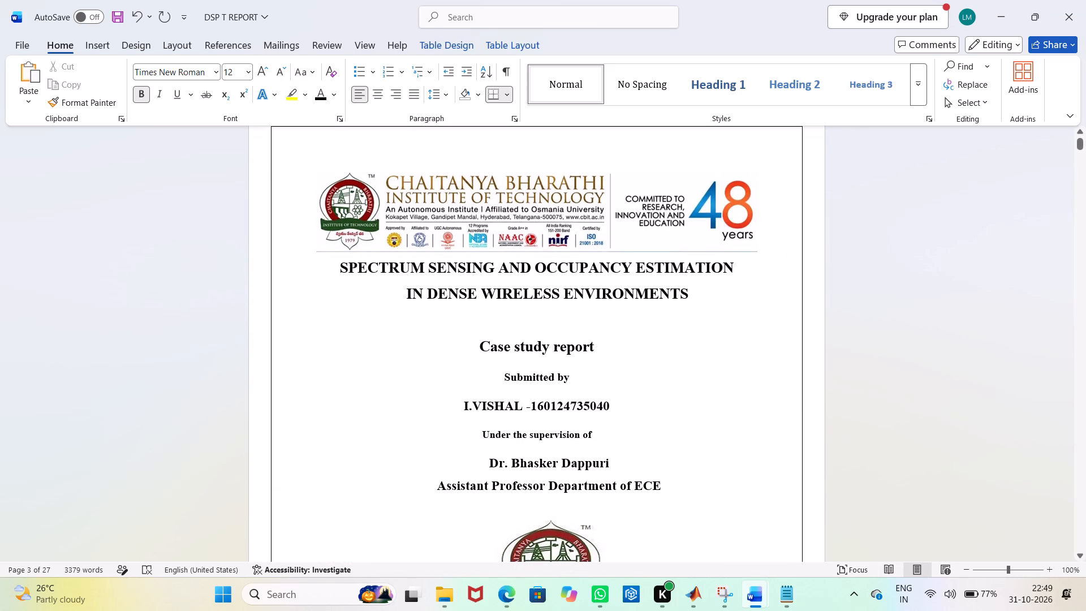
Set the font size of the Case study report line on the cover page to 14.
{"action": "left_click_drag", "start_coordinate": [607, 345], "coordinate": [472, 346]}
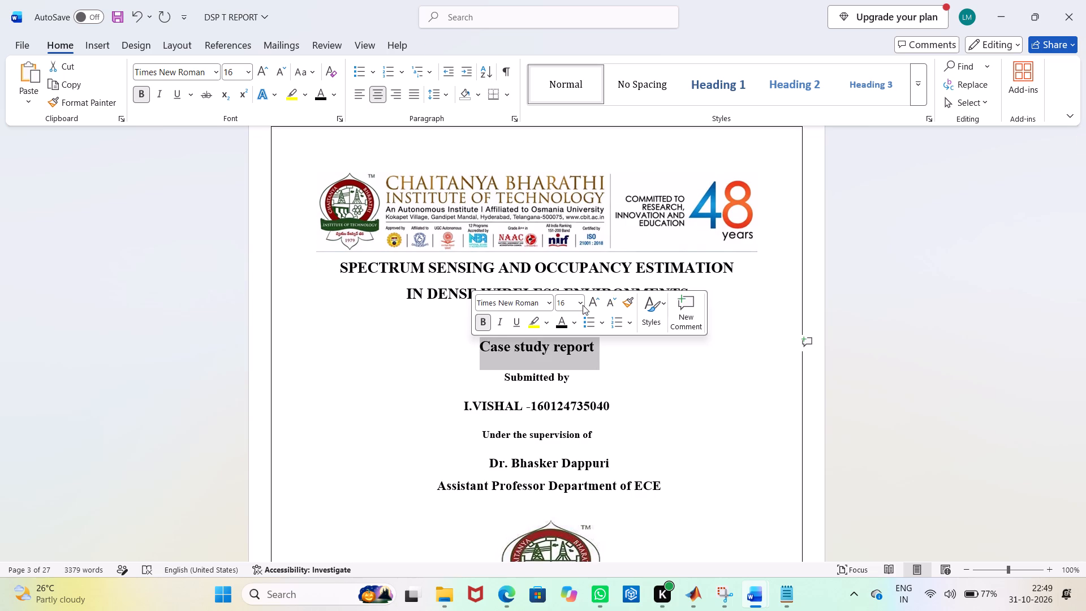
{"action": "left_click", "coordinate": [583, 303]}
{"action": "left_click", "coordinate": [573, 118]}
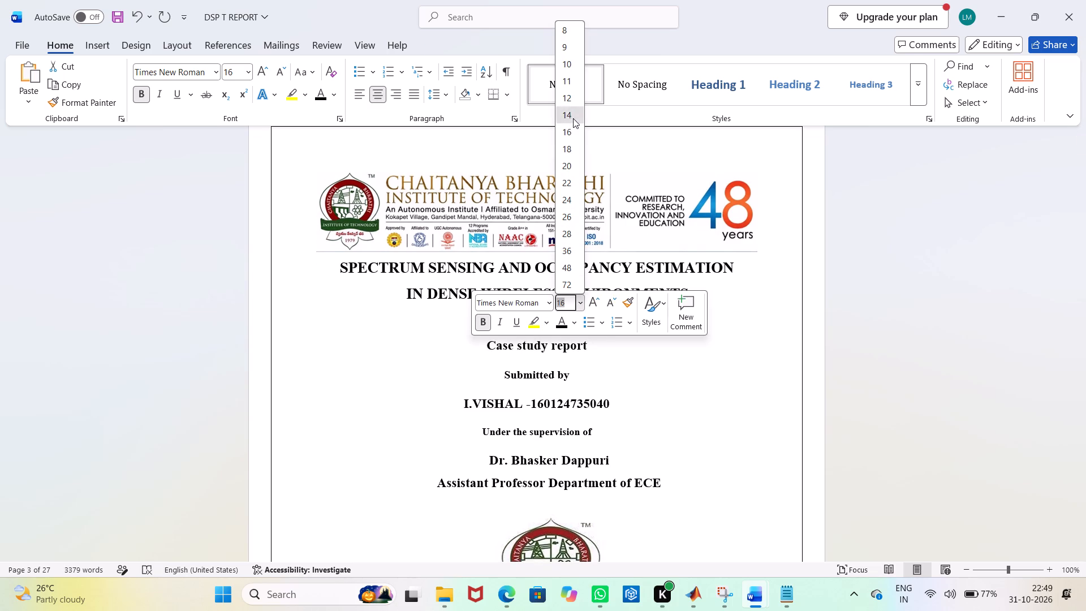
{"action": "left_click", "coordinate": [636, 364]}
{"action": "left_click_drag", "start_coordinate": [622, 403], "coordinate": [471, 395]}
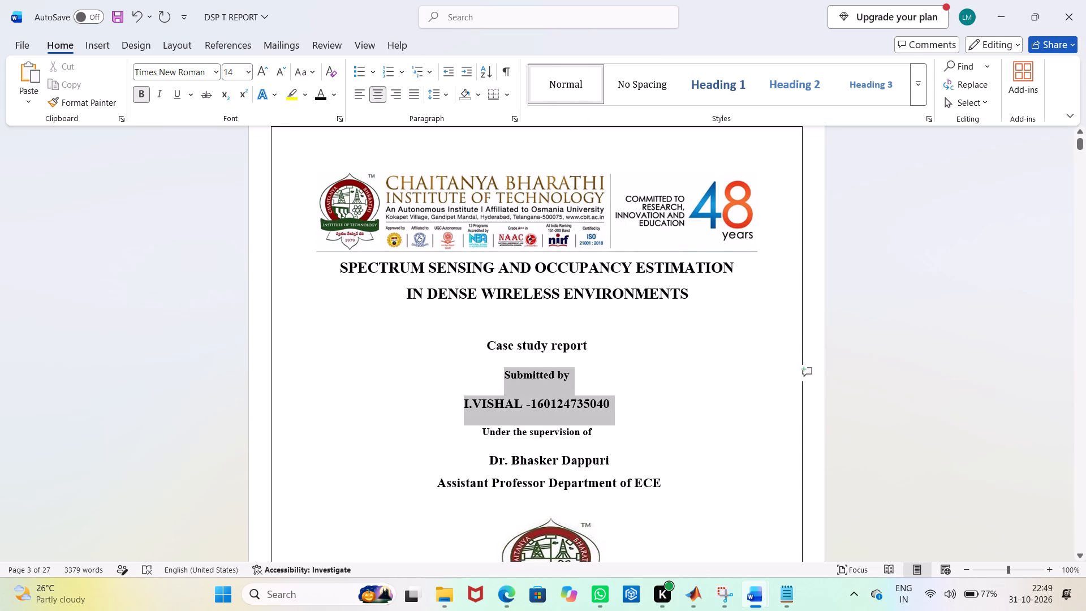
{"action": "left_click_drag", "start_coordinate": [471, 395], "coordinate": [470, 395]}
{"action": "left_click", "coordinate": [712, 430]}
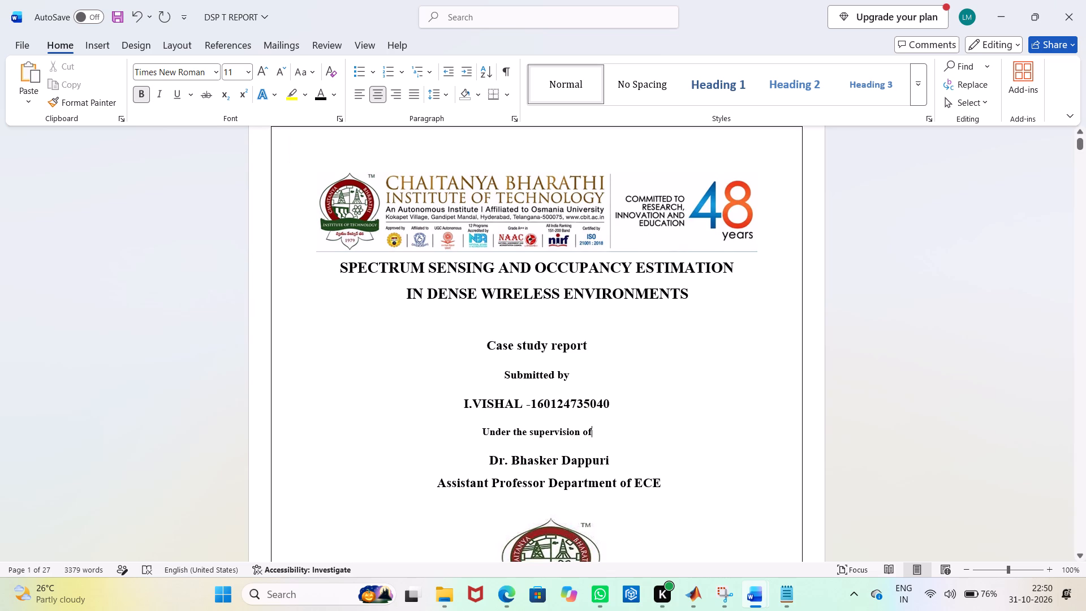
Nudge the centred "Under the supervision of" line on the cover page to the right with five leading spaces.
{"action": "left_click", "coordinate": [478, 428]}
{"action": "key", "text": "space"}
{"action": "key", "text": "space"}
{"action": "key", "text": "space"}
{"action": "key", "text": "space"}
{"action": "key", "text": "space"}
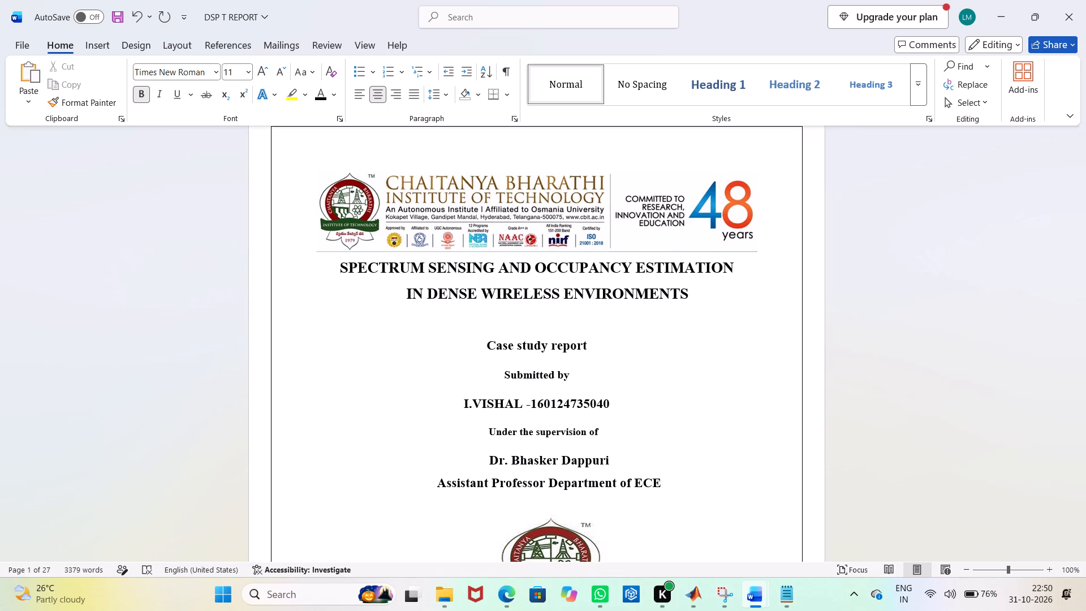
Nudge two more cover-page lines to the right: four leading spaces before "Submitted by" and three before the candidate name line.
{"action": "scroll", "coordinate": [665, 403], "scroll_direction": "down", "scroll_amount": 2}
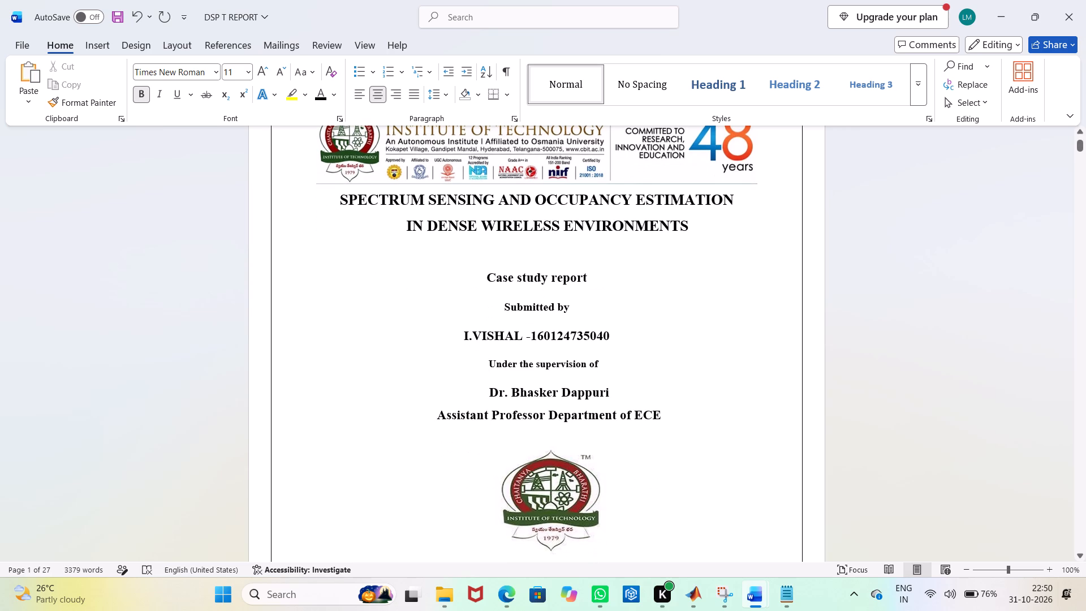
{"action": "left_click", "coordinate": [490, 310]}
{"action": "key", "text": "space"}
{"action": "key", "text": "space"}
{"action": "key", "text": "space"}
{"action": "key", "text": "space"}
{"action": "left_click", "coordinate": [455, 337]}
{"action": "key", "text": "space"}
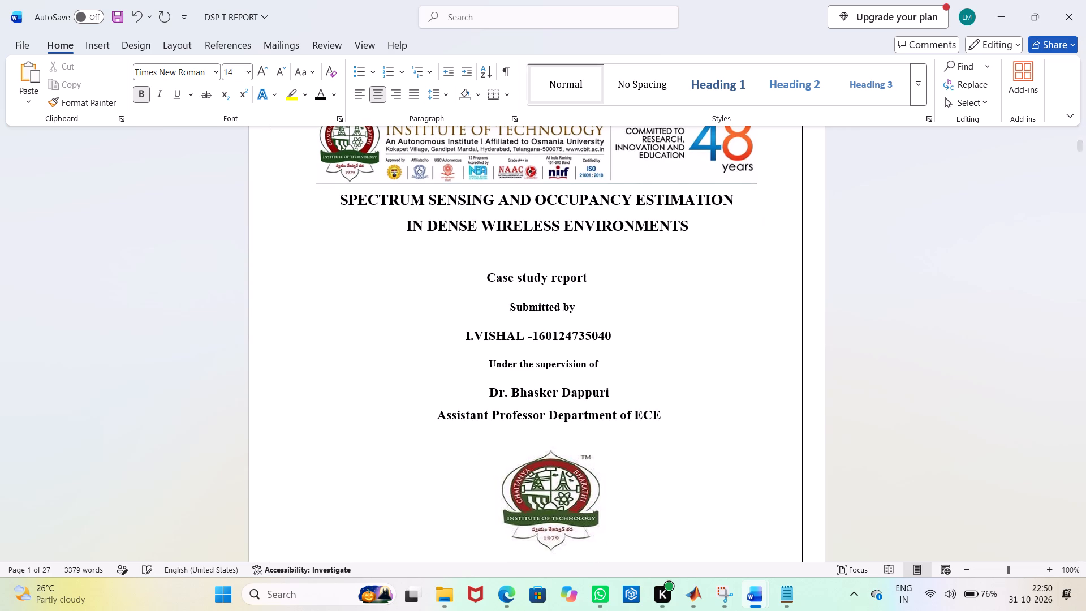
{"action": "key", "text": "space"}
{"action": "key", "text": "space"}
Review the pages from the bottom of the cover page through the declaration and certificate to the end of page 4.
{"action": "scroll", "coordinate": [559, 367], "scroll_direction": "down", "scroll_amount": 6}
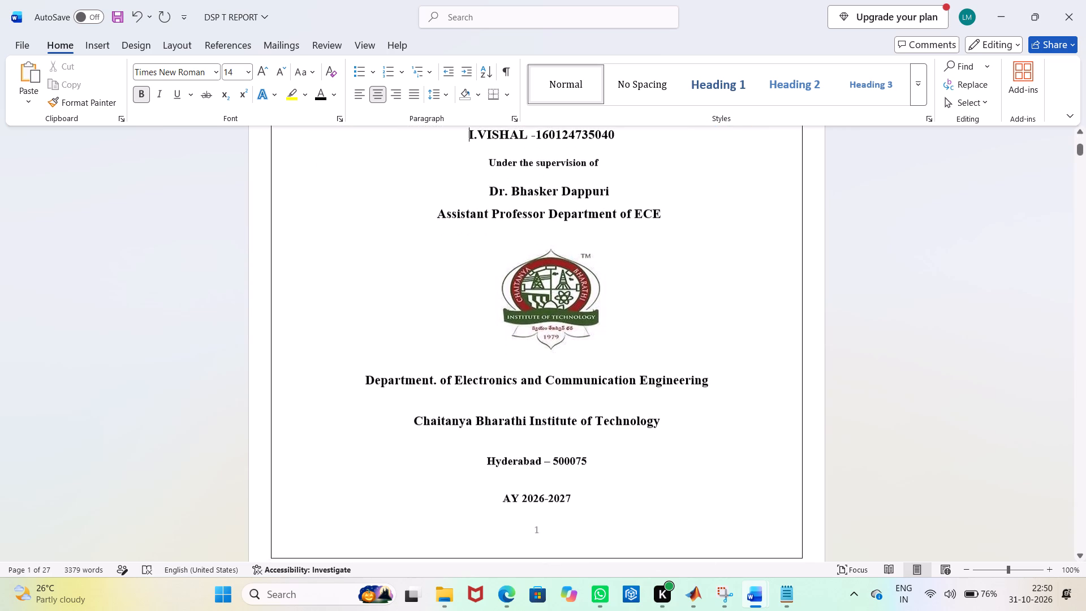
{"action": "scroll", "coordinate": [559, 367], "scroll_direction": "down", "scroll_amount": 18}
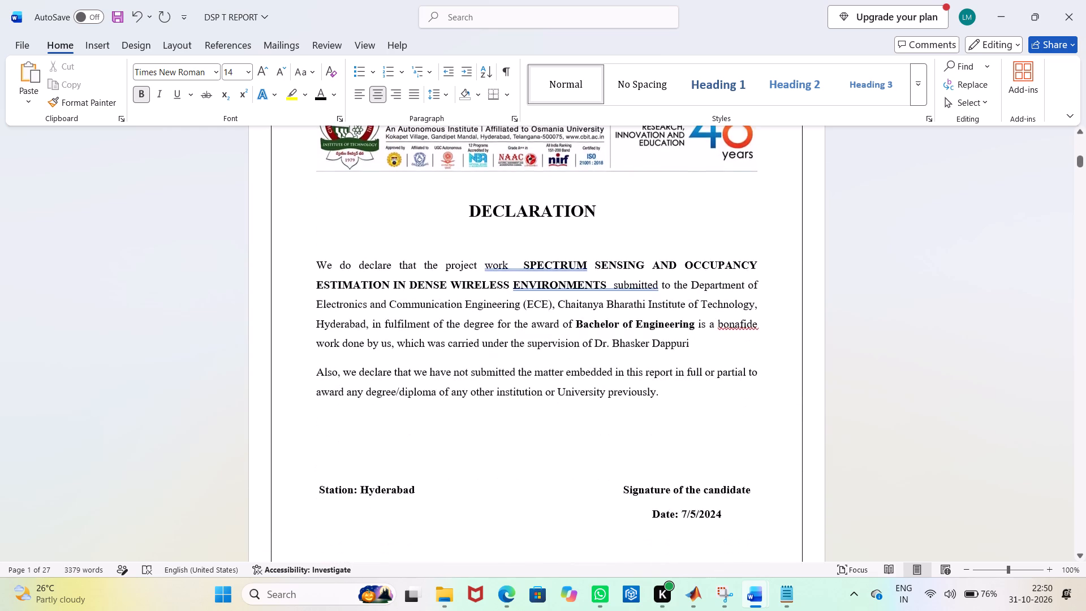
{"action": "scroll", "coordinate": [559, 367], "scroll_direction": "down", "scroll_amount": 20}
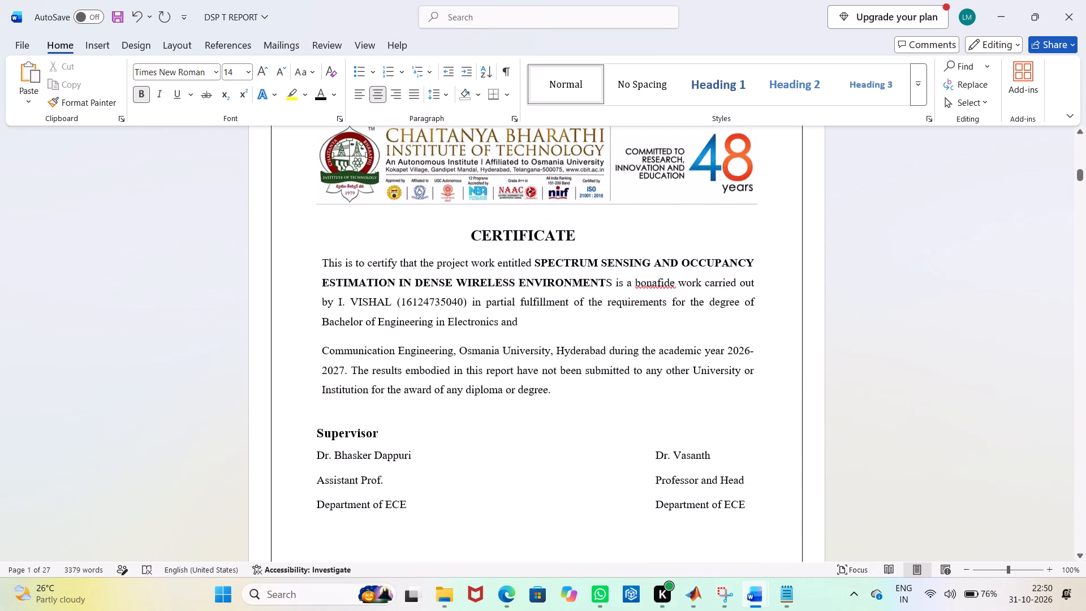
{"action": "scroll", "coordinate": [559, 367], "scroll_direction": "down", "scroll_amount": 20}
{"action": "scroll", "coordinate": [559, 367], "scroll_direction": "down", "scroll_amount": 3}
{"action": "scroll", "coordinate": [559, 367], "scroll_direction": "up", "scroll_amount": 3}
{"action": "scroll", "coordinate": [559, 367], "scroll_direction": "down", "scroll_amount": 13}
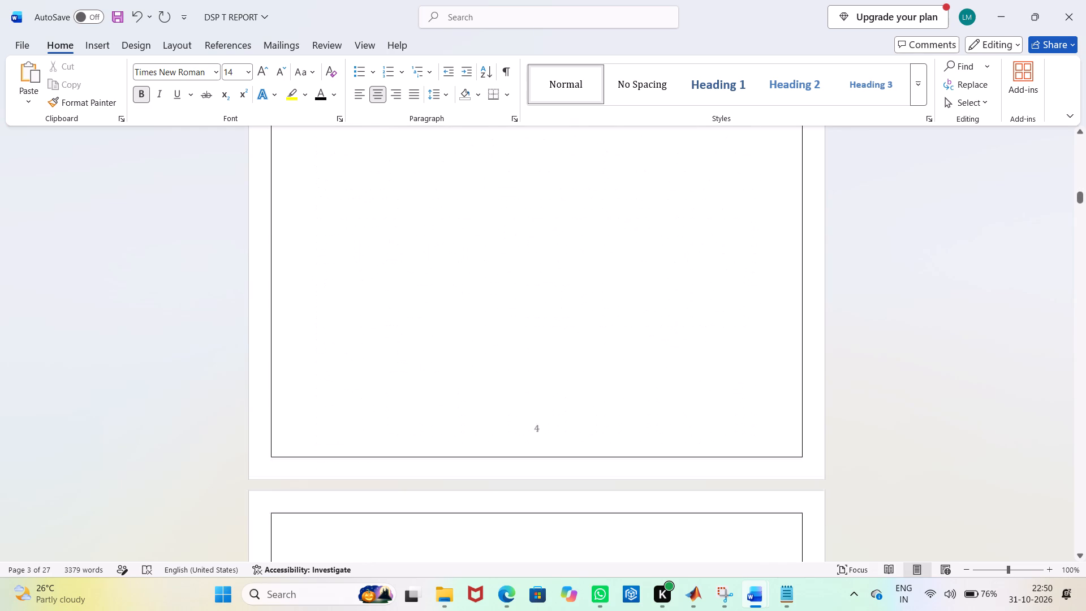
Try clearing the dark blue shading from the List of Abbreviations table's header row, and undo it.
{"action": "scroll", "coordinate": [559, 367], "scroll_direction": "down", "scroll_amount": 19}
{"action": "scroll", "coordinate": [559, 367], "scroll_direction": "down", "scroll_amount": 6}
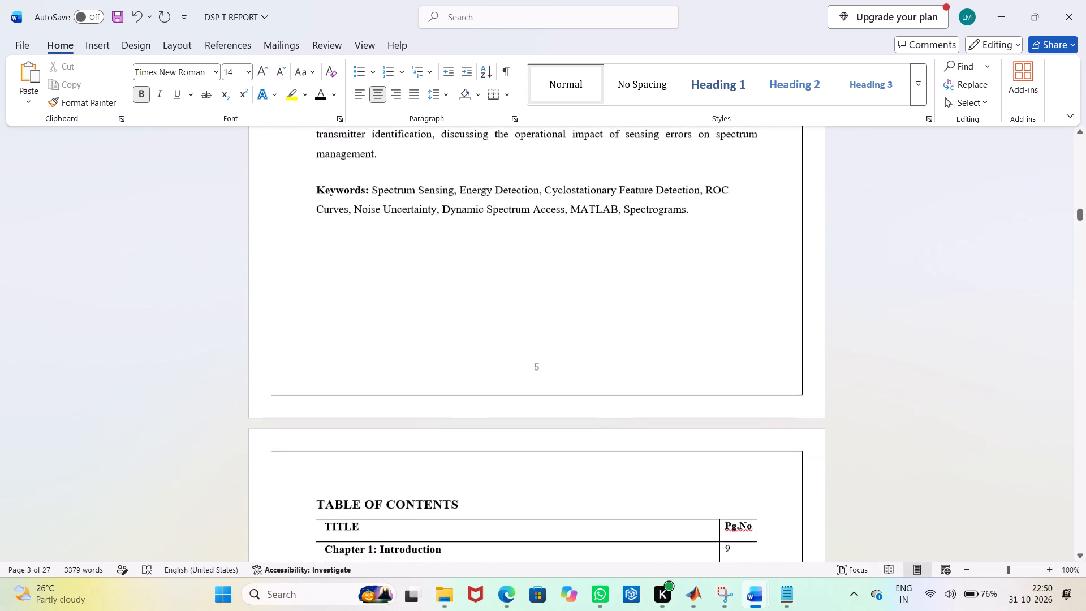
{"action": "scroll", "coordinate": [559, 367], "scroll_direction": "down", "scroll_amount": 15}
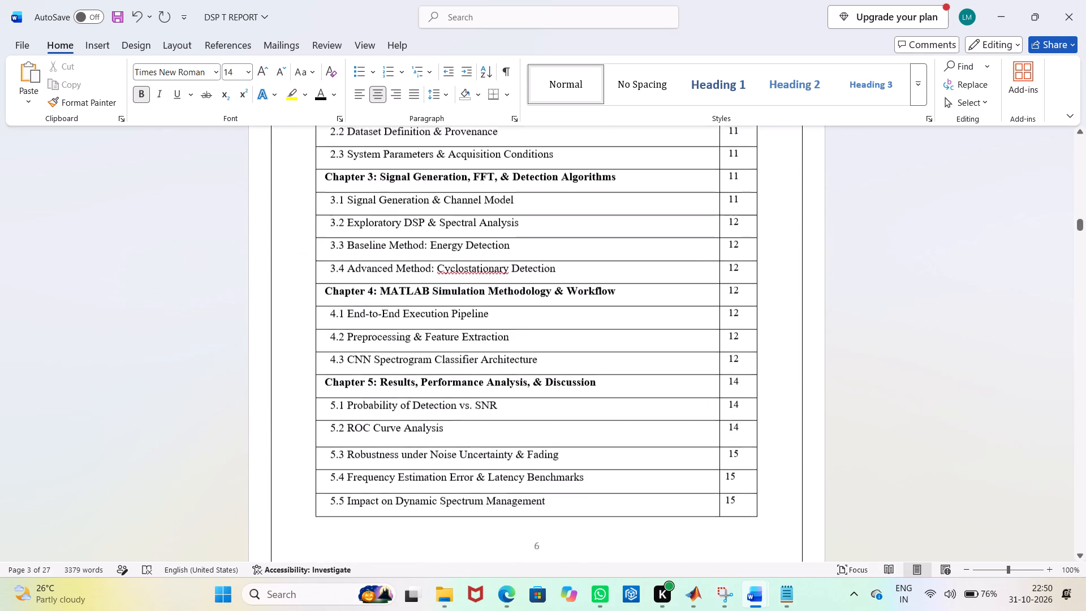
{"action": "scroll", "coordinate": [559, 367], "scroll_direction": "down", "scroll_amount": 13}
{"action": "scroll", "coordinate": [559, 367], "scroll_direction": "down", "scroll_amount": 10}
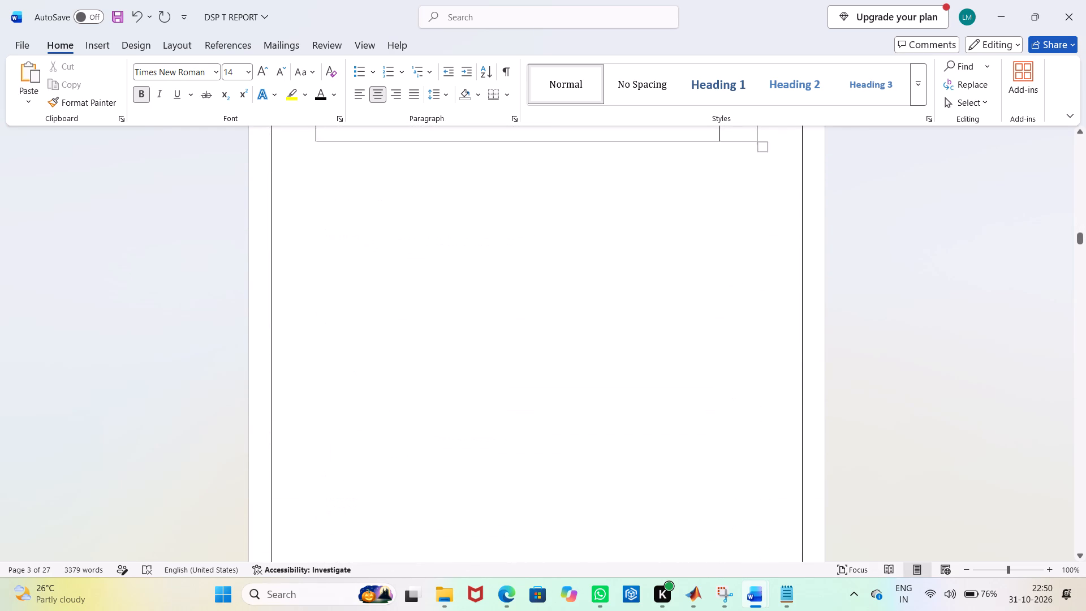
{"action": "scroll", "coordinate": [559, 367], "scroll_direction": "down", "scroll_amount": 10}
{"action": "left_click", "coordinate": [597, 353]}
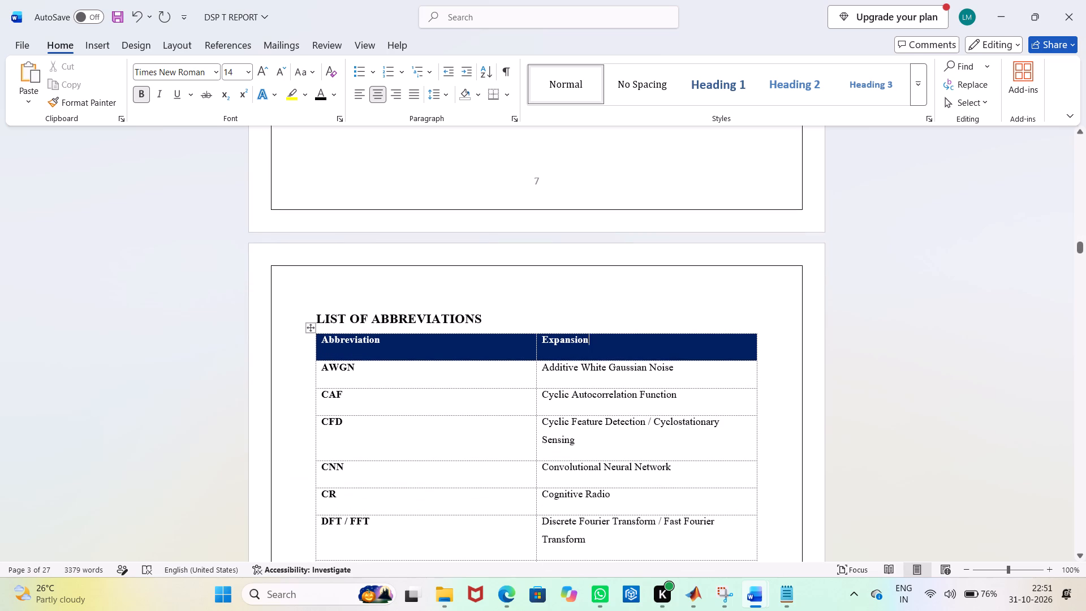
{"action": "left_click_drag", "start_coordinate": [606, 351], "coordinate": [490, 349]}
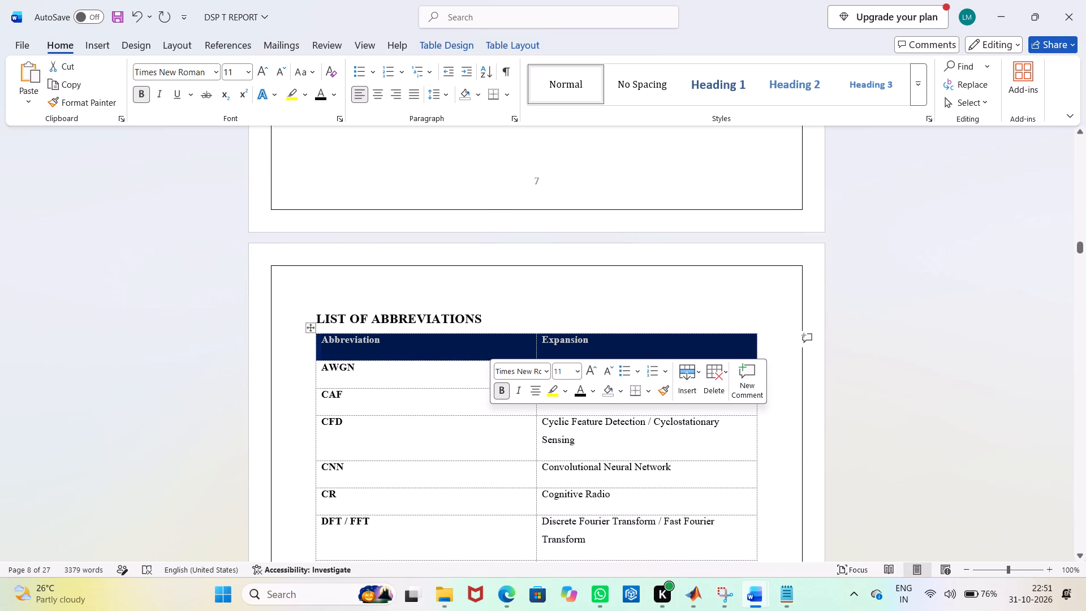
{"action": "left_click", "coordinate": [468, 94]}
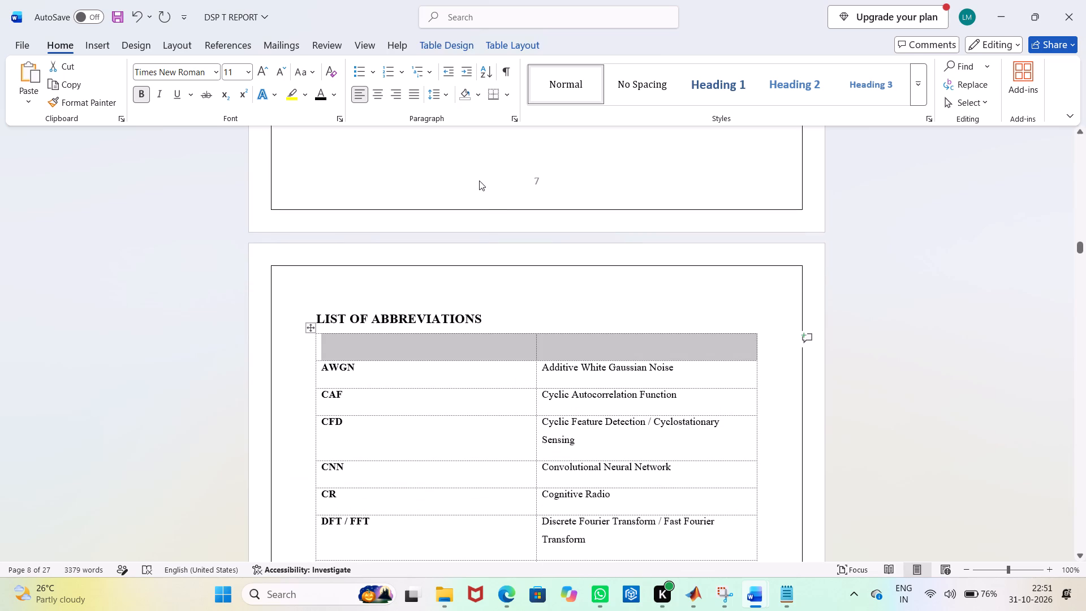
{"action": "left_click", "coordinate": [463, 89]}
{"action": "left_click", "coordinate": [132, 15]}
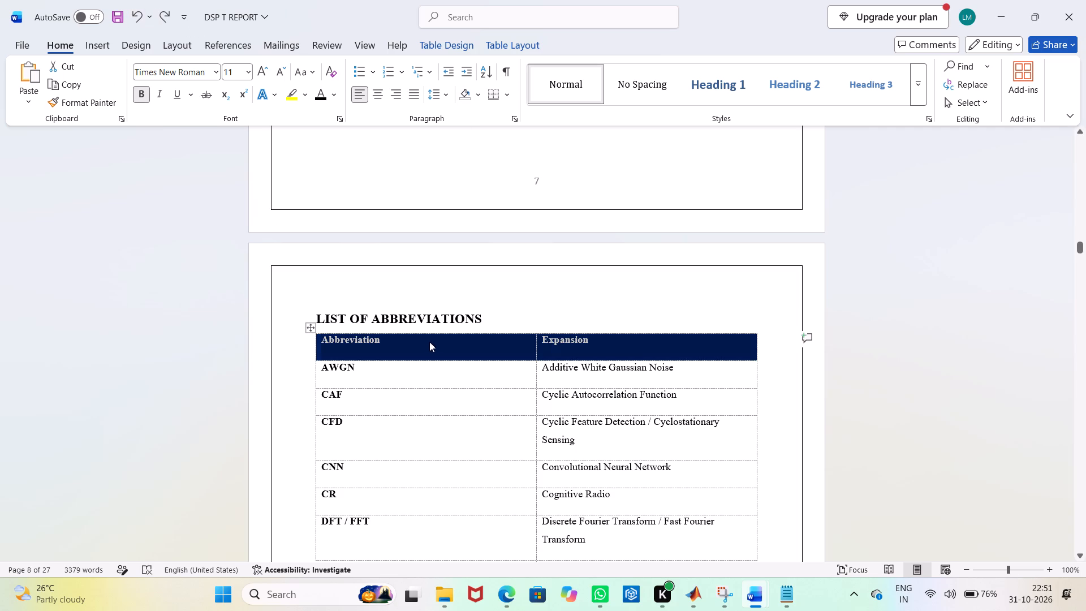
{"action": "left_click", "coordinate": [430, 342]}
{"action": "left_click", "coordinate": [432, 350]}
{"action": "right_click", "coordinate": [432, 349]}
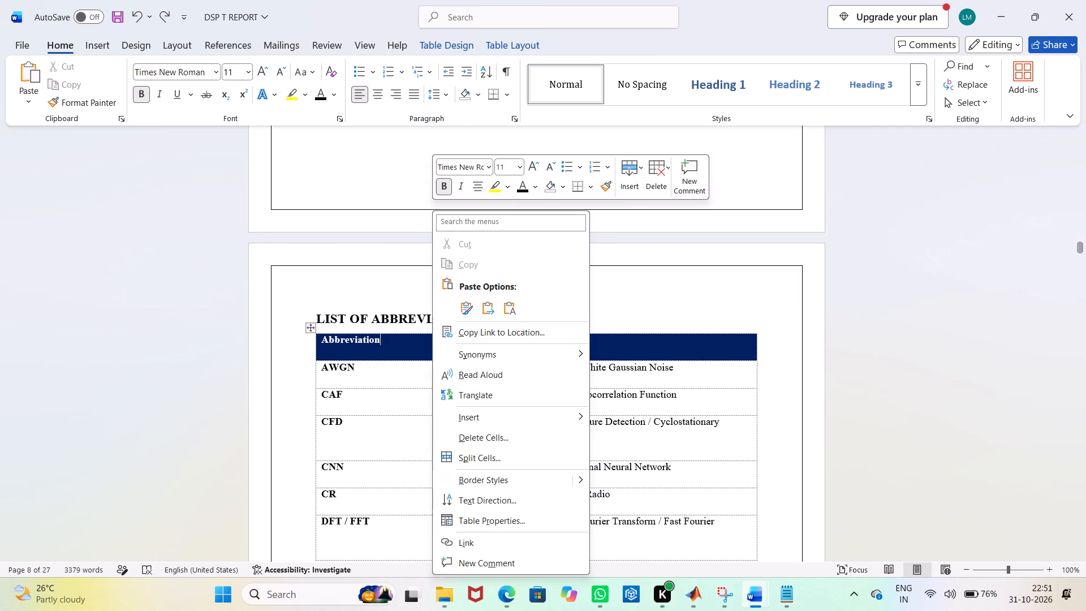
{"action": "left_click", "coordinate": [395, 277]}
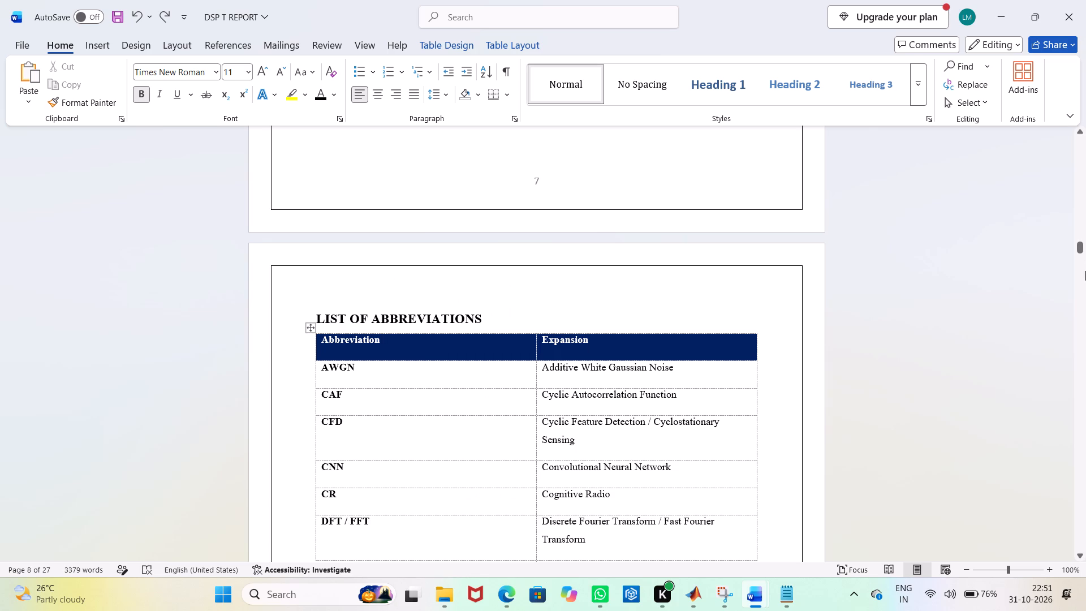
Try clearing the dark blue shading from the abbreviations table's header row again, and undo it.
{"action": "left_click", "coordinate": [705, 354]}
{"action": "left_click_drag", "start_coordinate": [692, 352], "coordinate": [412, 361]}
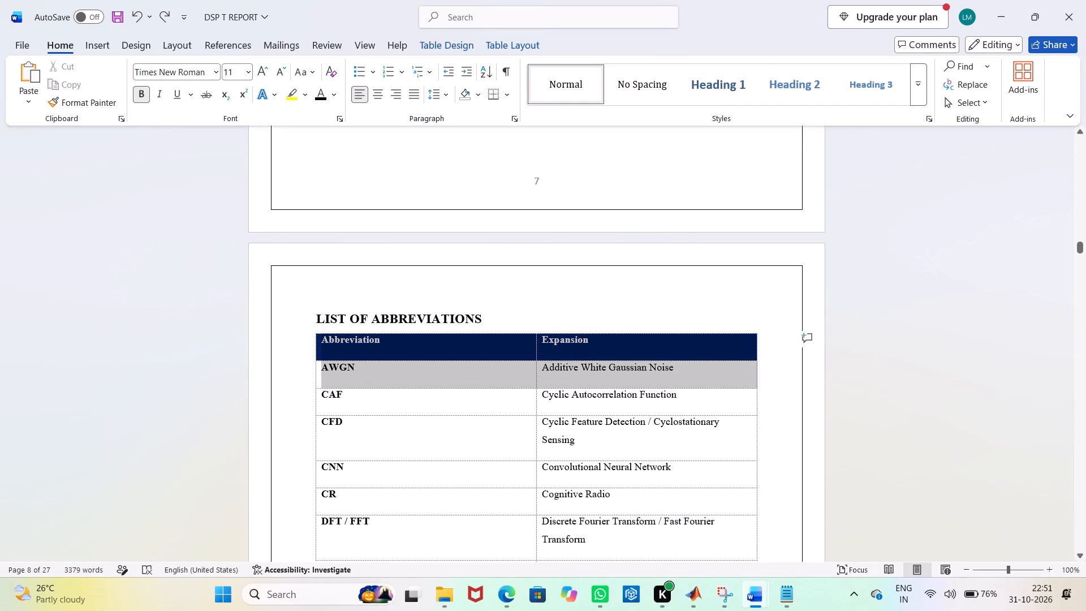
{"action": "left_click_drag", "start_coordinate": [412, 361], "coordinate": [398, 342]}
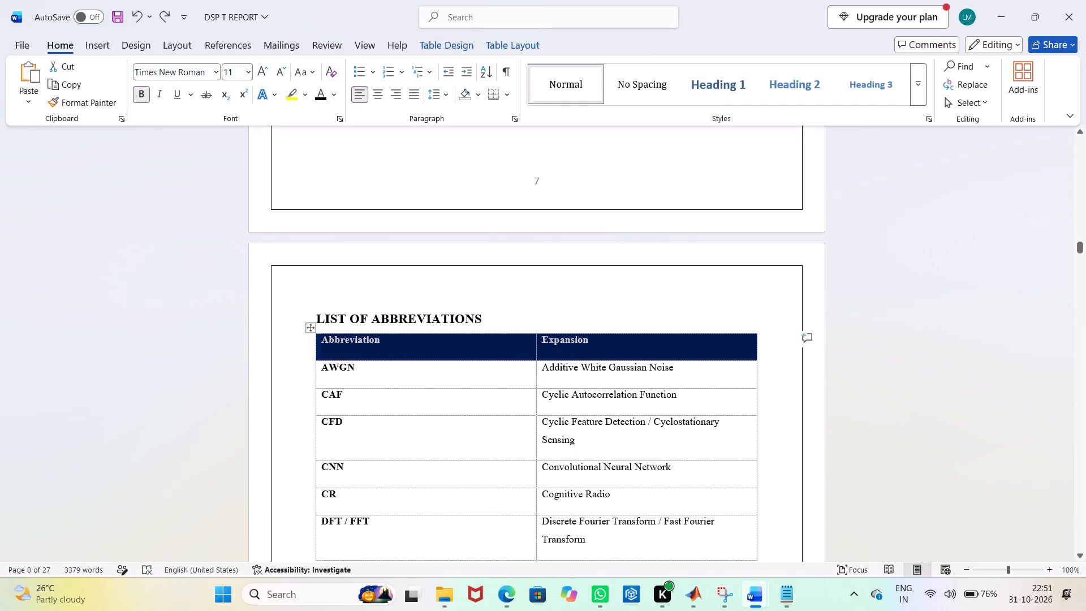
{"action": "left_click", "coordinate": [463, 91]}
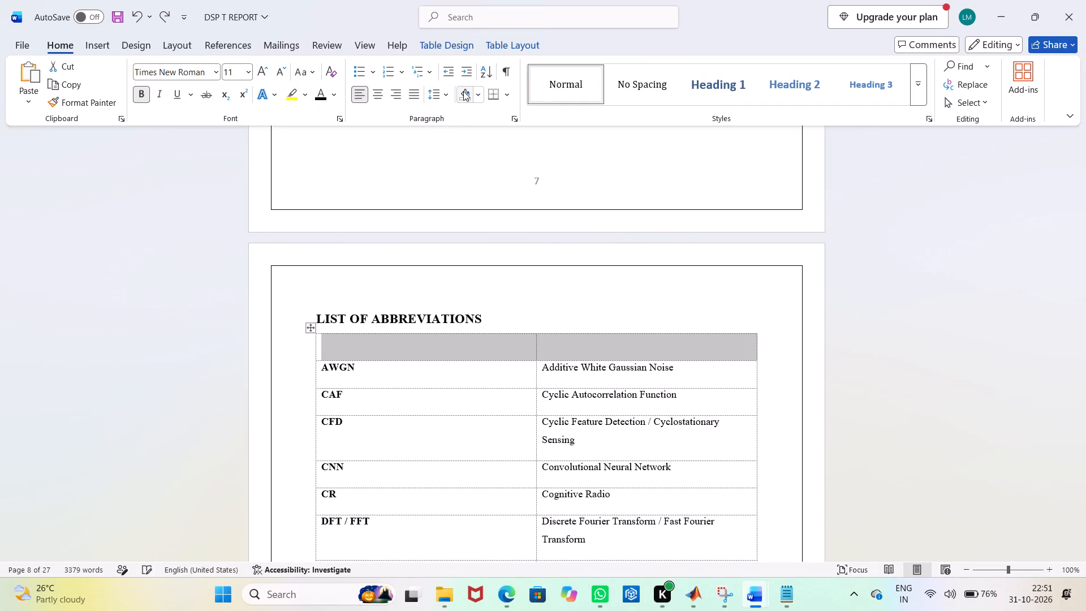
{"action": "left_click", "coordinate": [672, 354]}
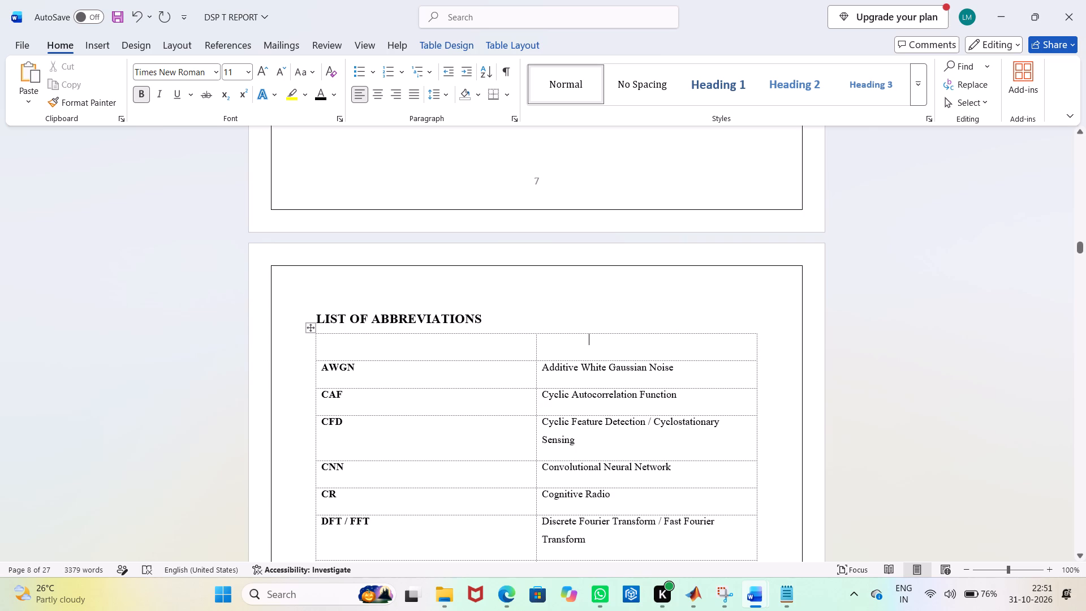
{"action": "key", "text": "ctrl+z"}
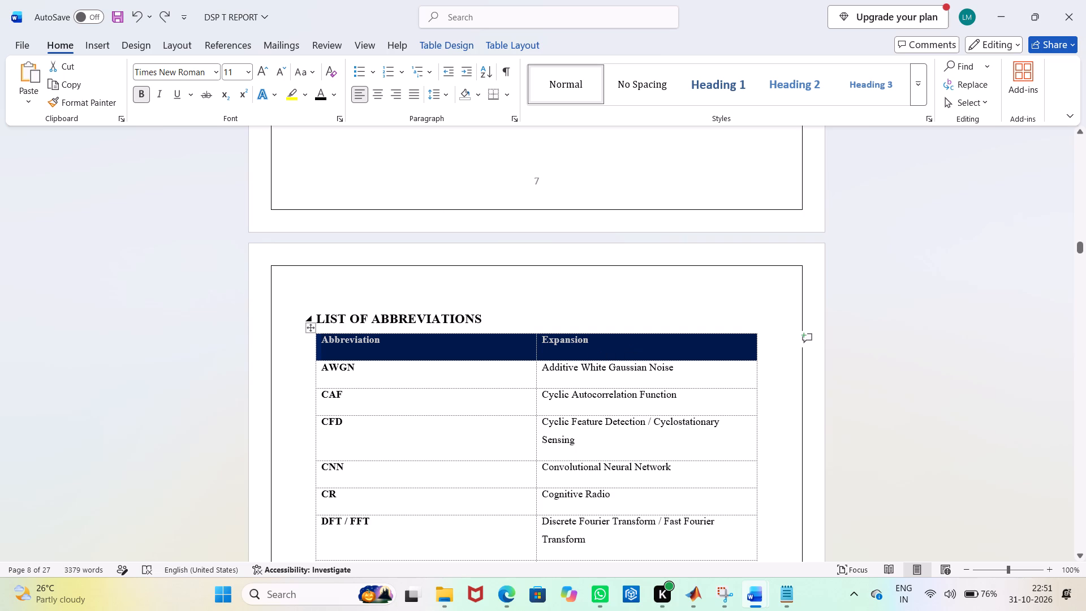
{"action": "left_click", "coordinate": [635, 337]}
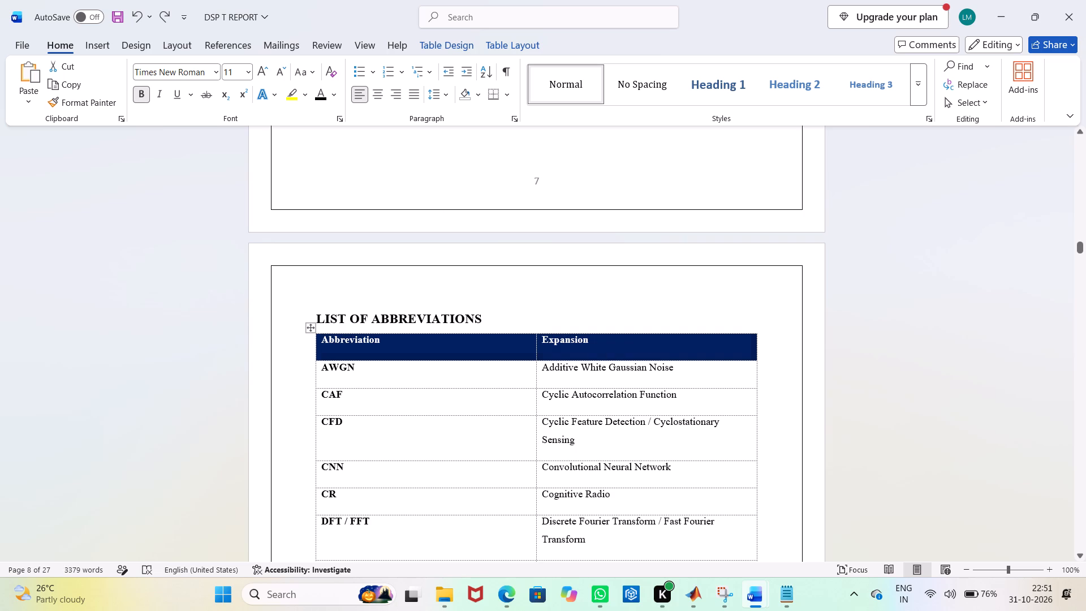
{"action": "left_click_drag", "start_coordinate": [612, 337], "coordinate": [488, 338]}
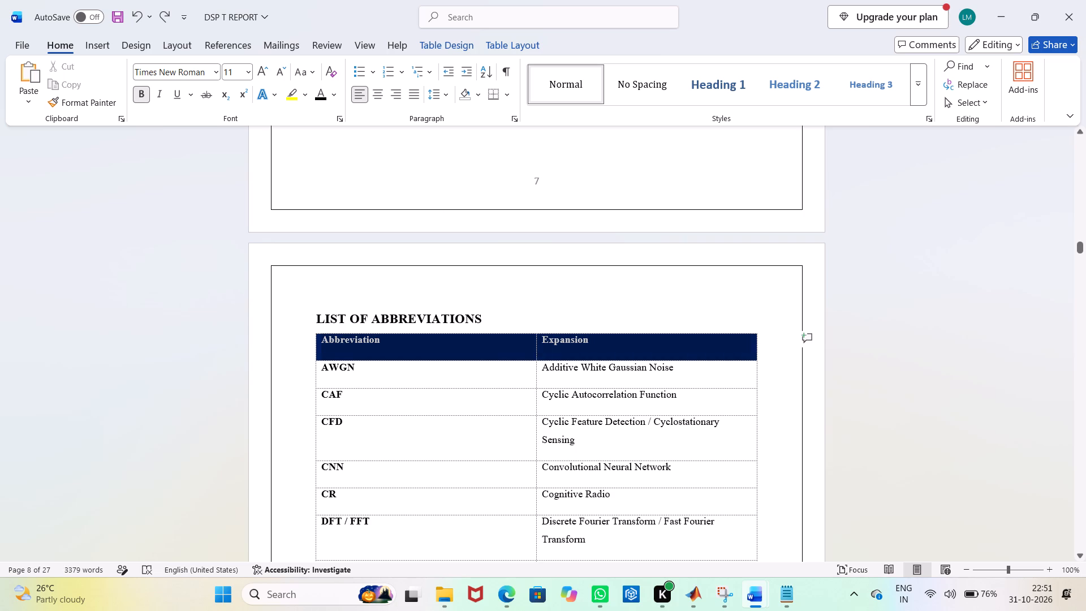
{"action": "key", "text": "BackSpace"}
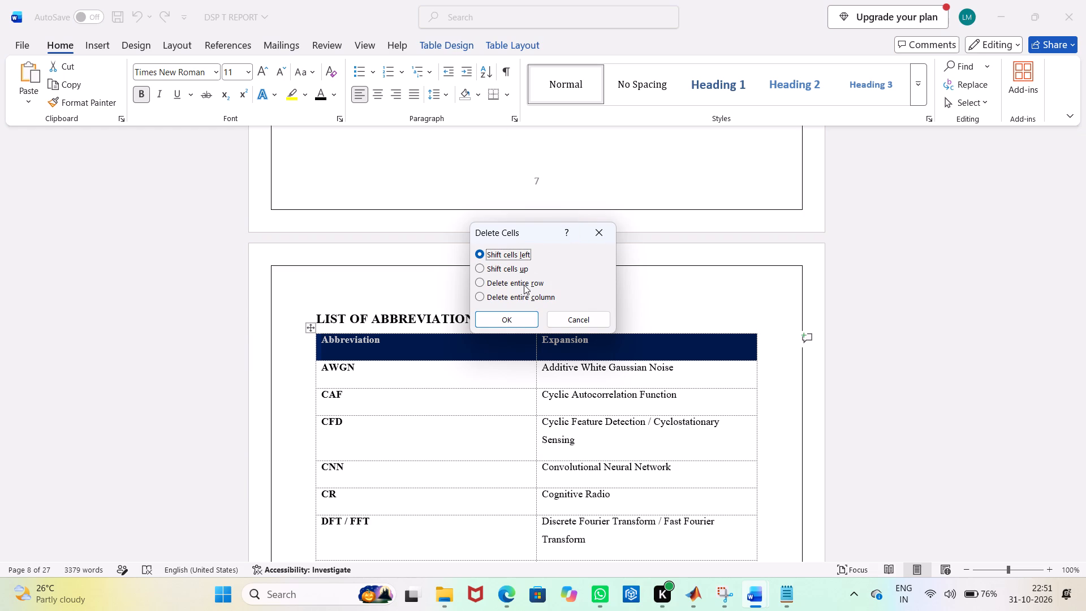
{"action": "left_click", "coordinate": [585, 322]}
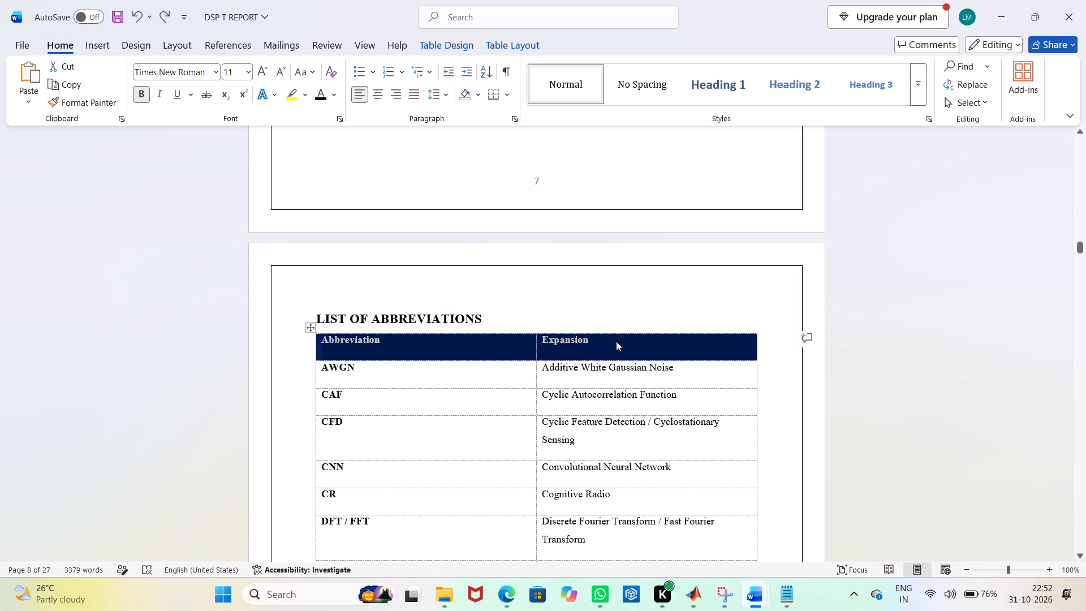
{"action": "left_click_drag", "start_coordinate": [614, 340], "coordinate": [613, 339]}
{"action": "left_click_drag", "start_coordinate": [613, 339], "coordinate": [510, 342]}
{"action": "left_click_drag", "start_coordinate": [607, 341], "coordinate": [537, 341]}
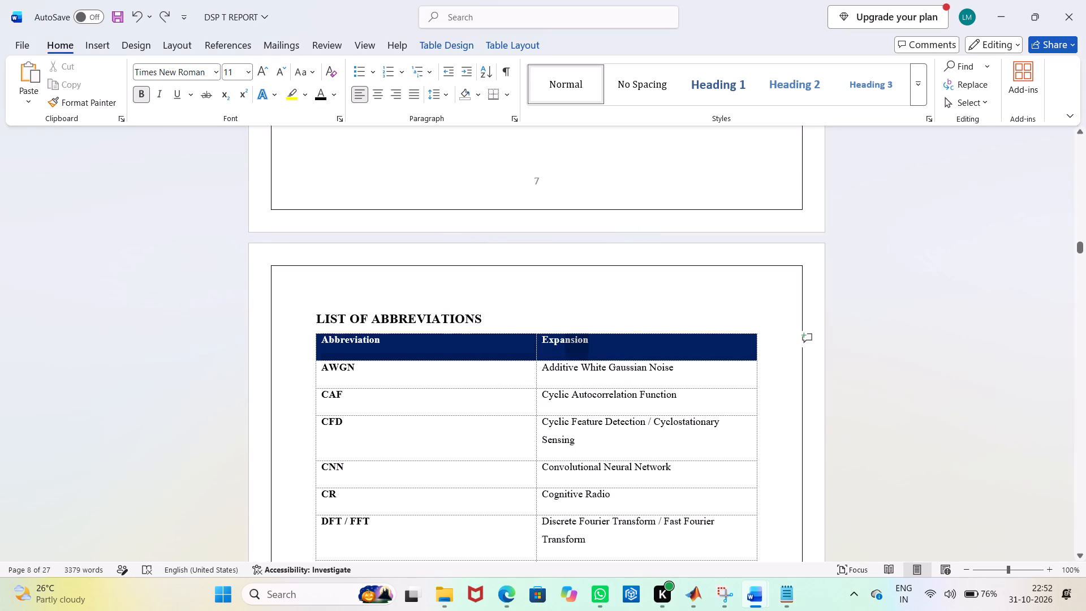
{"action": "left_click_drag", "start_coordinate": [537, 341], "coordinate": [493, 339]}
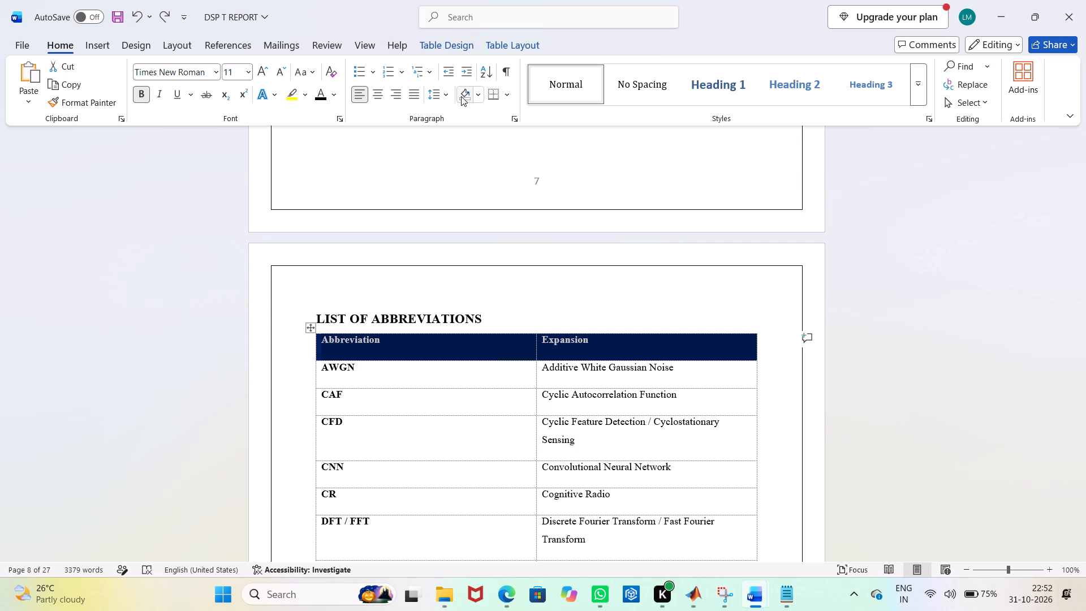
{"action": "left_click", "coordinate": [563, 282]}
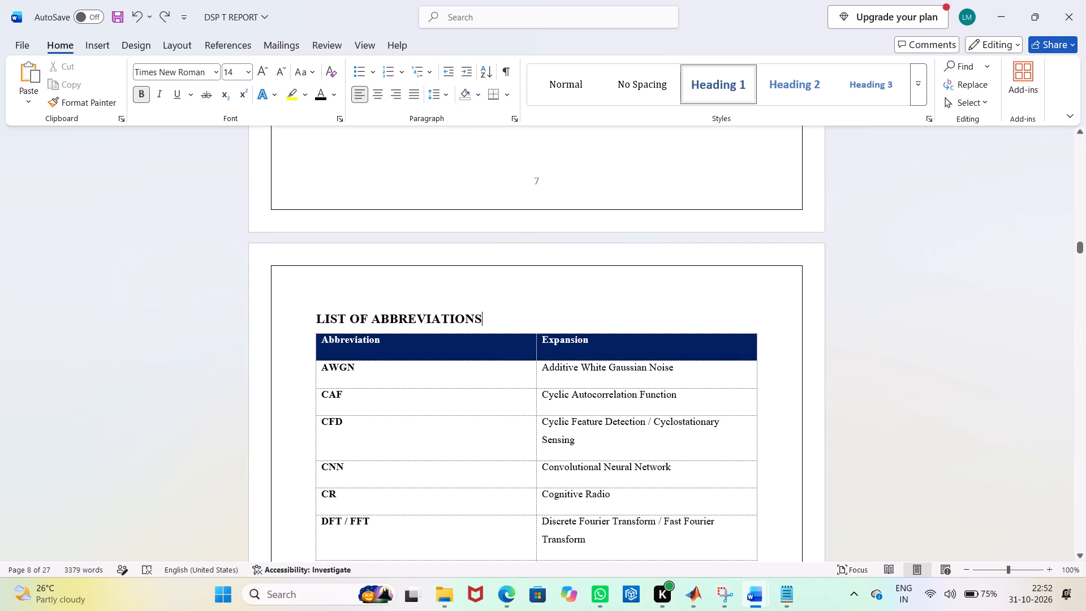
Change the font colour of the Expansion and Abbreviation header texts in the abbreviations table to black.
{"action": "left_click", "coordinate": [585, 342]}
{"action": "left_click", "coordinate": [585, 338]}
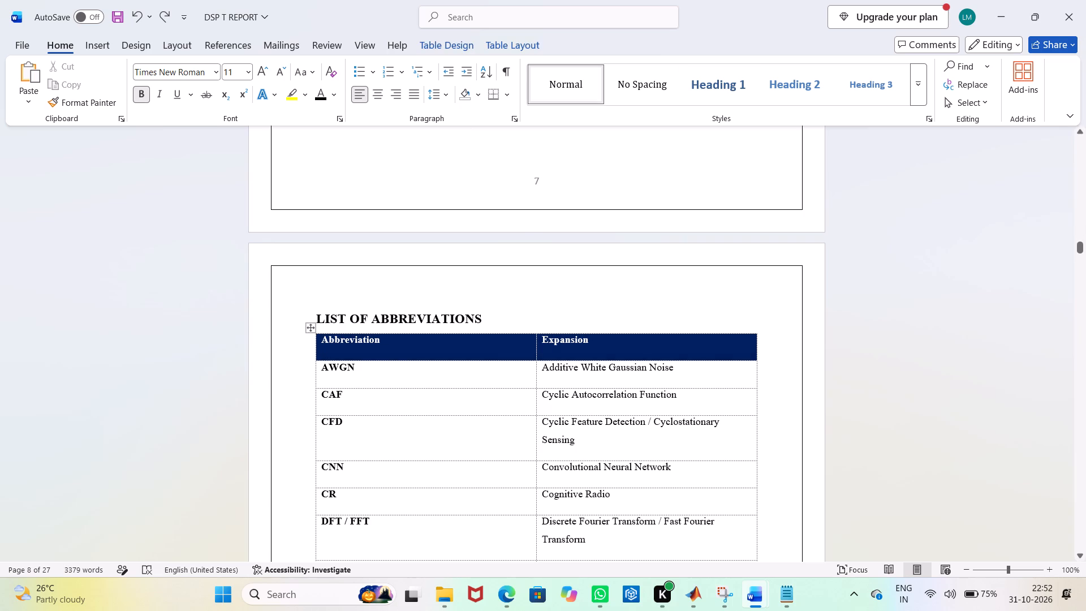
{"action": "left_click_drag", "start_coordinate": [594, 341], "coordinate": [551, 343]}
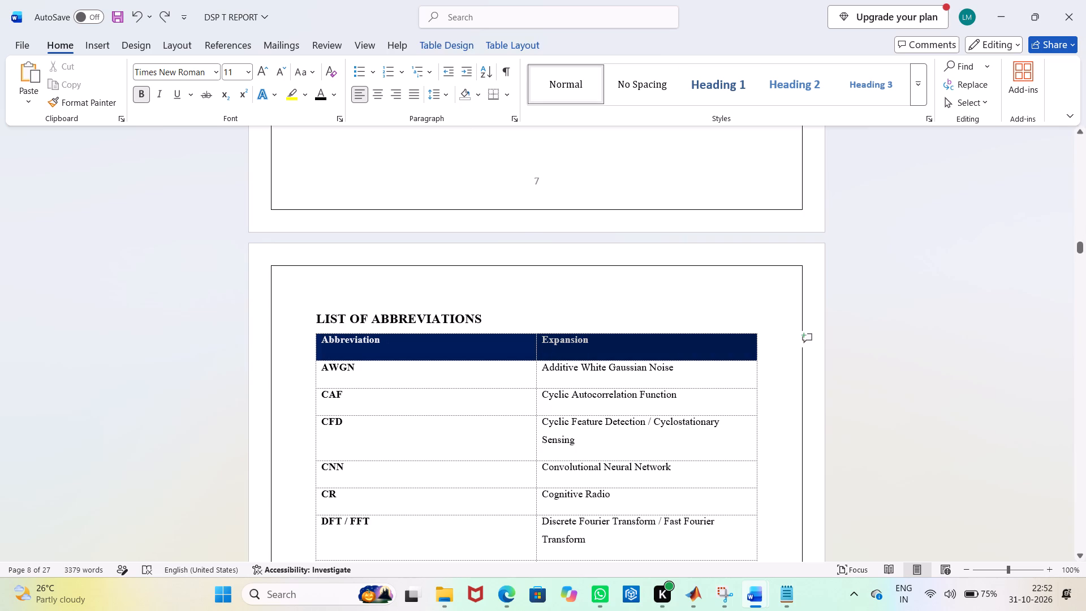
{"action": "left_click_drag", "start_coordinate": [551, 343], "coordinate": [554, 344]}
{"action": "left_click", "coordinate": [591, 336]}
{"action": "left_click_drag", "start_coordinate": [594, 339], "coordinate": [537, 338]}
{"action": "left_click_drag", "start_coordinate": [537, 338], "coordinate": [549, 343]}
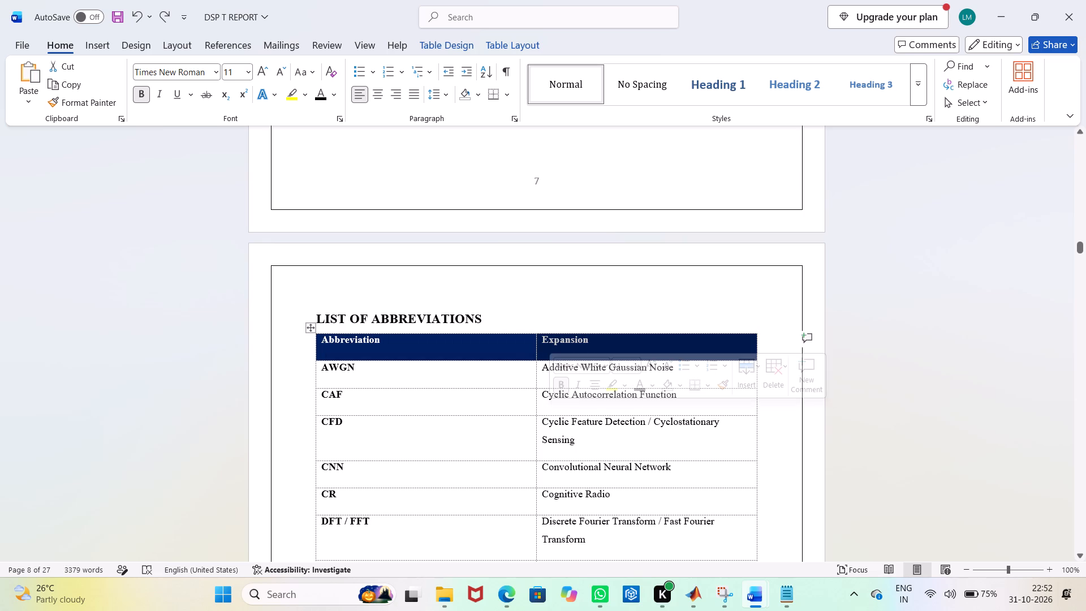
{"action": "left_click", "coordinate": [322, 93]}
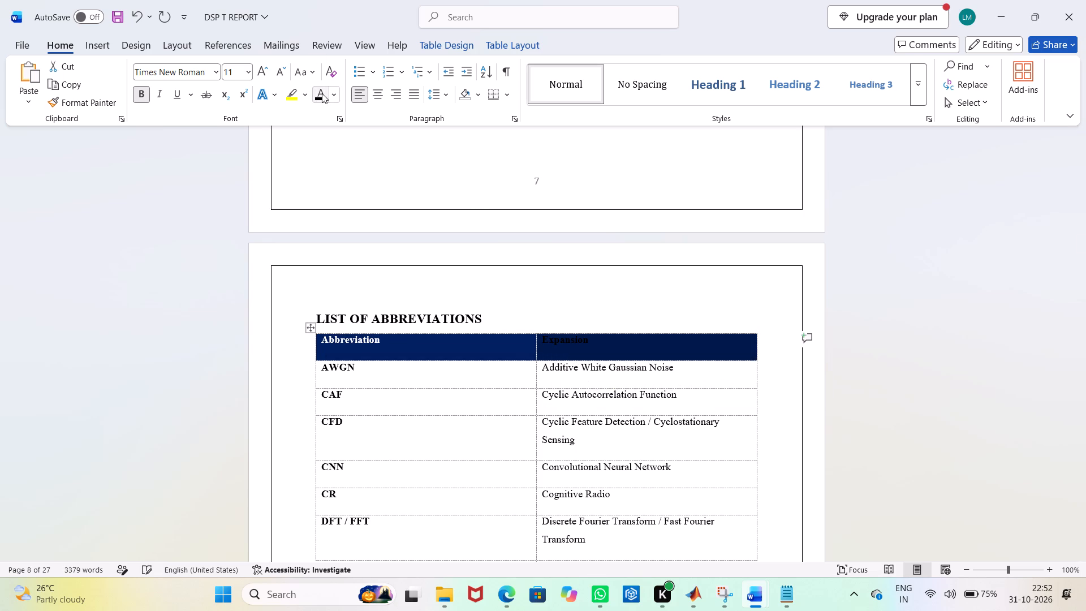
{"action": "left_click_drag", "start_coordinate": [390, 339], "coordinate": [325, 334]}
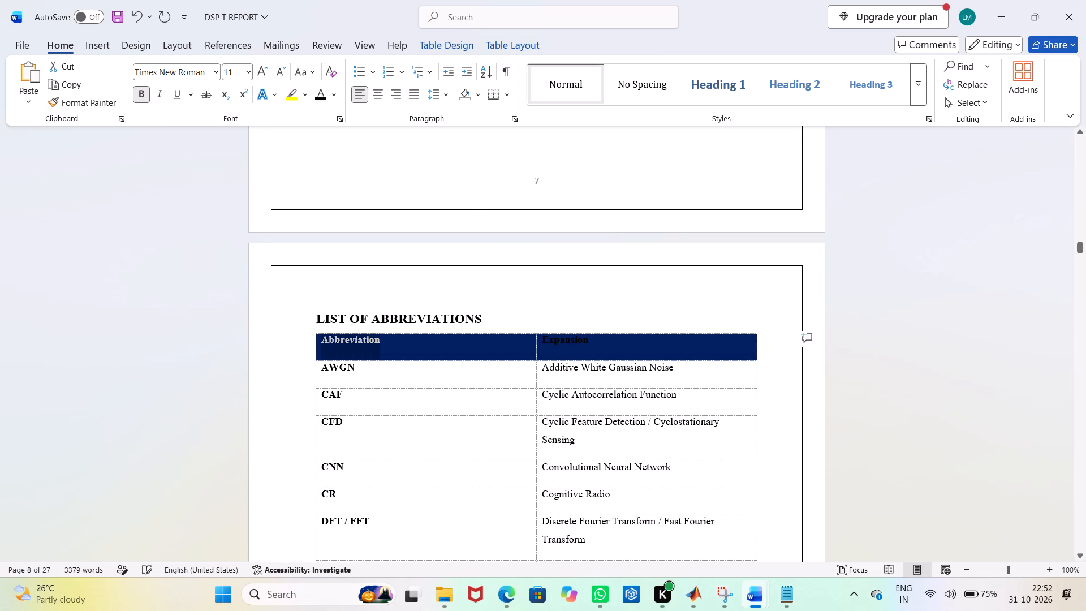
{"action": "left_click_drag", "start_coordinate": [325, 334], "coordinate": [320, 332]}
{"action": "left_click", "coordinate": [320, 332]}
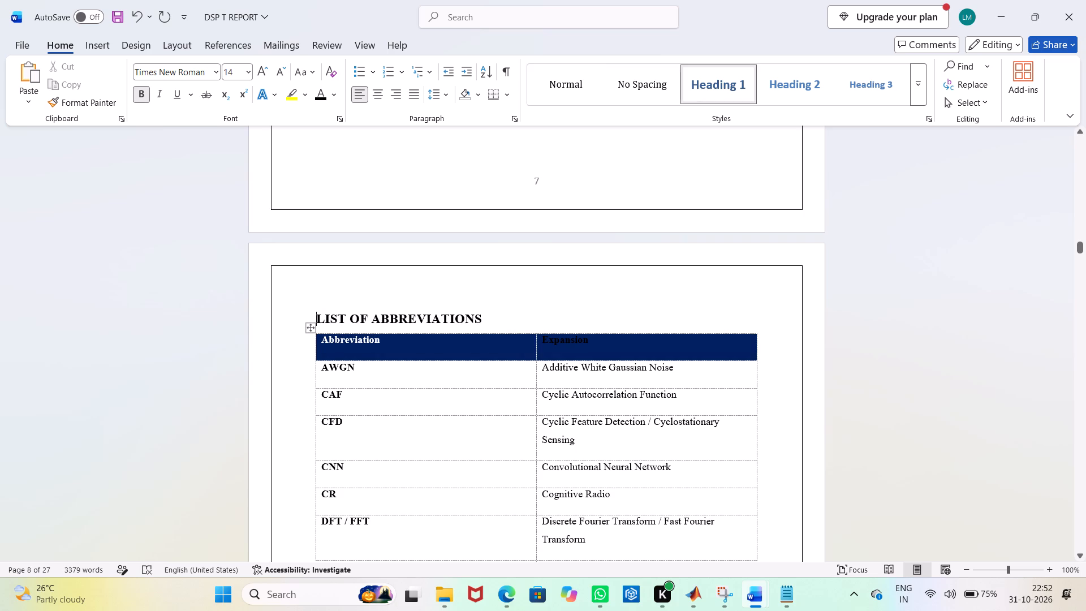
{"action": "left_click_drag", "start_coordinate": [391, 343], "coordinate": [323, 335]}
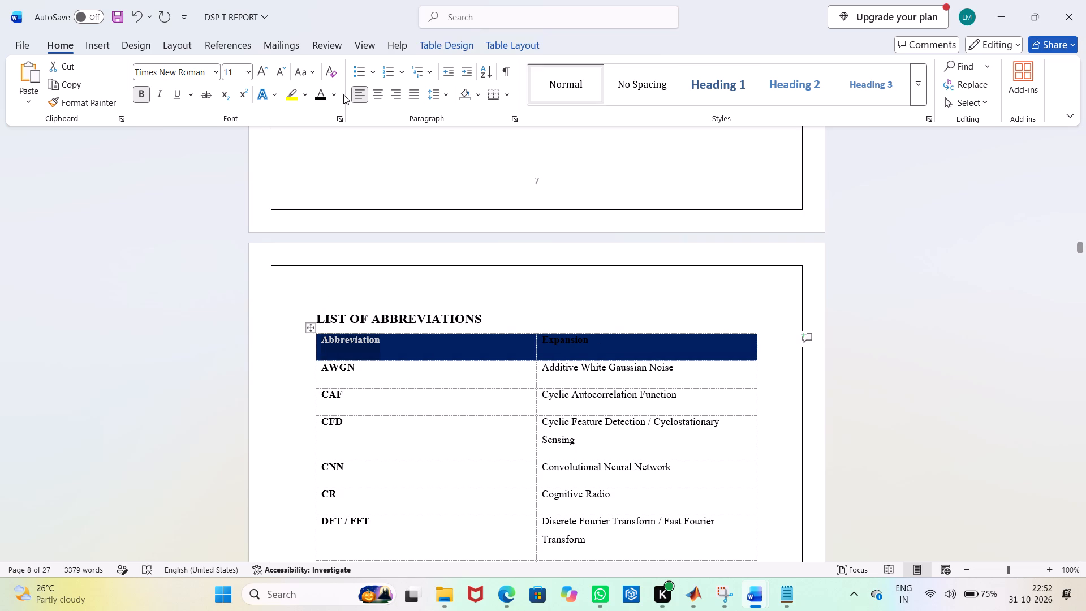
{"action": "left_click", "coordinate": [322, 92]}
Clear the dark blue shading from the header row of the List of Abbreviations table.
{"action": "left_click_drag", "start_coordinate": [676, 348], "coordinate": [430, 343]}
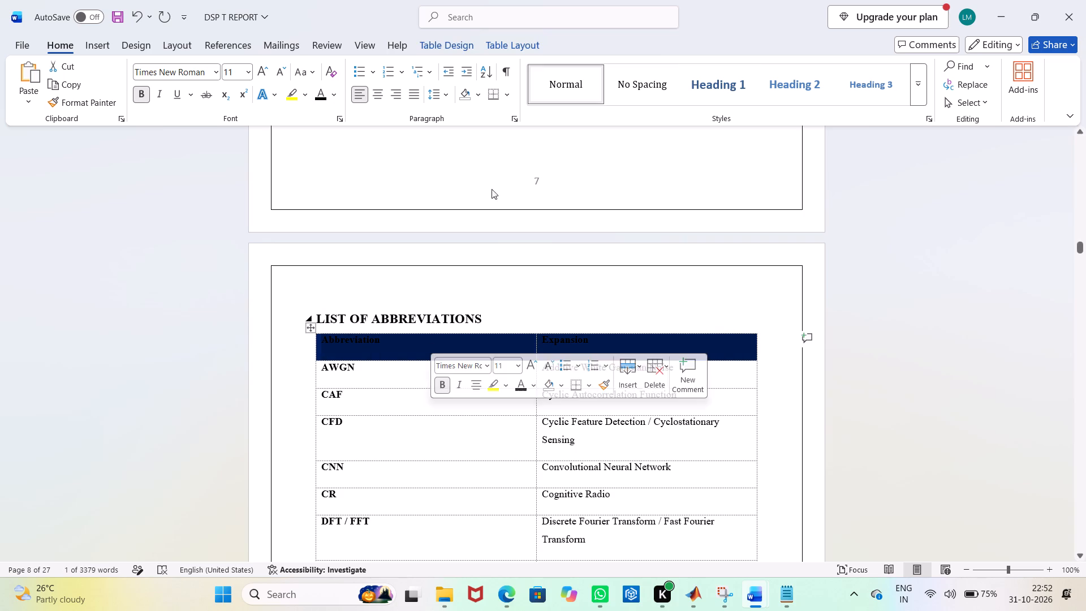
{"action": "left_click", "coordinate": [467, 91]}
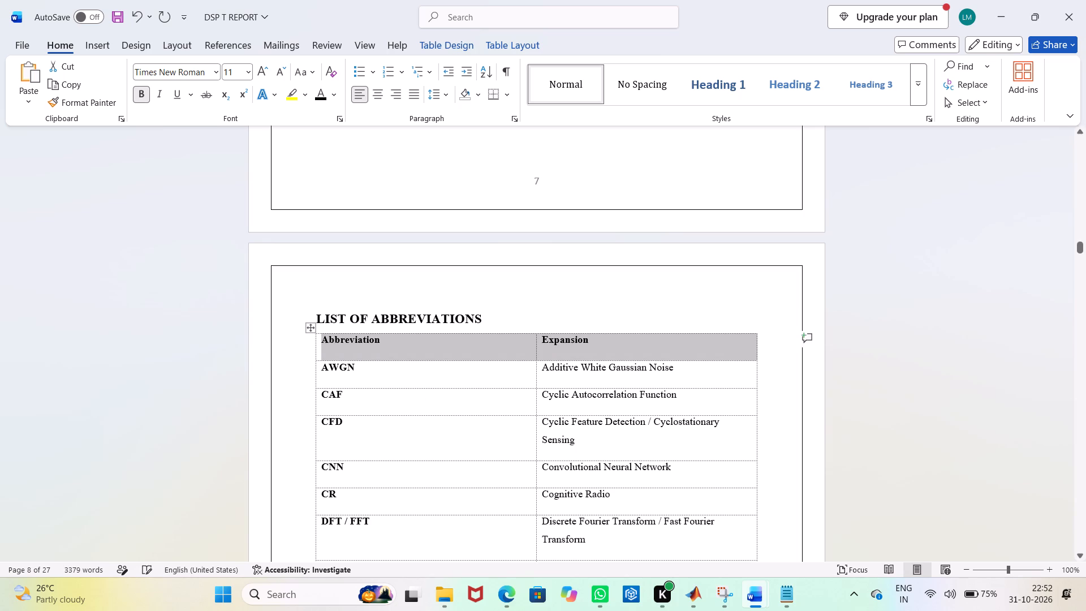
{"action": "left_click", "coordinate": [868, 373]}
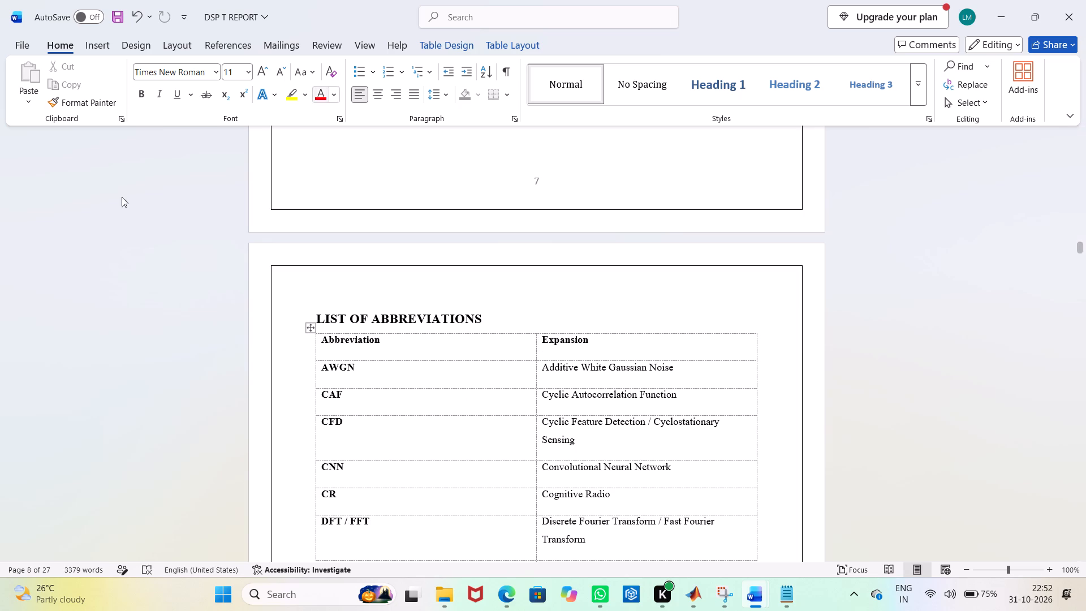
Review the List of Abbreviations table from its header row down to the last entries.
{"action": "scroll", "coordinate": [385, 440], "scroll_direction": "down", "scroll_amount": 12}
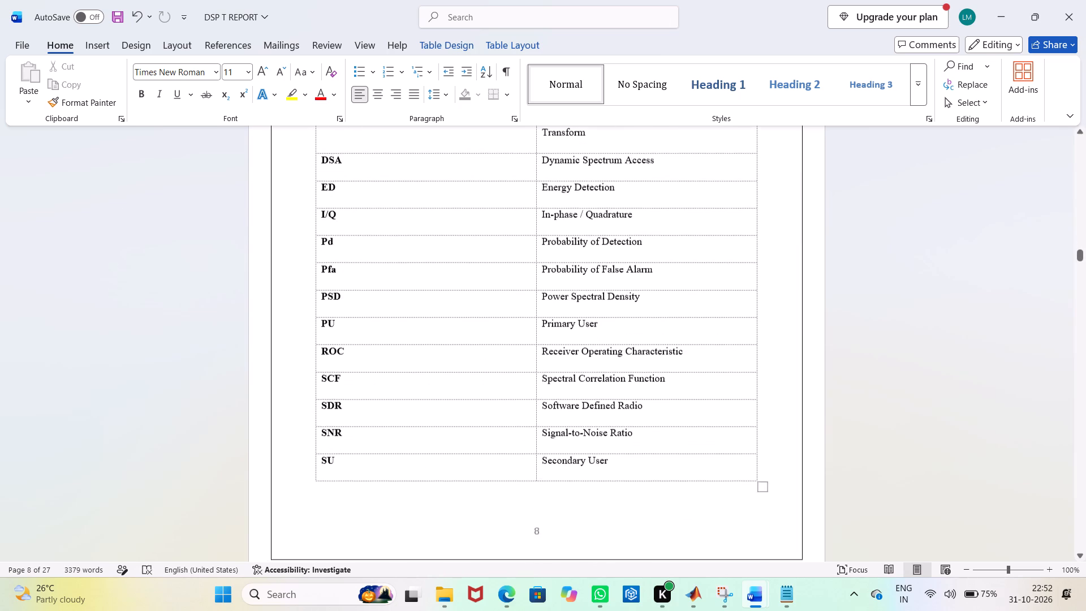
{"action": "scroll", "coordinate": [391, 442], "scroll_direction": "up", "scroll_amount": 8}
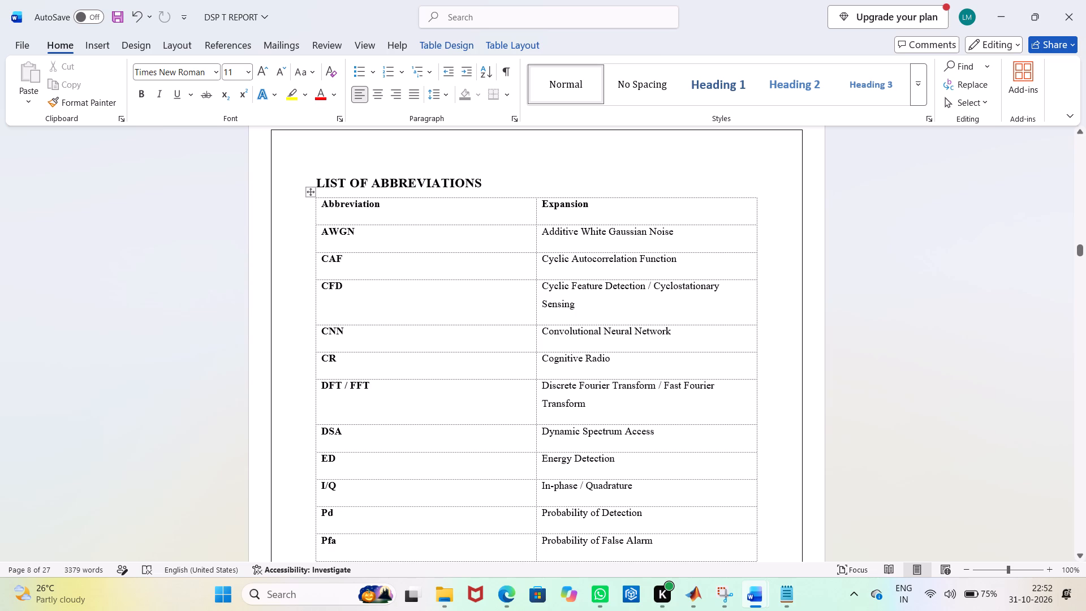
{"action": "left_click", "coordinate": [757, 298]}
{"action": "scroll", "coordinate": [499, 316], "scroll_direction": "up", "scroll_amount": 2}
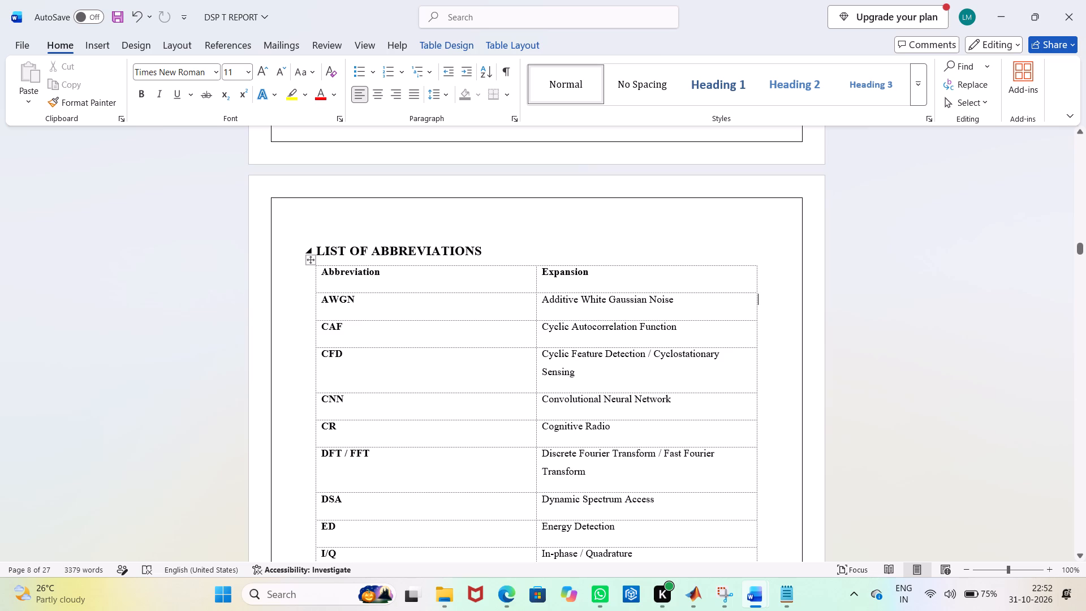
{"action": "scroll", "coordinate": [429, 365], "scroll_direction": "down", "scroll_amount": 6}
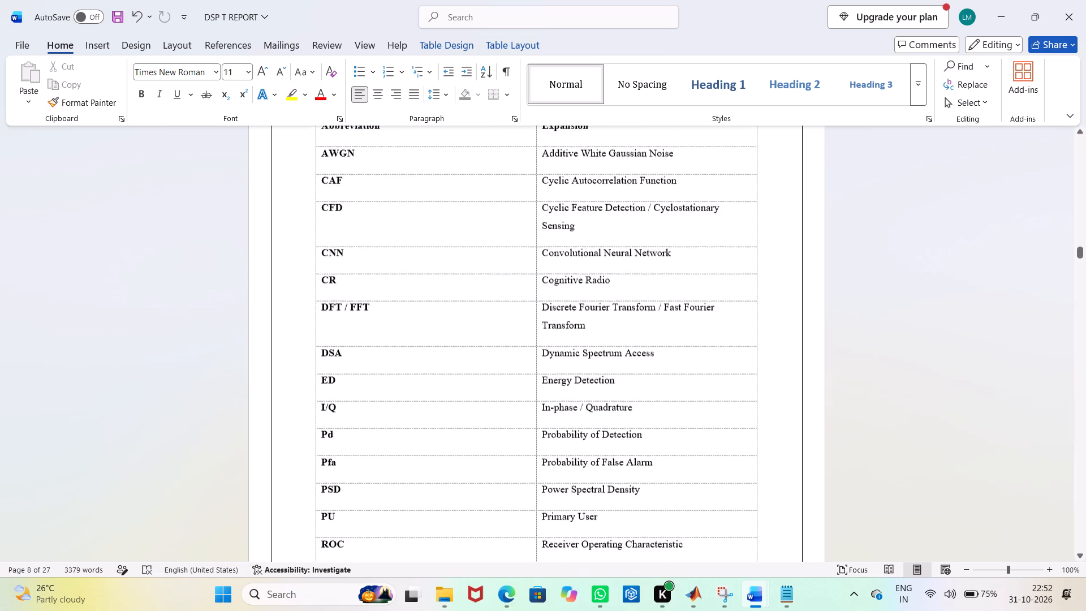
{"action": "scroll", "coordinate": [429, 366], "scroll_direction": "down", "scroll_amount": 6}
{"action": "scroll", "coordinate": [429, 367], "scroll_direction": "up", "scroll_amount": 2}
Set the font size of the 1.1 Overview & Motivation heading in Chapter 1 to 14.
{"action": "scroll", "coordinate": [429, 367], "scroll_direction": "down", "scroll_amount": 10}
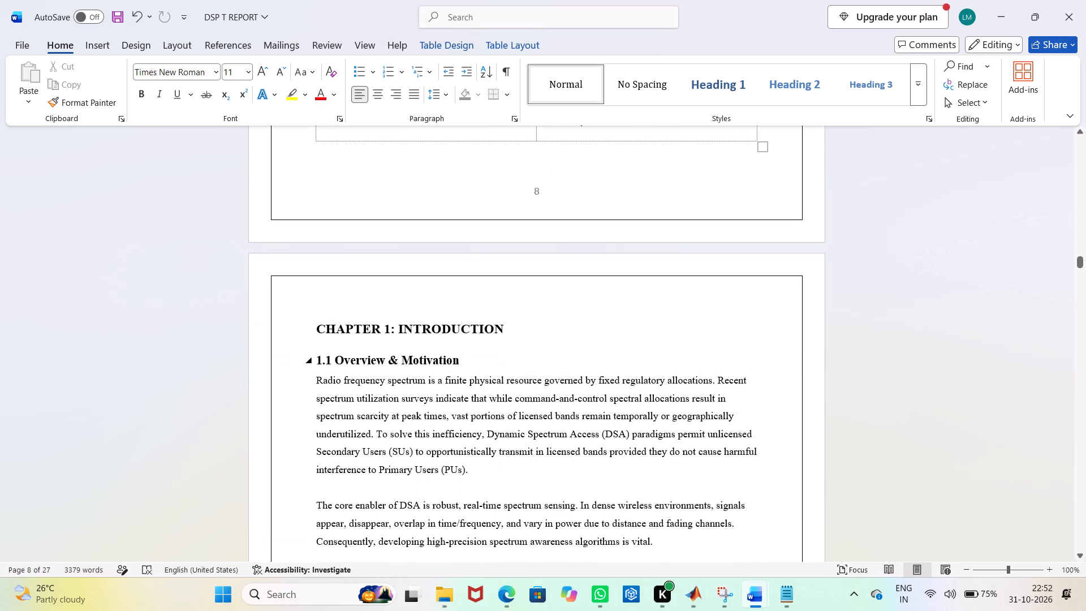
{"action": "scroll", "coordinate": [429, 367], "scroll_direction": "down", "scroll_amount": 6}
{"action": "scroll", "coordinate": [421, 355], "scroll_direction": "up", "scroll_amount": 3}
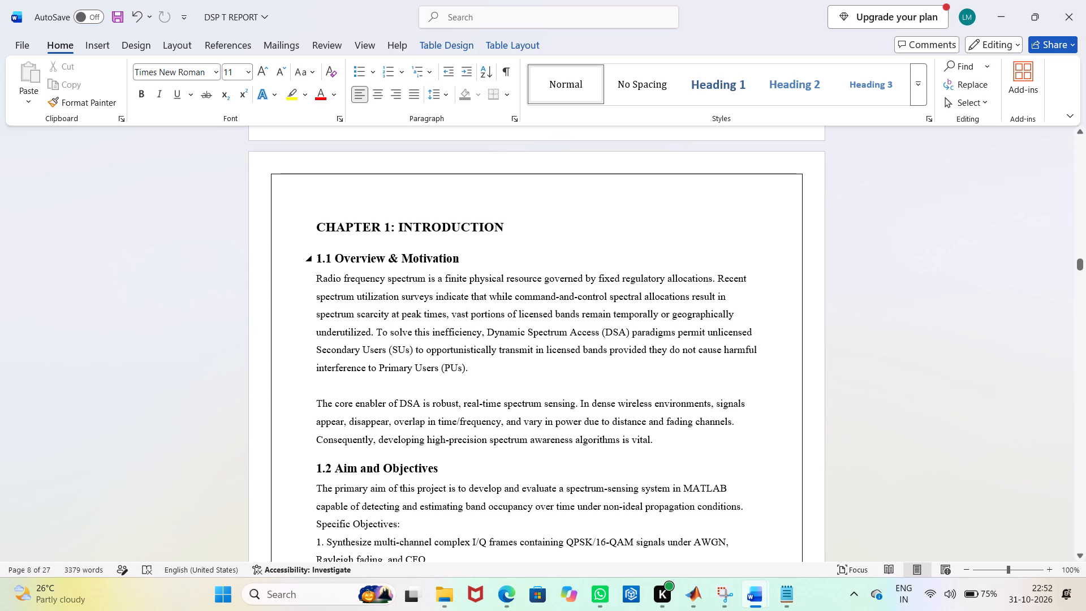
{"action": "left_click_drag", "start_coordinate": [463, 256], "coordinate": [312, 261]}
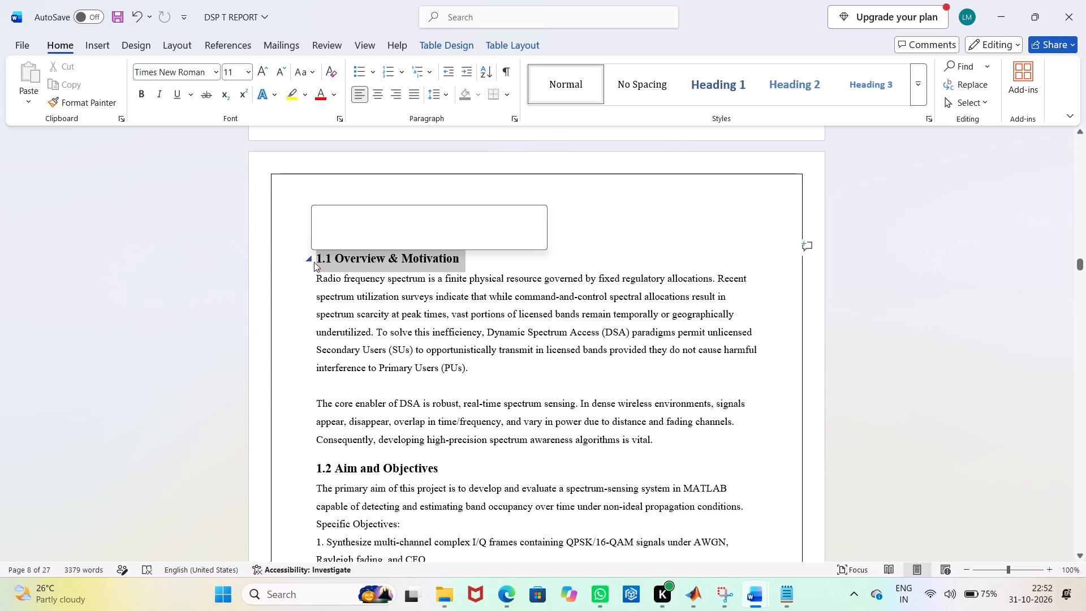
{"action": "left_click", "coordinate": [417, 216]}
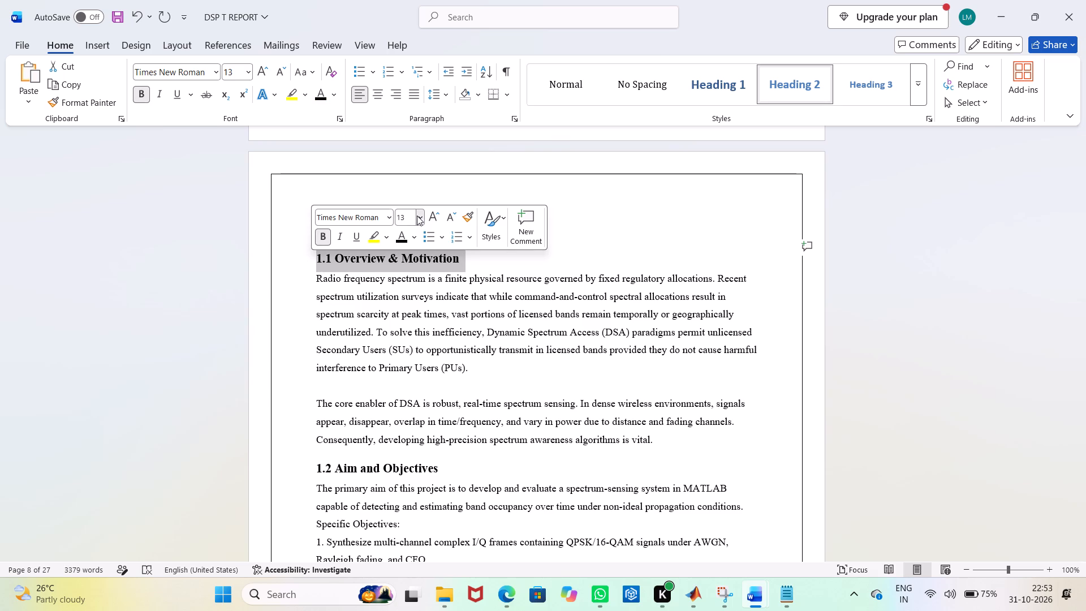
{"action": "left_click", "coordinate": [410, 315]}
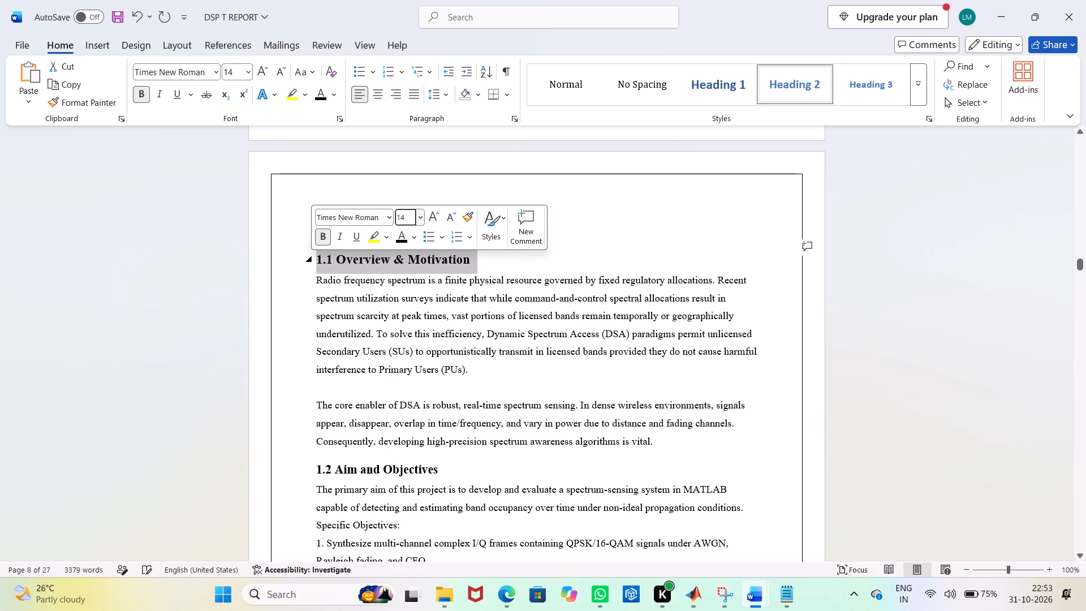
Set the font size of the 1.2 Aim and Objectives heading in Chapter 1 to 14.
{"action": "left_click", "coordinate": [558, 233]}
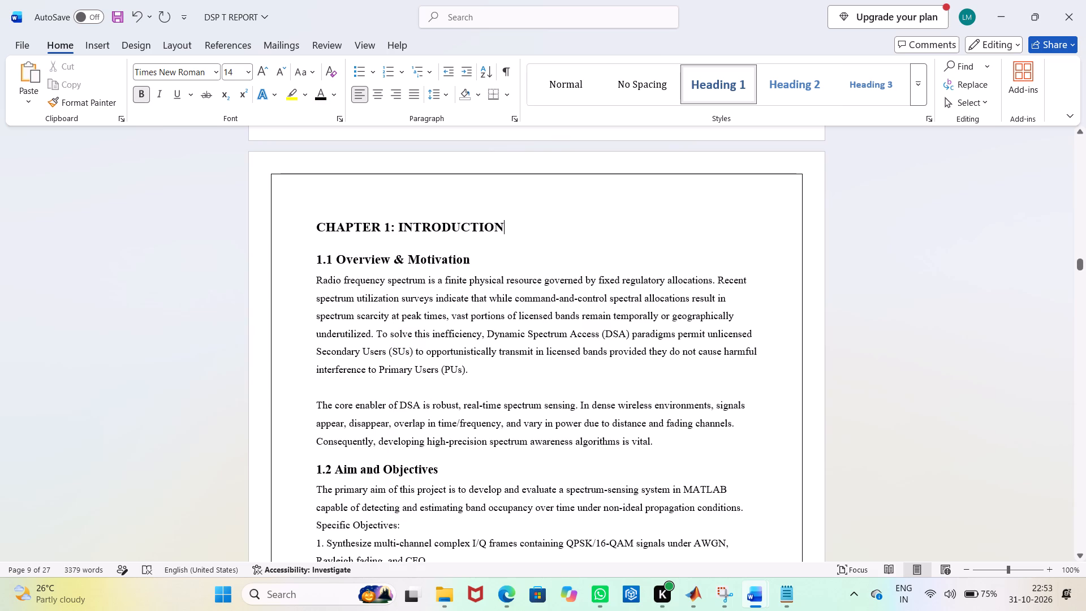
{"action": "left_click_drag", "start_coordinate": [465, 470], "coordinate": [321, 473]}
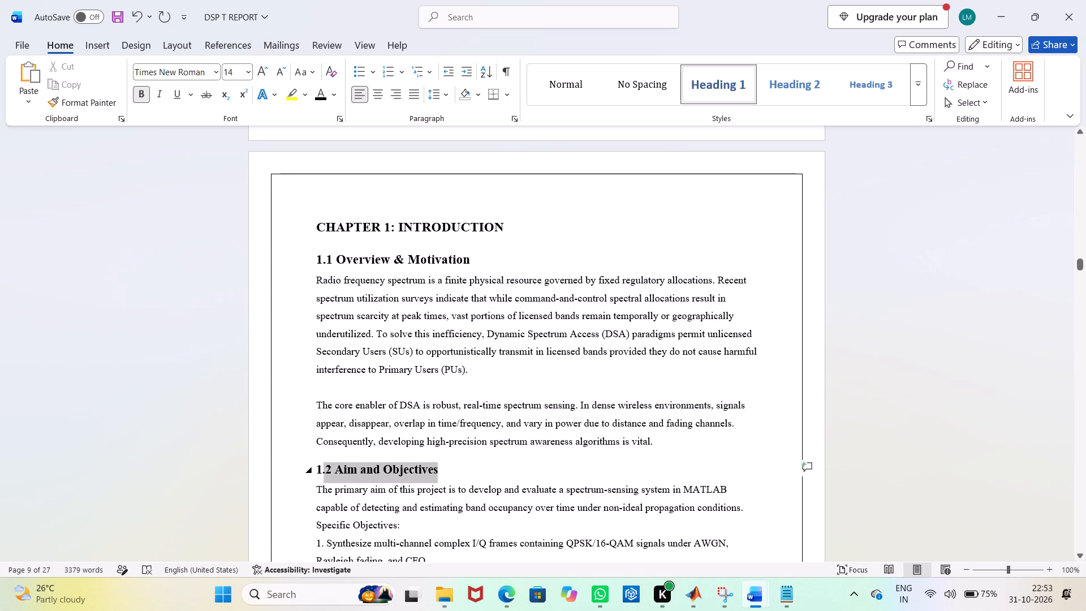
{"action": "left_click_drag", "start_coordinate": [321, 473], "coordinate": [310, 471]}
{"action": "left_click", "coordinate": [413, 428]}
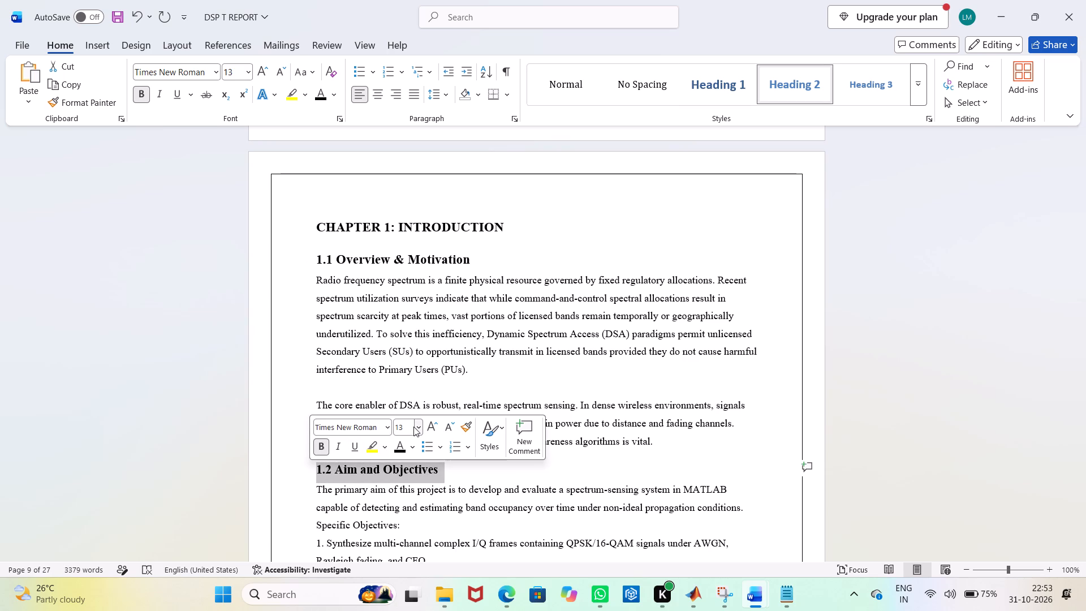
{"action": "left_click", "coordinate": [419, 427]}
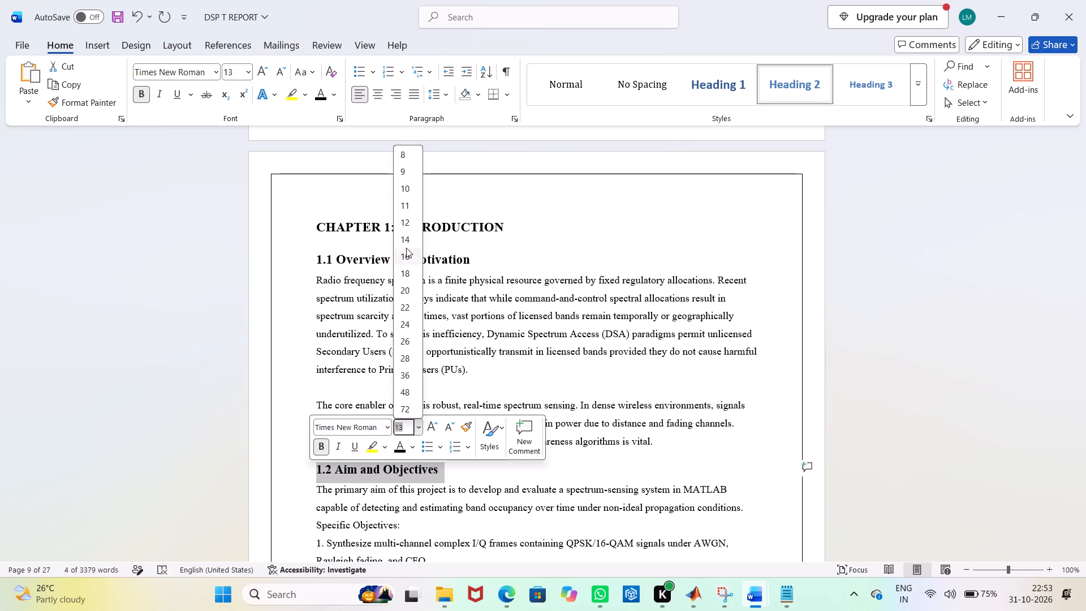
{"action": "left_click", "coordinate": [406, 233]}
{"action": "left_click", "coordinate": [611, 472]}
Set the font size of the 1.3 Literature Survey heading in Chapter 1 to 14.
{"action": "scroll", "coordinate": [600, 466], "scroll_direction": "down", "scroll_amount": 7}
{"action": "left_click_drag", "start_coordinate": [449, 461], "coordinate": [320, 463]}
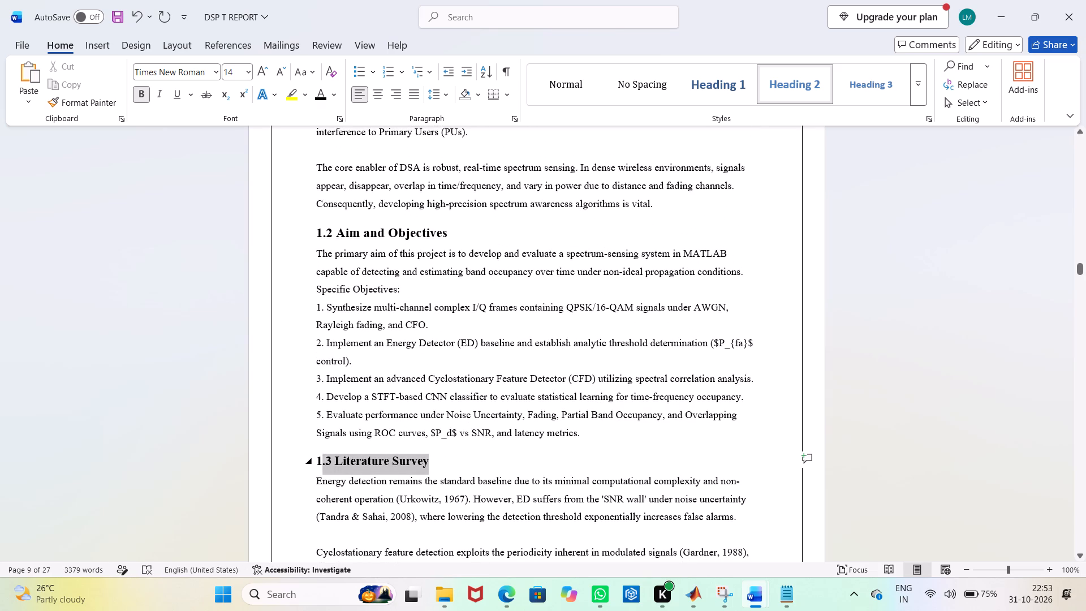
{"action": "left_click_drag", "start_coordinate": [320, 463], "coordinate": [316, 461]}
{"action": "left_click", "coordinate": [422, 418]}
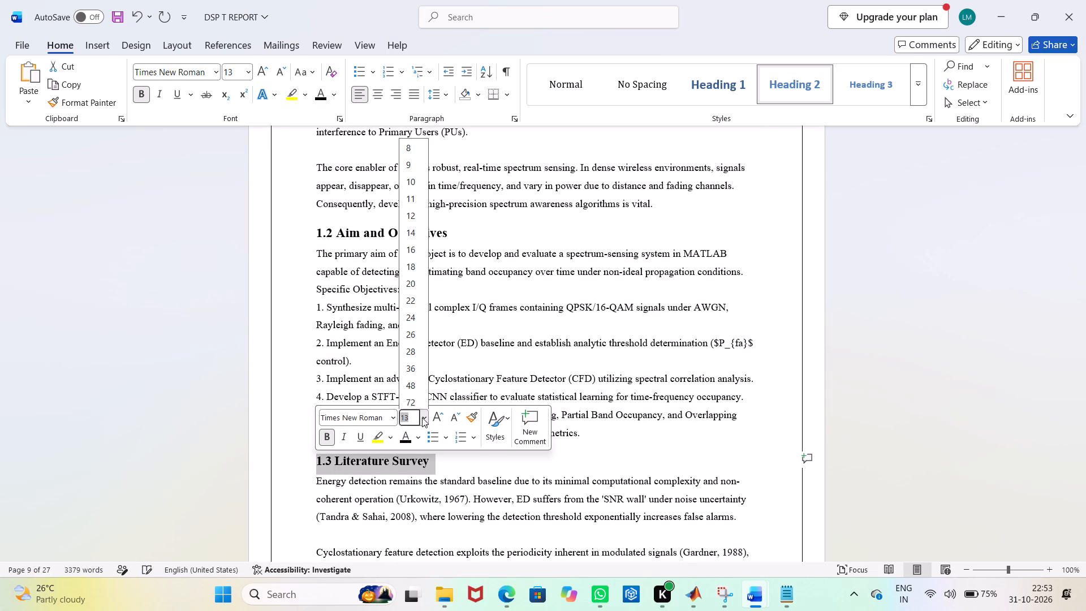
{"action": "left_click", "coordinate": [412, 229]}
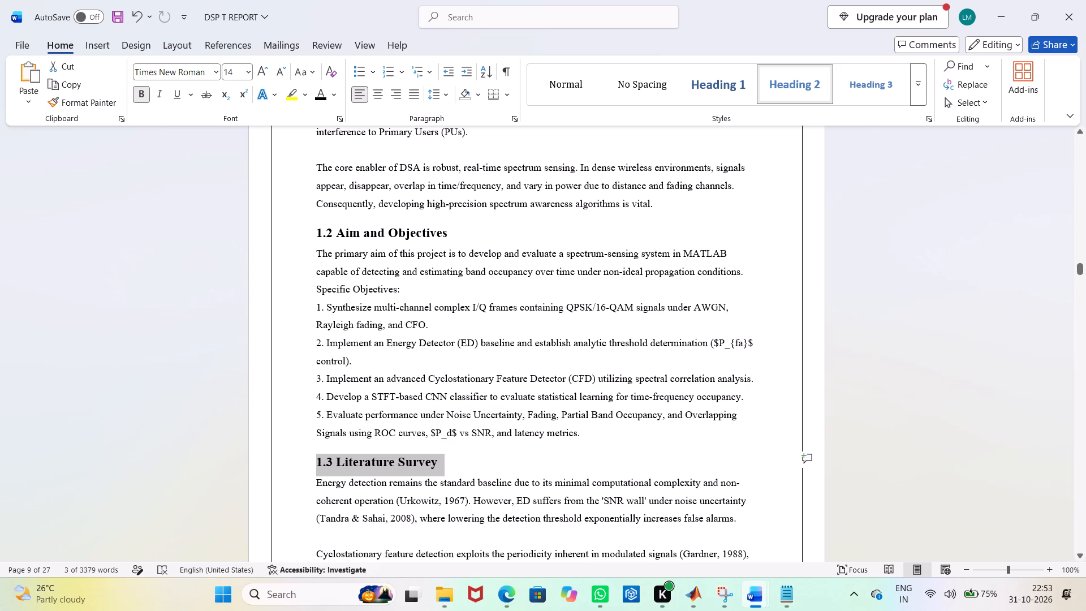
{"action": "left_click", "coordinate": [456, 465]}
{"action": "left_click_drag", "start_coordinate": [452, 465], "coordinate": [370, 471]}
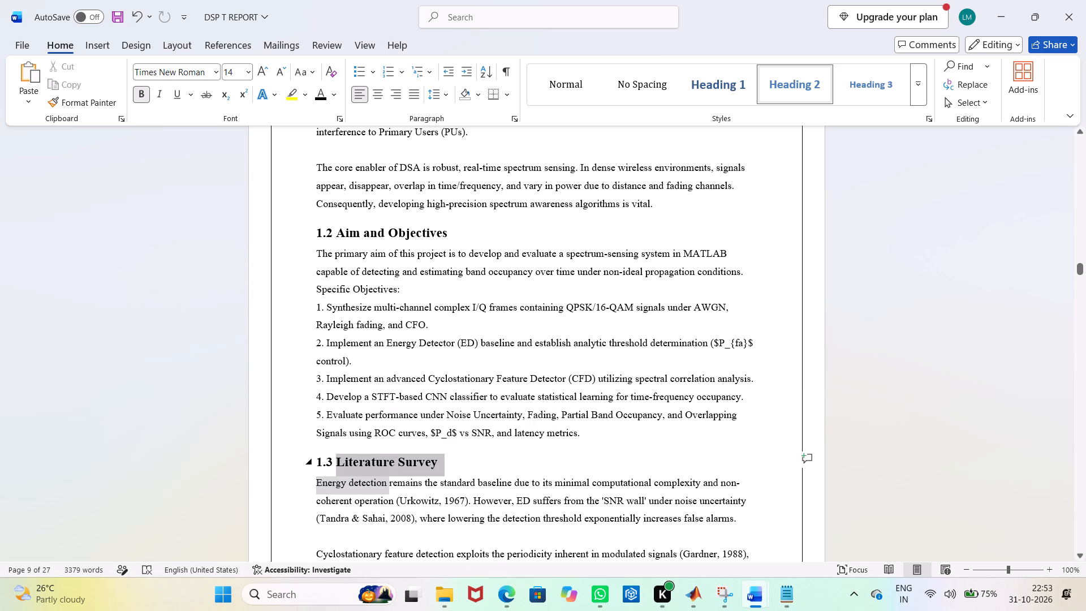
{"action": "left_click_drag", "start_coordinate": [370, 471], "coordinate": [314, 460]}
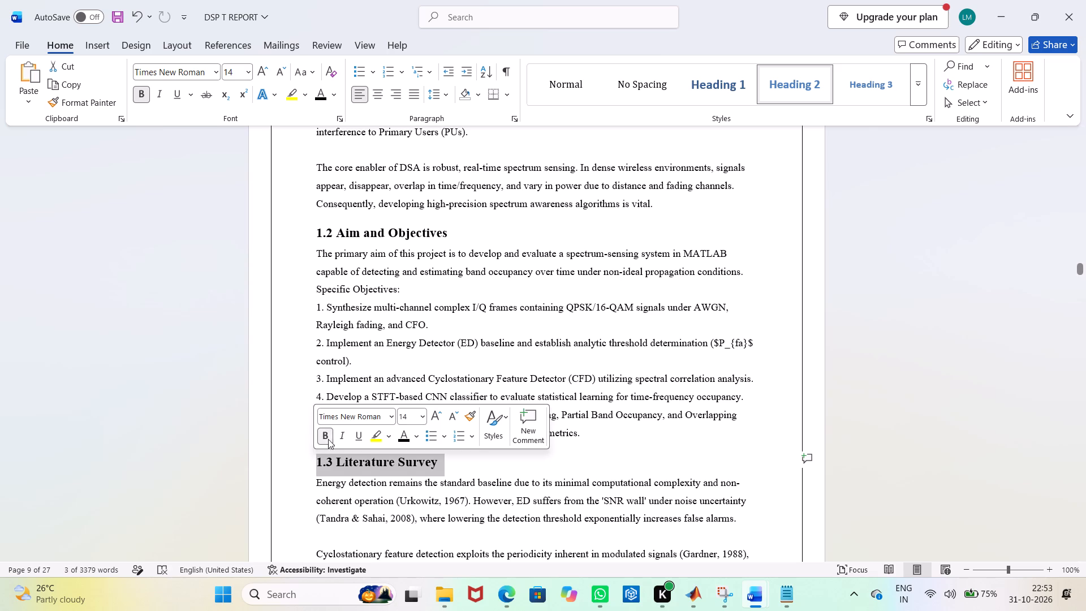
{"action": "left_click", "coordinate": [501, 461]}
Justify the two body paragraphs under the 1.1 Overview & Motivation heading.
{"action": "scroll", "coordinate": [470, 459], "scroll_direction": "down", "scroll_amount": 8}
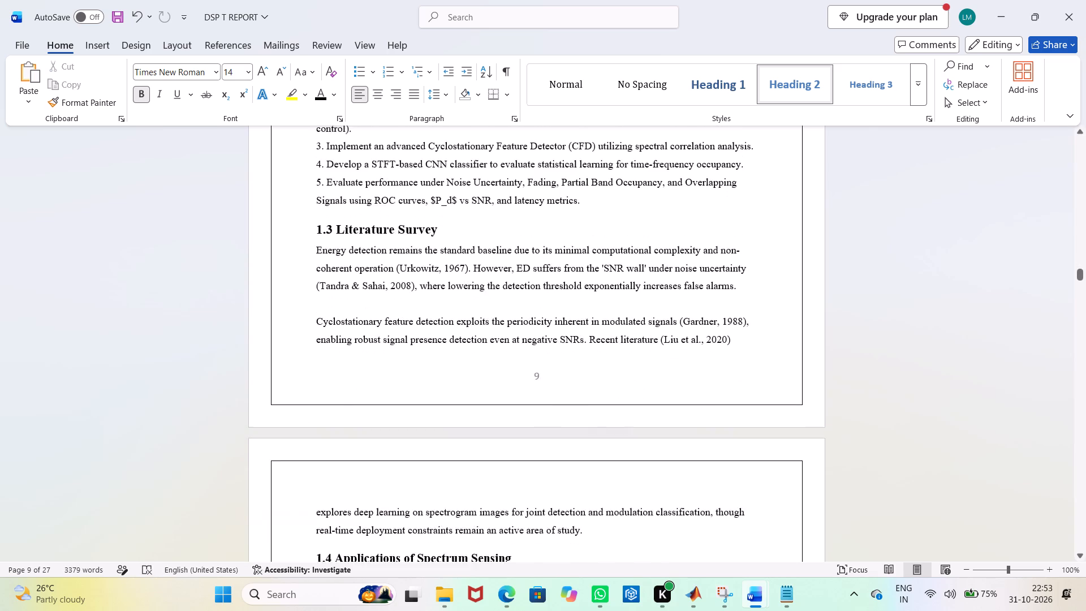
{"action": "scroll", "coordinate": [469, 465], "scroll_direction": "down", "scroll_amount": 1}
{"action": "scroll", "coordinate": [469, 464], "scroll_direction": "up", "scroll_amount": 2}
{"action": "scroll", "coordinate": [448, 405], "scroll_direction": "up", "scroll_amount": 9}
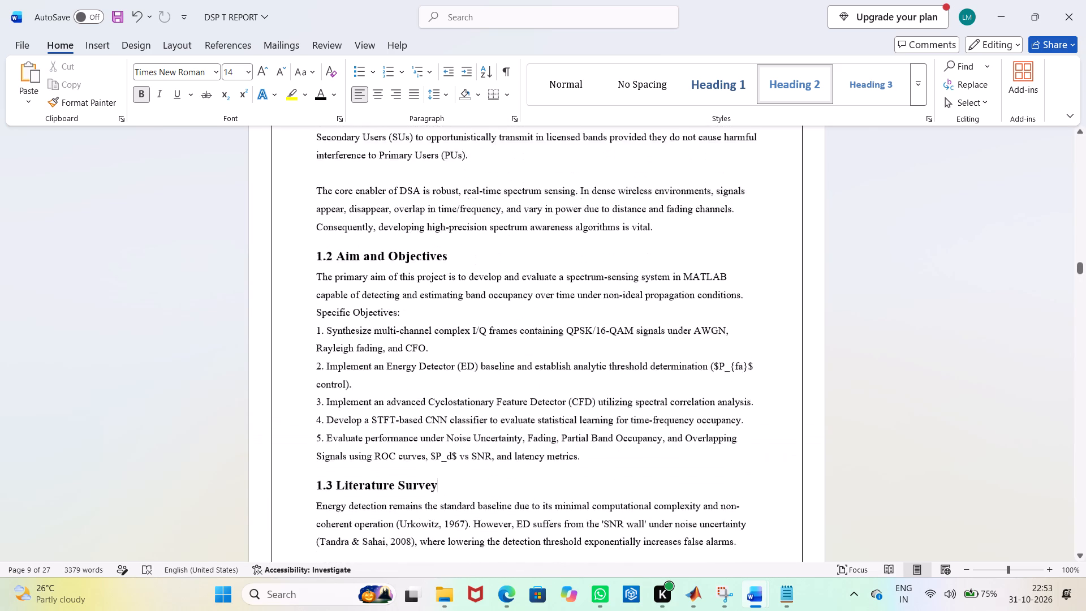
{"action": "scroll", "coordinate": [448, 405], "scroll_direction": "up", "scroll_amount": 7}
{"action": "left_click_drag", "start_coordinate": [313, 347], "coordinate": [536, 493]}
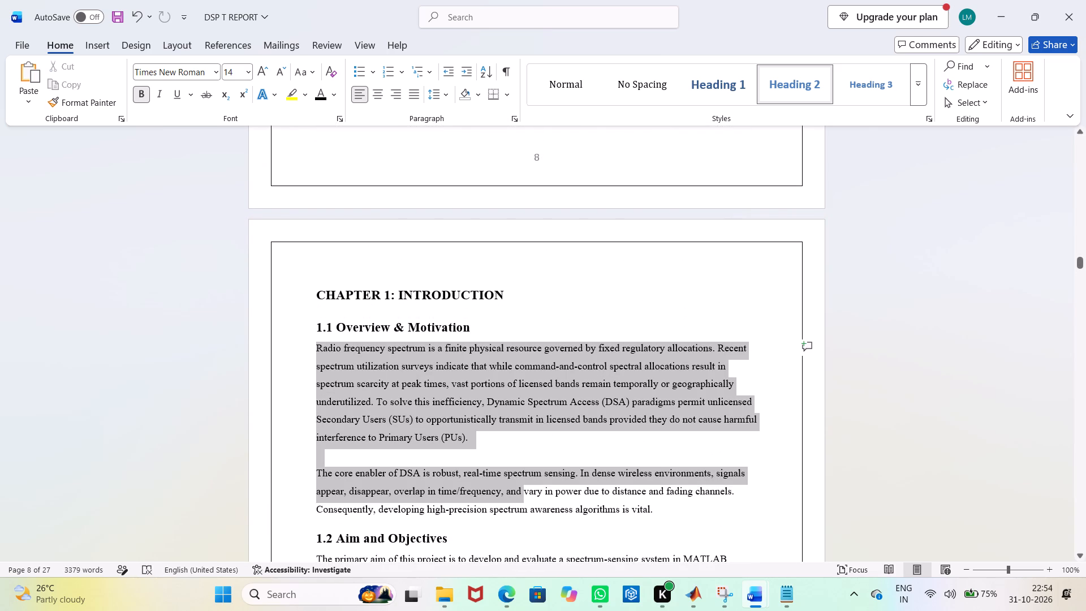
{"action": "left_click_drag", "start_coordinate": [536, 493], "coordinate": [660, 507]}
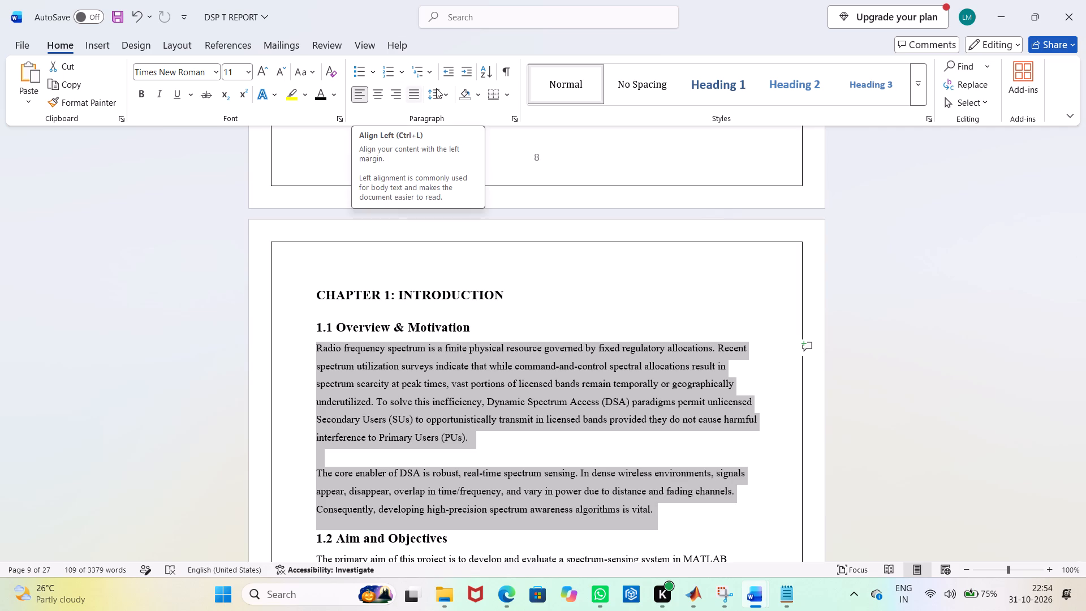
{"action": "left_click", "coordinate": [415, 93]}
{"action": "left_click", "coordinate": [502, 218]}
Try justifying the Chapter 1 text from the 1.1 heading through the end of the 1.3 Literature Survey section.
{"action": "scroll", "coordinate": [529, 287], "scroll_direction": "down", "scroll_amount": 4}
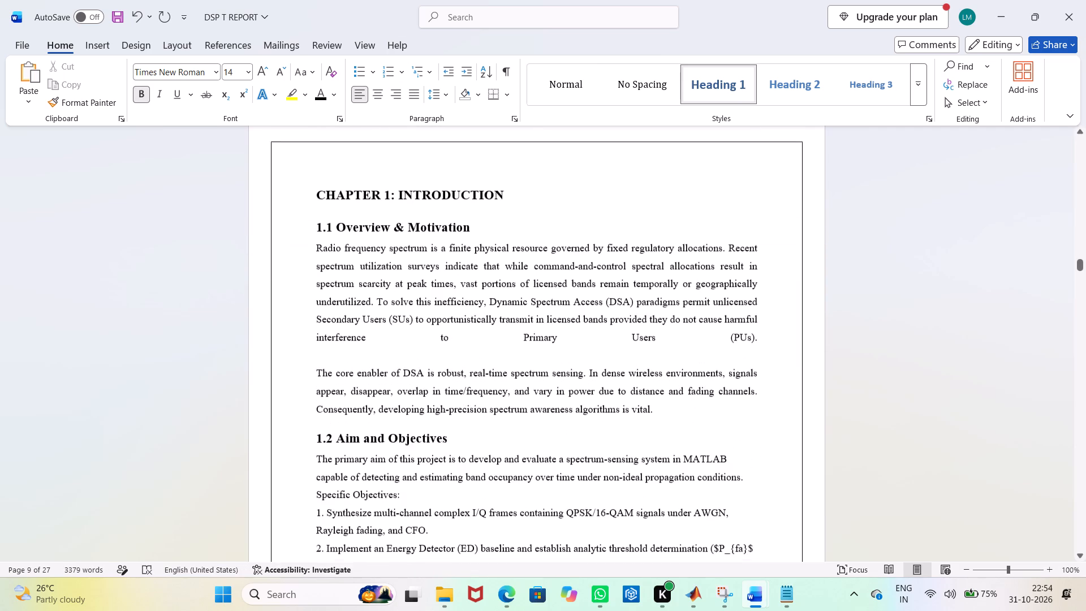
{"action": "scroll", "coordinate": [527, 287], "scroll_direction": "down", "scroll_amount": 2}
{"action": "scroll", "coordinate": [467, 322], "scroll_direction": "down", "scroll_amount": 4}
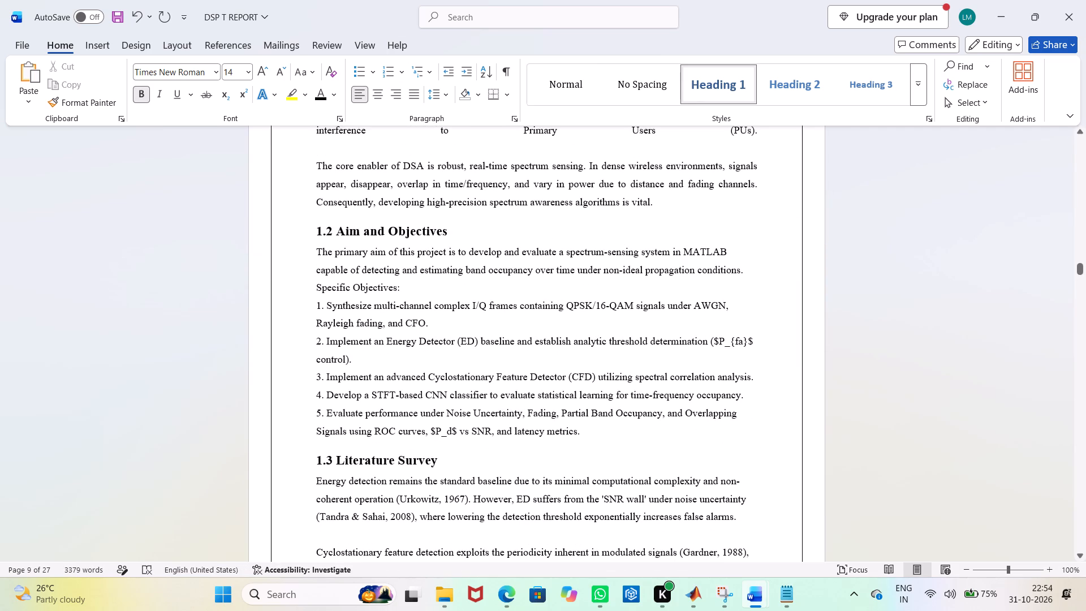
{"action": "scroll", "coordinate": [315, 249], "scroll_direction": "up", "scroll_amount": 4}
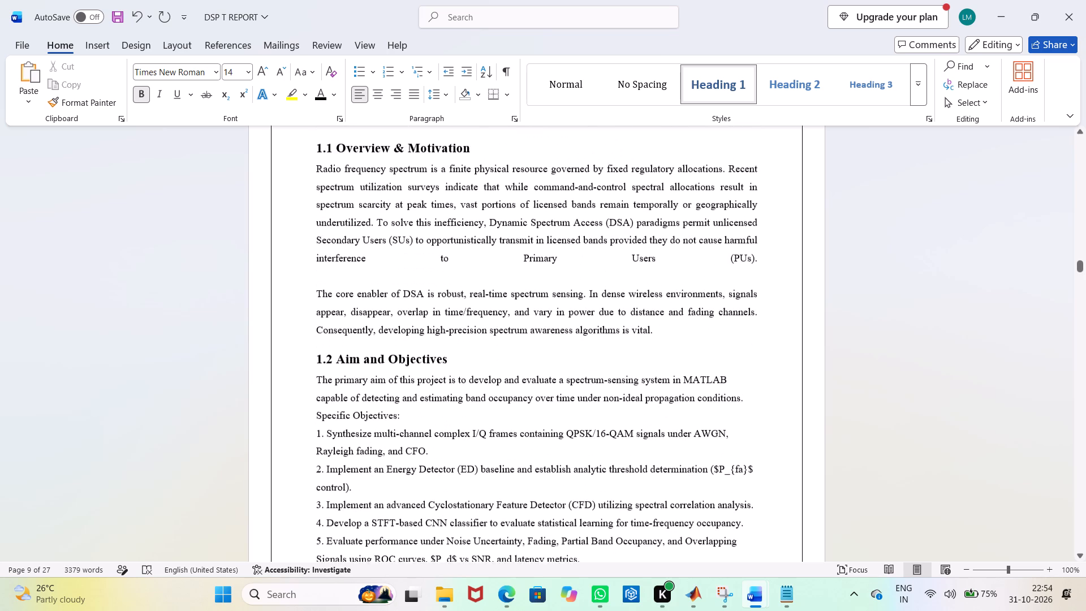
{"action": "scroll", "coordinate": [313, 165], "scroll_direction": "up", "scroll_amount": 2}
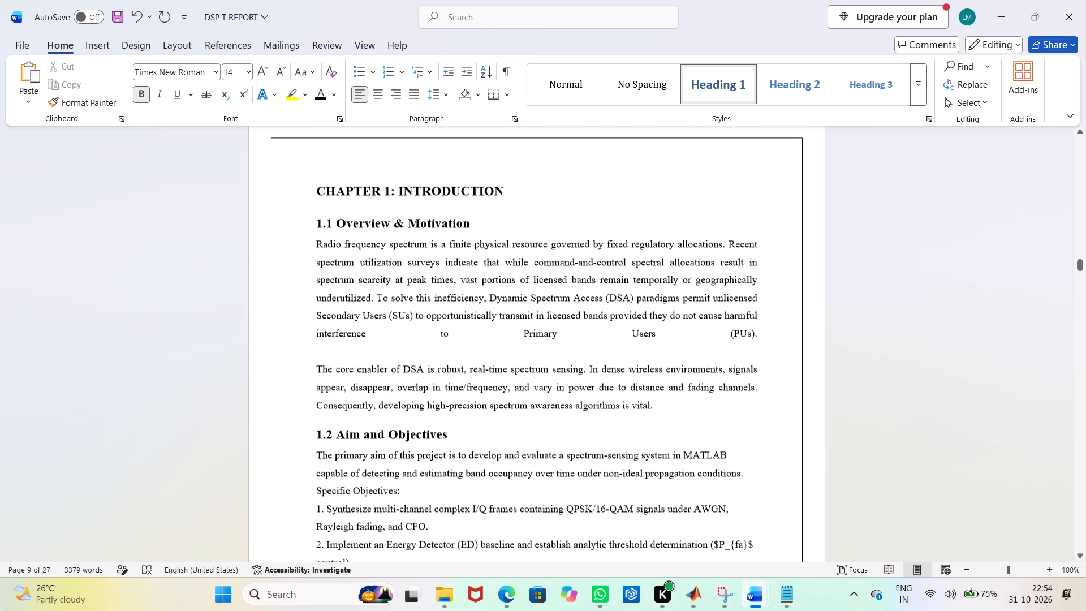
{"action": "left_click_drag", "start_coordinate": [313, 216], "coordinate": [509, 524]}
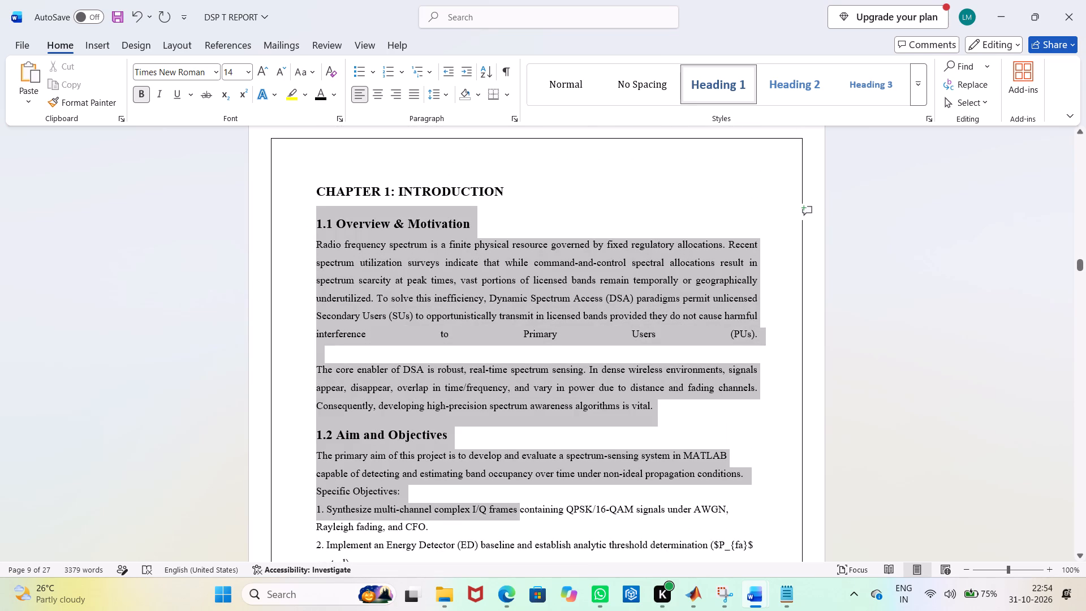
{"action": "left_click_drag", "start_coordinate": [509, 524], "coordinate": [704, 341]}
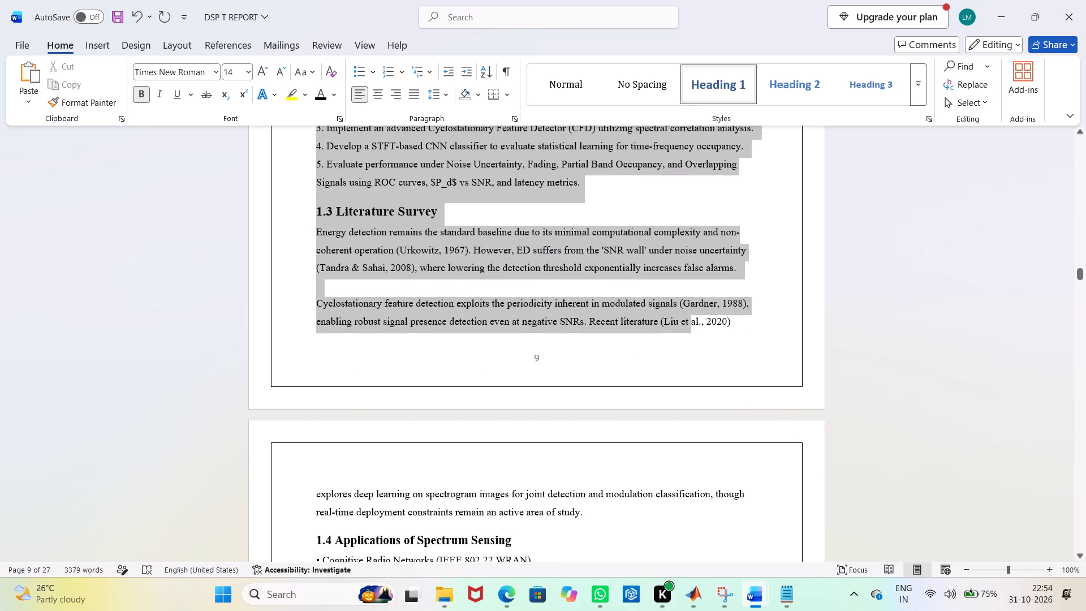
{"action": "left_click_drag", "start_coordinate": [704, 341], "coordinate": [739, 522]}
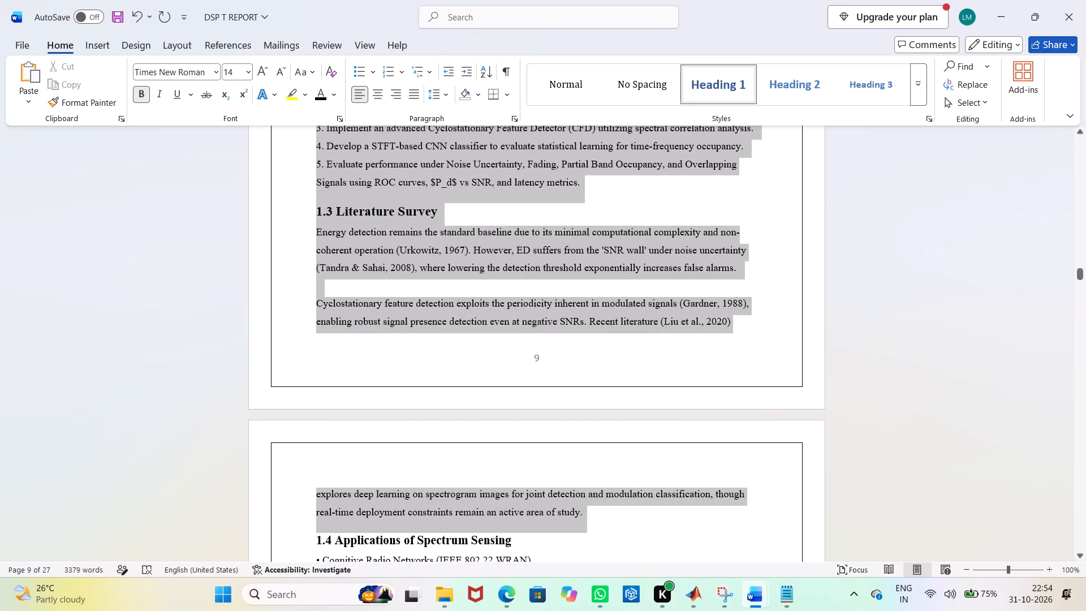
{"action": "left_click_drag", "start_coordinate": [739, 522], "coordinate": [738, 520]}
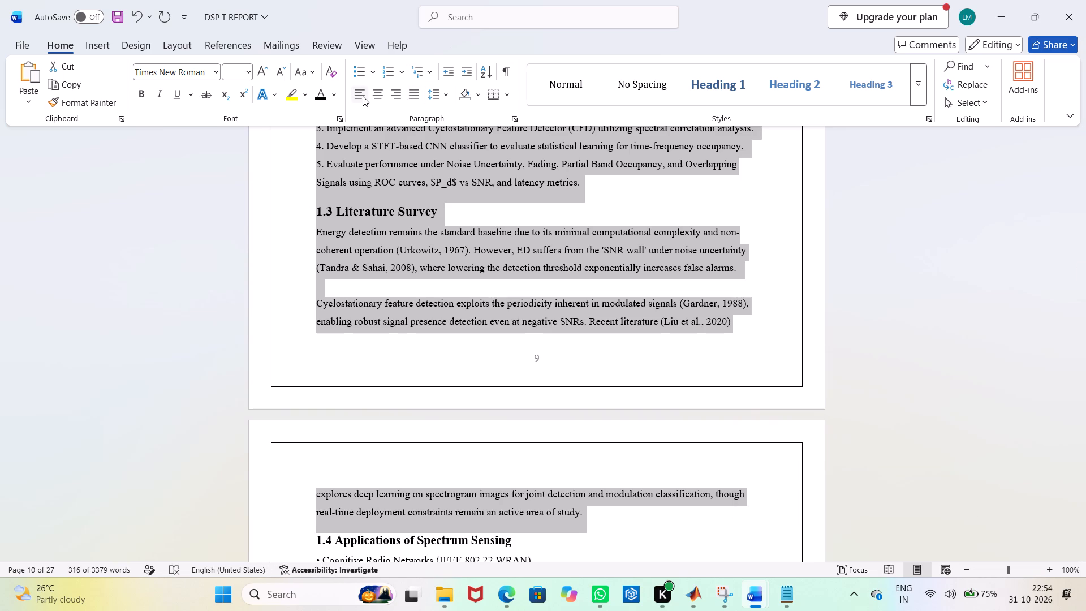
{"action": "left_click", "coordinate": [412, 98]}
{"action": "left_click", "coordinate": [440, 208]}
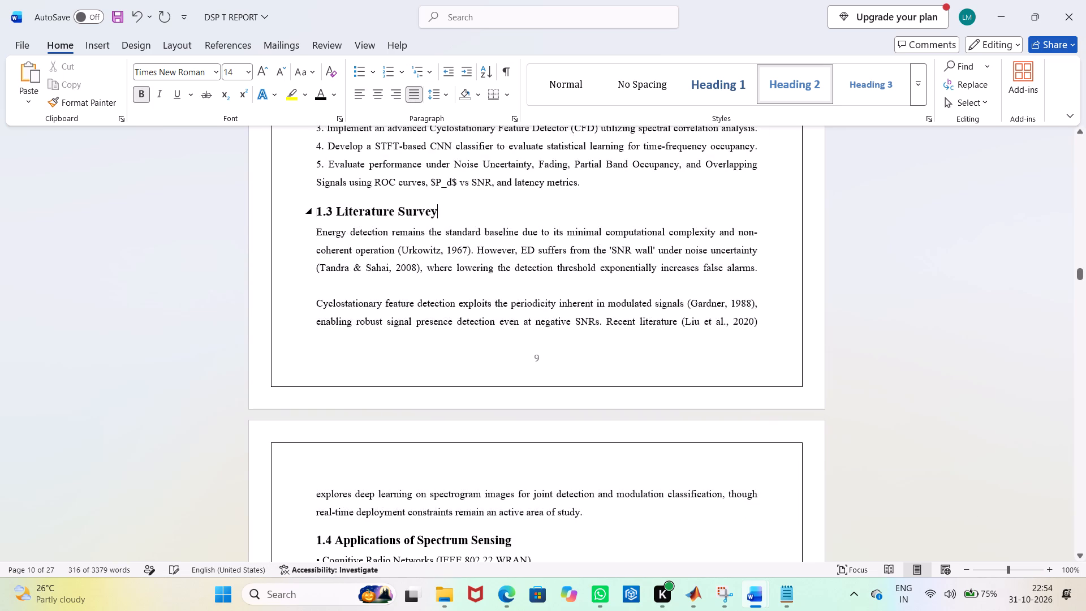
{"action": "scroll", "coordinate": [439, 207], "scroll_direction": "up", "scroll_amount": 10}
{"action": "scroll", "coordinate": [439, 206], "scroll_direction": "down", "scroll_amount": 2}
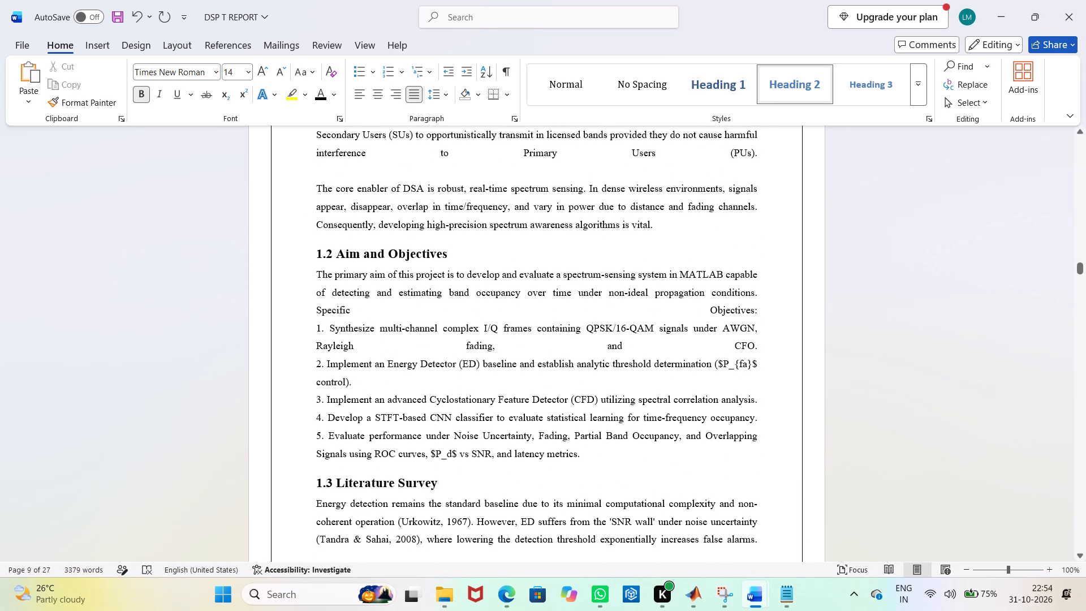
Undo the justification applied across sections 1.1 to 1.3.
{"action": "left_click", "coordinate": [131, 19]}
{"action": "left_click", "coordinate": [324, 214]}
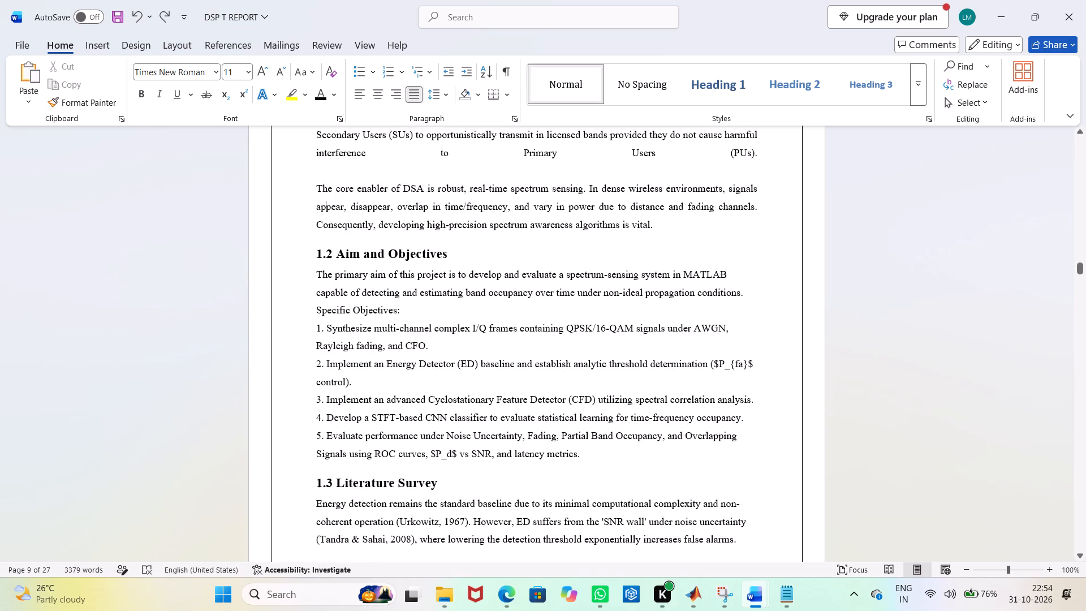
Set the font size of the 2.1 Software & Hardware Environment heading in Chapter 2 to 14.
{"action": "scroll", "coordinate": [395, 222], "scroll_direction": "up", "scroll_amount": 4}
{"action": "scroll", "coordinate": [330, 213], "scroll_direction": "down", "scroll_amount": 3}
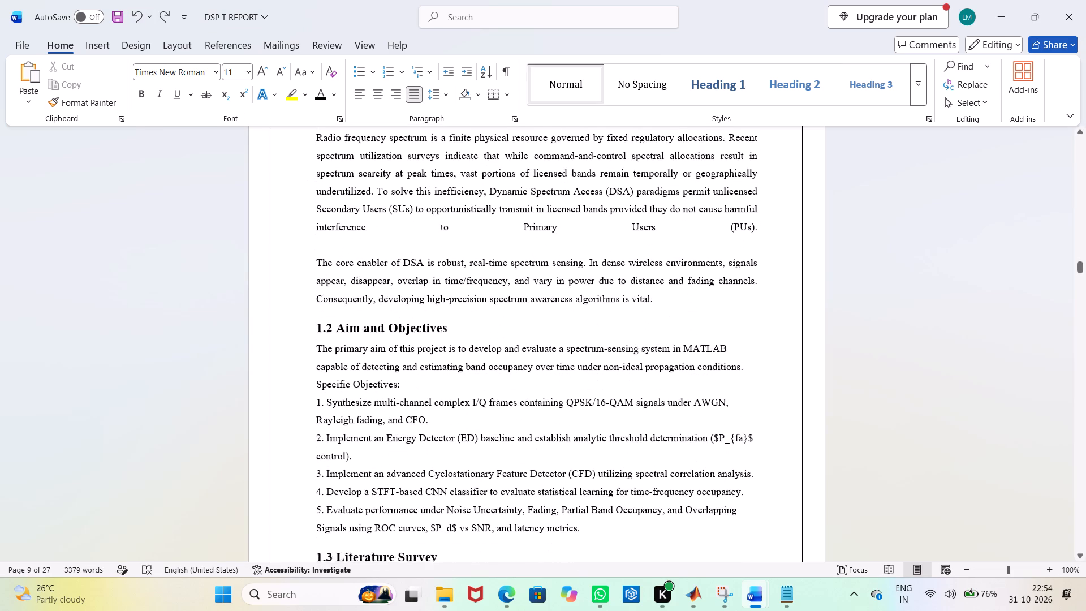
{"action": "scroll", "coordinate": [355, 239], "scroll_direction": "down", "scroll_amount": 17}
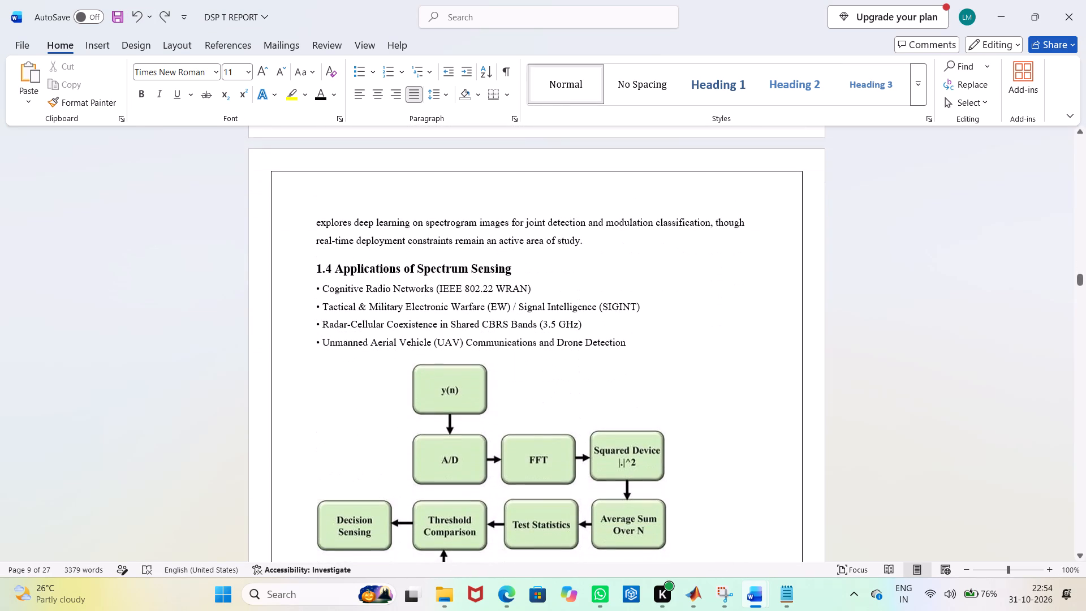
{"action": "scroll", "coordinate": [355, 243], "scroll_direction": "down", "scroll_amount": 9}
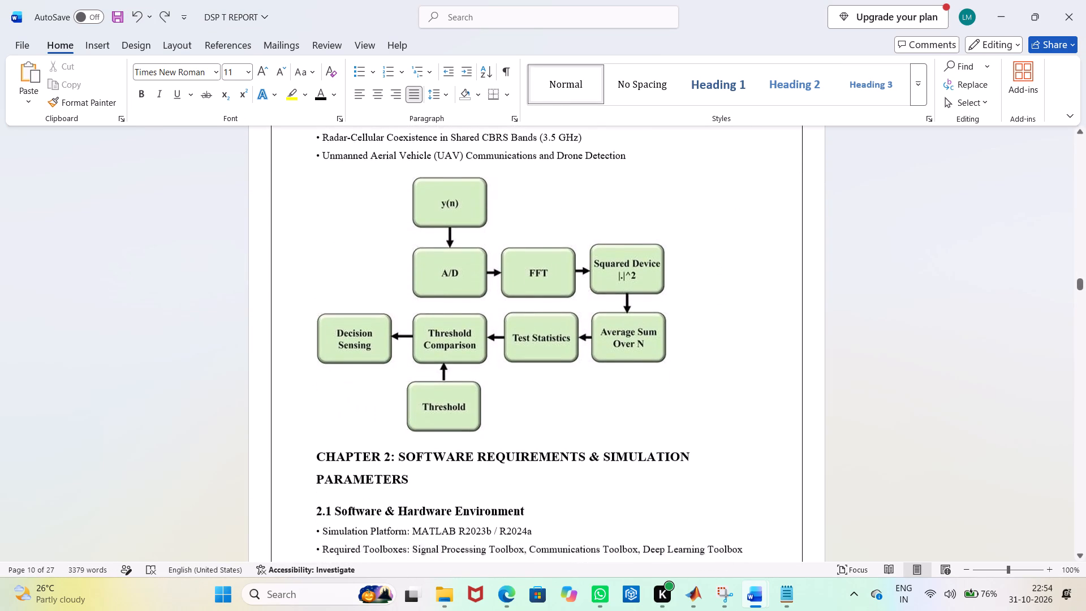
{"action": "scroll", "coordinate": [357, 244], "scroll_direction": "down", "scroll_amount": 3}
{"action": "scroll", "coordinate": [357, 245], "scroll_direction": "up", "scroll_amount": 2}
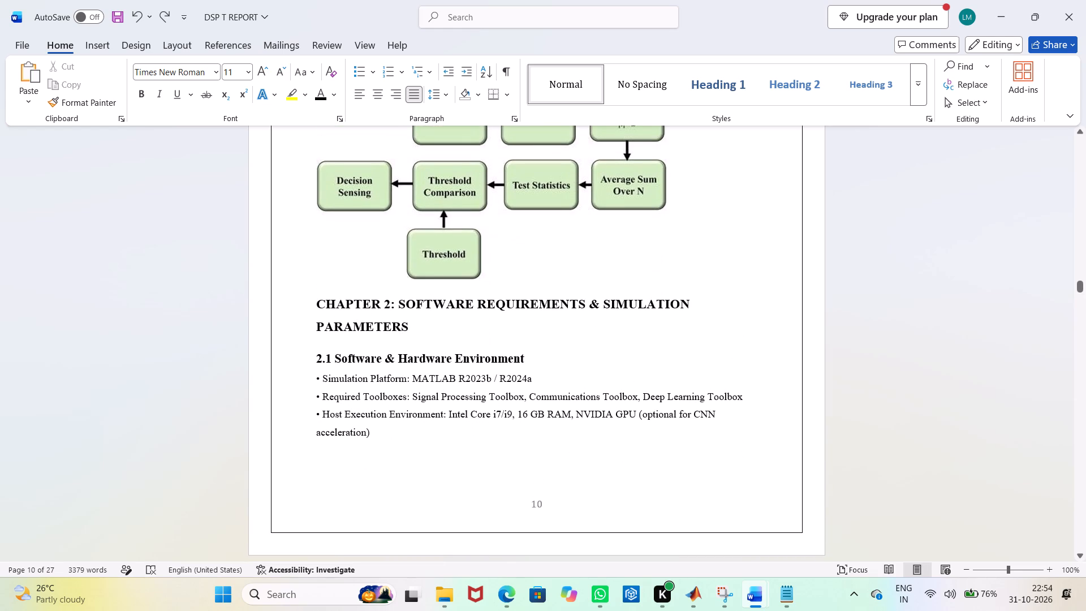
{"action": "left_click_drag", "start_coordinate": [542, 358], "coordinate": [331, 360]}
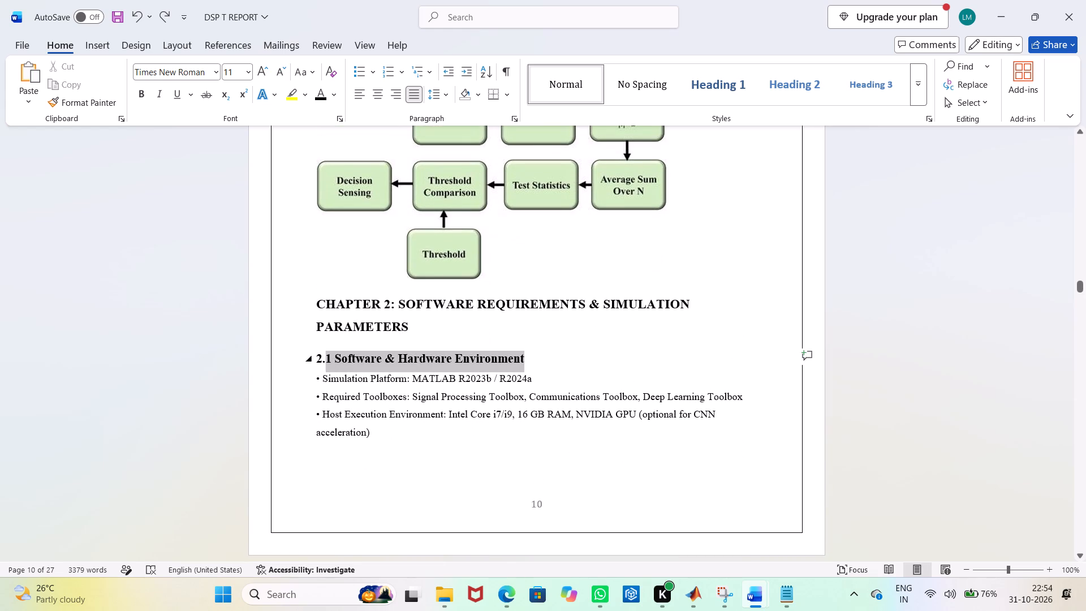
{"action": "left_click_drag", "start_coordinate": [331, 360], "coordinate": [315, 358]}
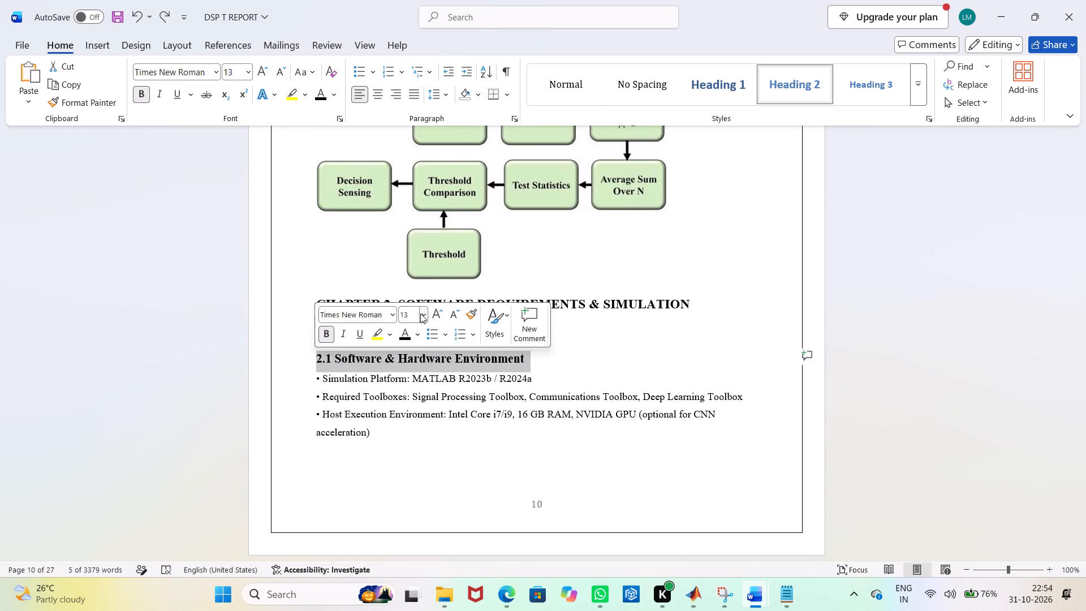
{"action": "left_click", "coordinate": [420, 313]}
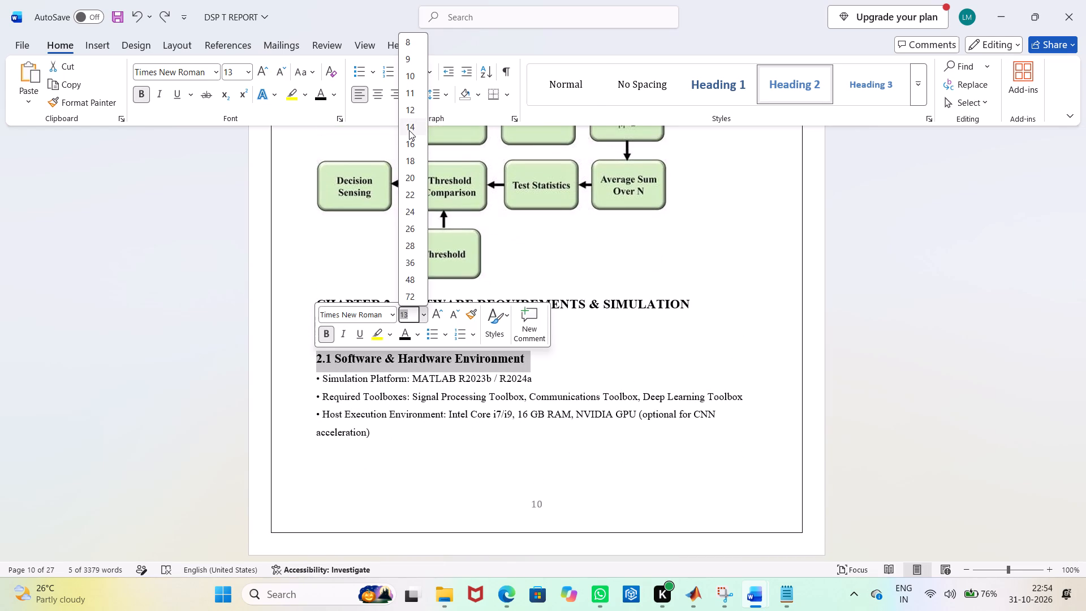
{"action": "left_click", "coordinate": [409, 130]}
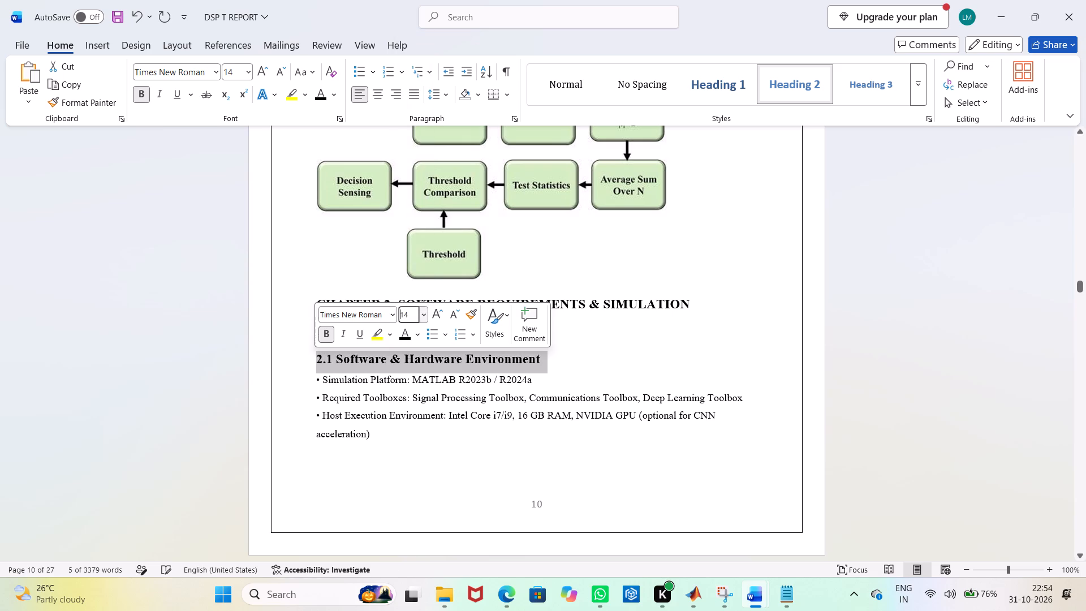
{"action": "left_click", "coordinate": [657, 302]}
Set the font size of the Chapter 2 Software Requirements & Simulation Parameters heading to 16.
{"action": "scroll", "coordinate": [643, 301], "scroll_direction": "up", "scroll_amount": 4}
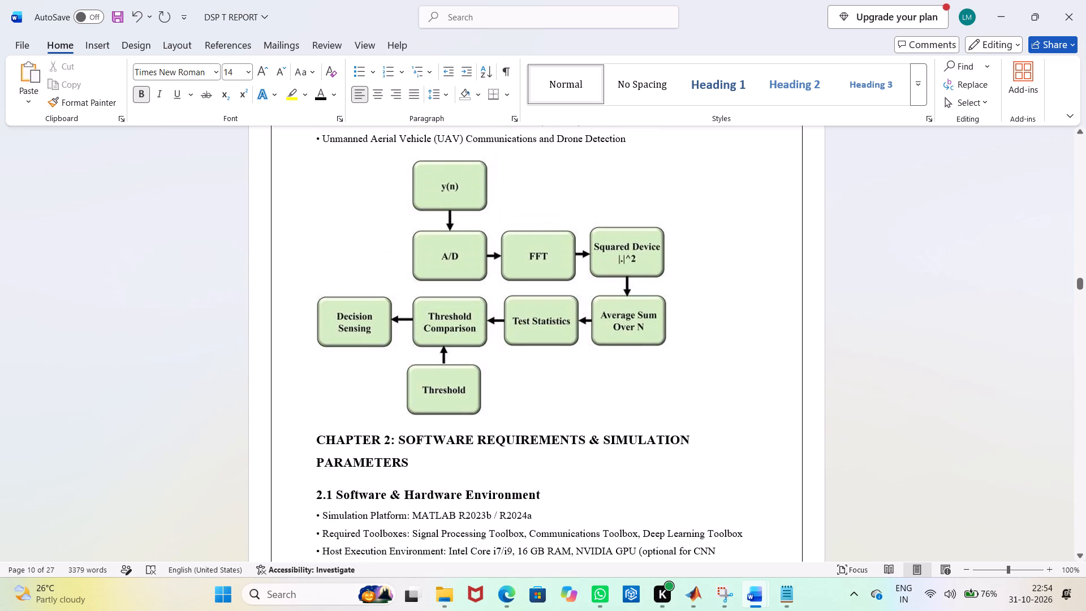
{"action": "left_click_drag", "start_coordinate": [314, 434], "coordinate": [426, 467]}
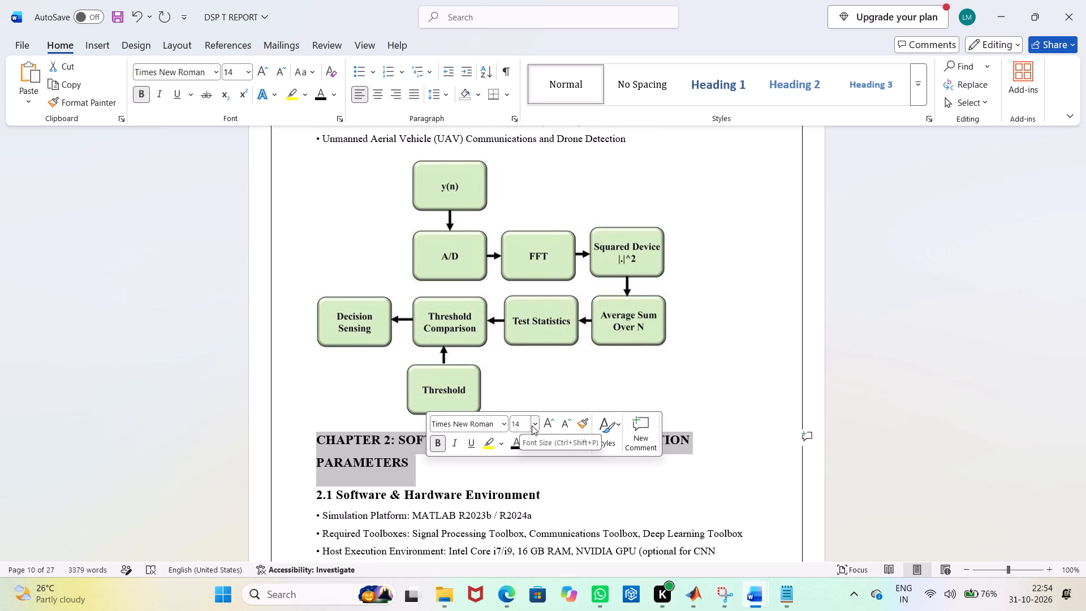
{"action": "left_click", "coordinate": [532, 425]}
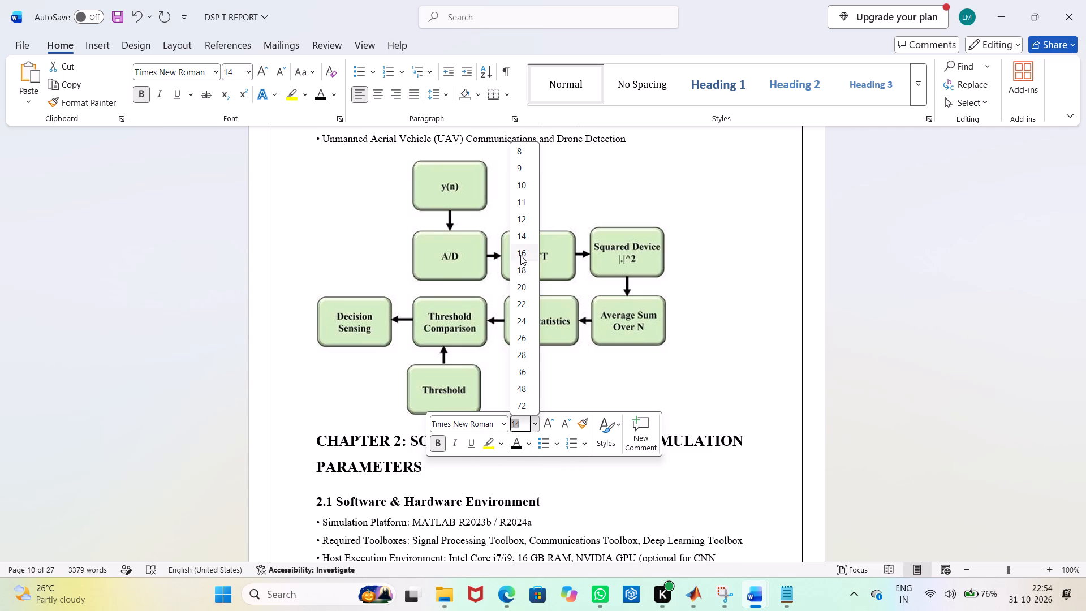
{"action": "left_click", "coordinate": [523, 255]}
{"action": "left_click", "coordinate": [629, 345]}
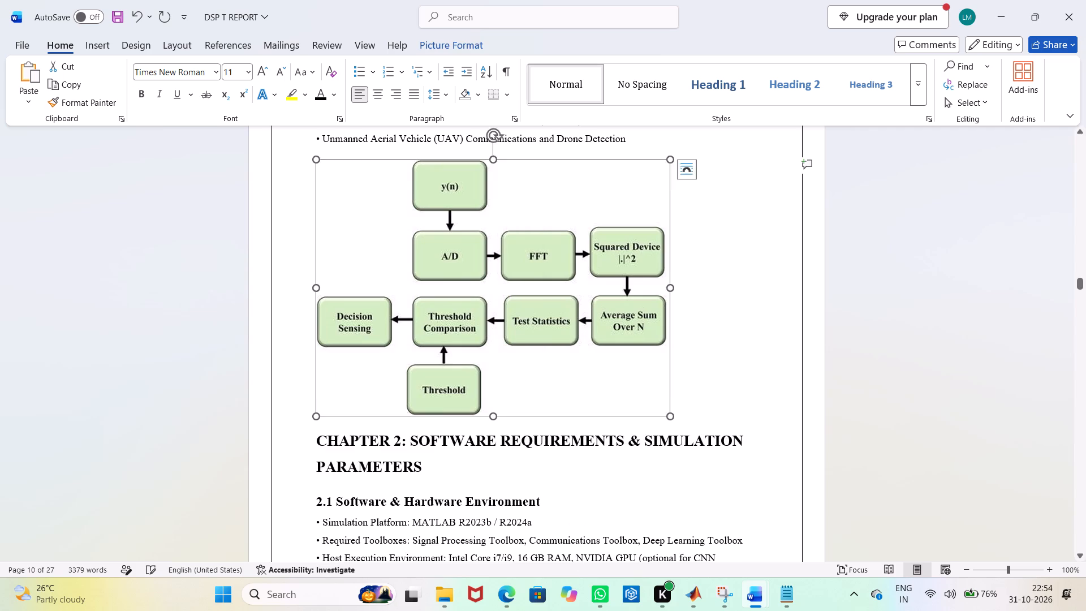
Set the font size of the 1.4 Applications of Spectrum Sensing heading to 14.
{"action": "scroll", "coordinate": [620, 342], "scroll_direction": "up", "scroll_amount": 9}
{"action": "scroll", "coordinate": [496, 333], "scroll_direction": "up", "scroll_amount": 5}
{"action": "scroll", "coordinate": [502, 434], "scroll_direction": "down", "scroll_amount": 3}
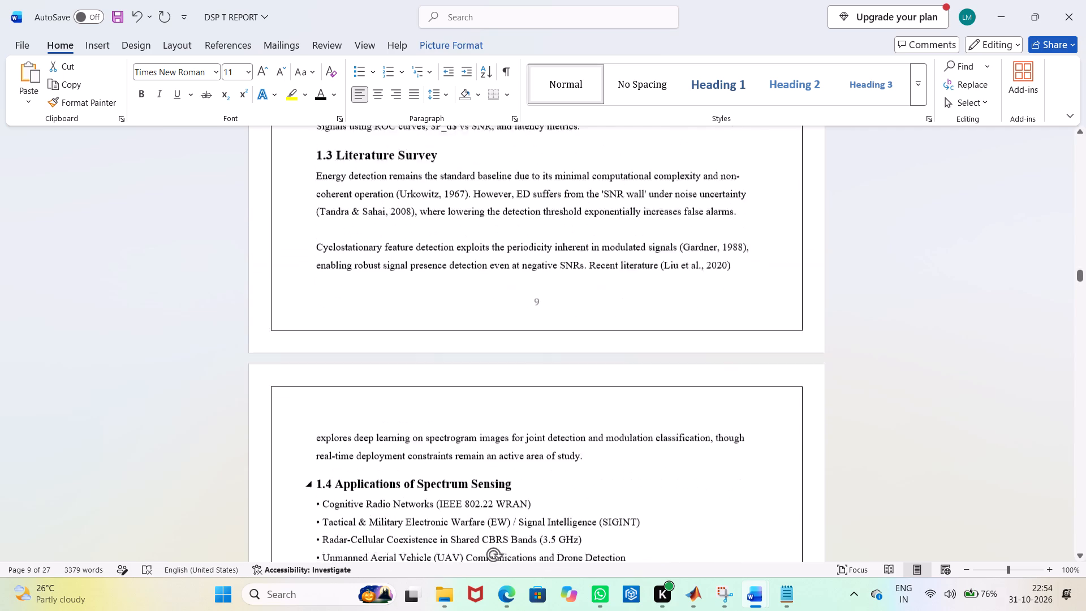
{"action": "scroll", "coordinate": [502, 436], "scroll_direction": "down", "scroll_amount": 1}
{"action": "left_click_drag", "start_coordinate": [521, 397], "coordinate": [373, 399]}
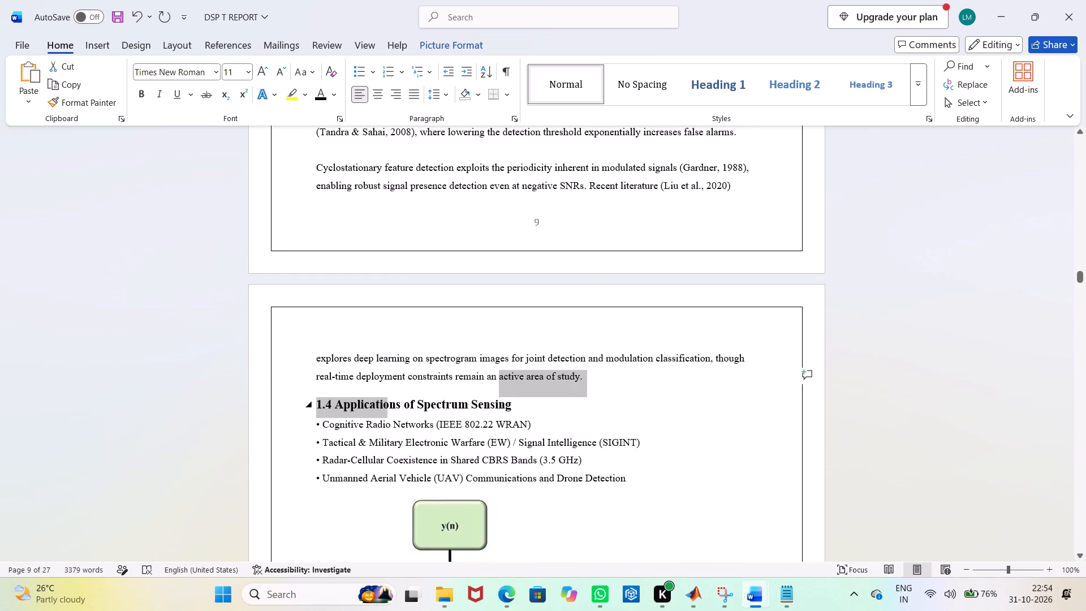
{"action": "left_click_drag", "start_coordinate": [373, 399], "coordinate": [353, 406]}
{"action": "left_click", "coordinate": [619, 421]}
{"action": "left_click_drag", "start_coordinate": [513, 403], "coordinate": [430, 407]}
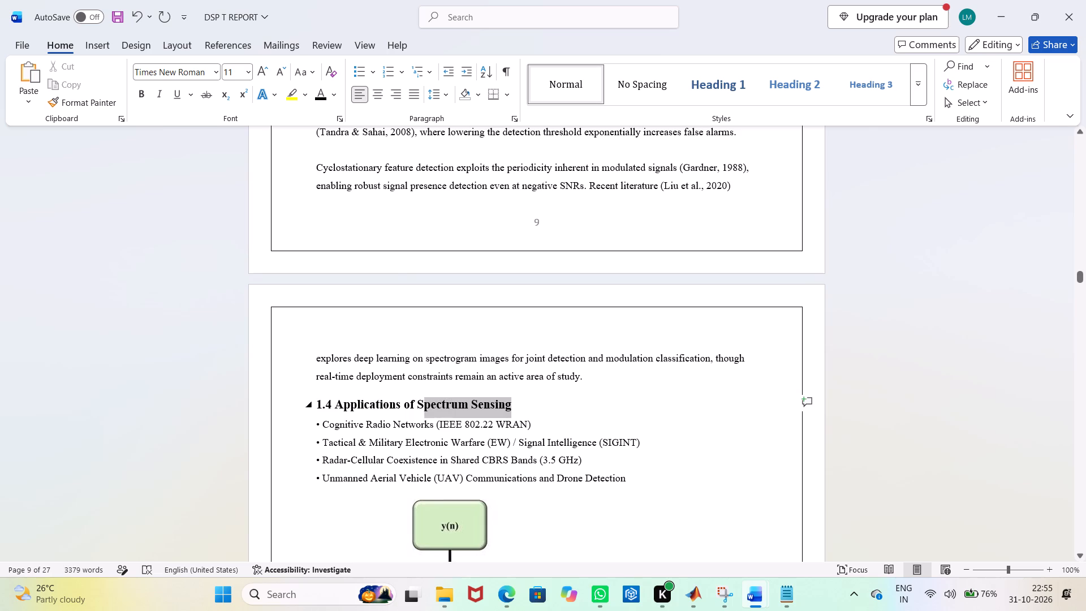
{"action": "left_click_drag", "start_coordinate": [430, 407], "coordinate": [311, 403]}
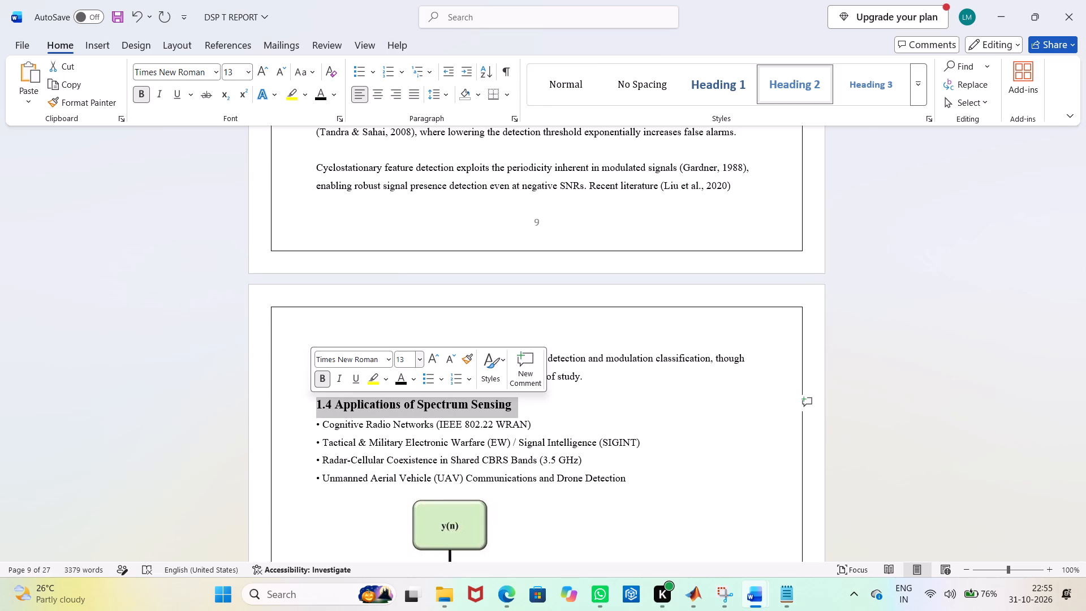
{"action": "left_click", "coordinate": [422, 356]}
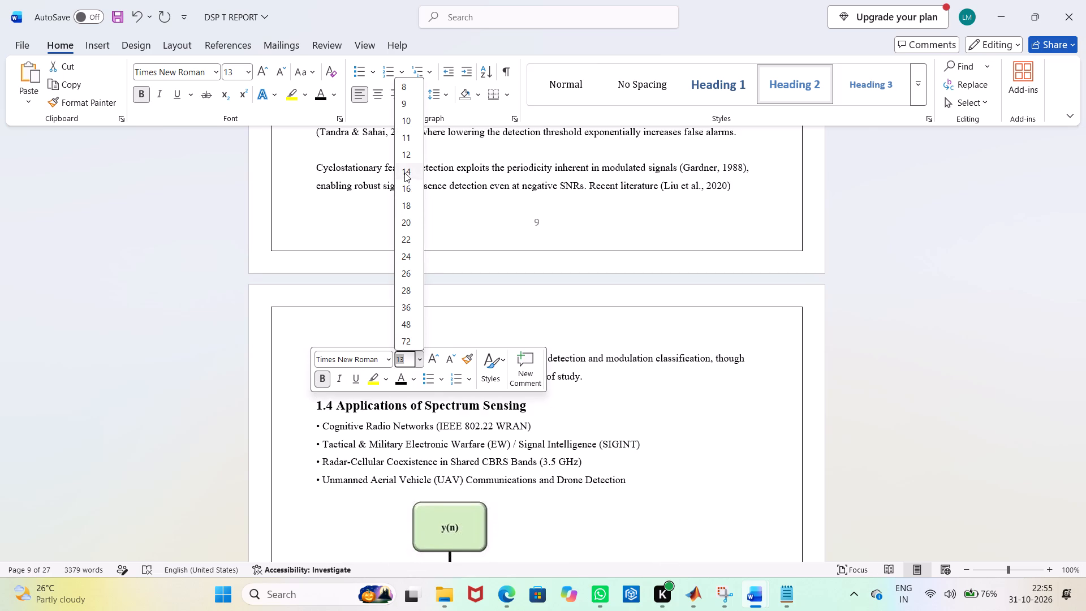
{"action": "left_click", "coordinate": [404, 173]}
{"action": "left_click", "coordinate": [756, 450]}
Look through the headings from Chapter 2 to section 3.3 and check the font size of the 2.1 Software & Hardware Environment heading.
{"action": "scroll", "coordinate": [665, 441], "scroll_direction": "down", "scroll_amount": 16}
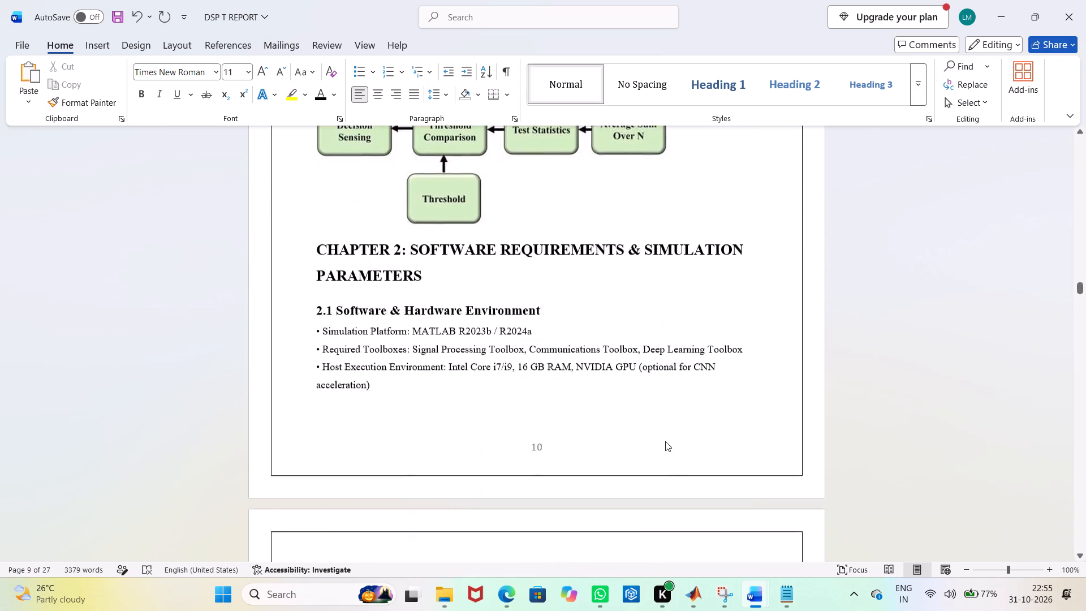
{"action": "scroll", "coordinate": [665, 441], "scroll_direction": "down", "scroll_amount": 19}
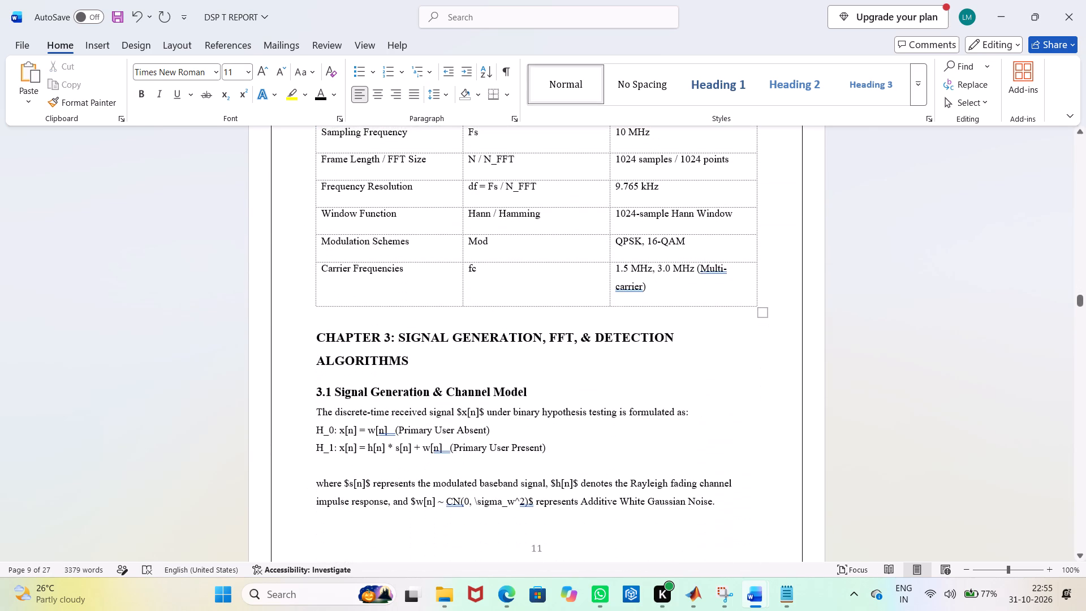
{"action": "scroll", "coordinate": [665, 441], "scroll_direction": "down", "scroll_amount": 12}
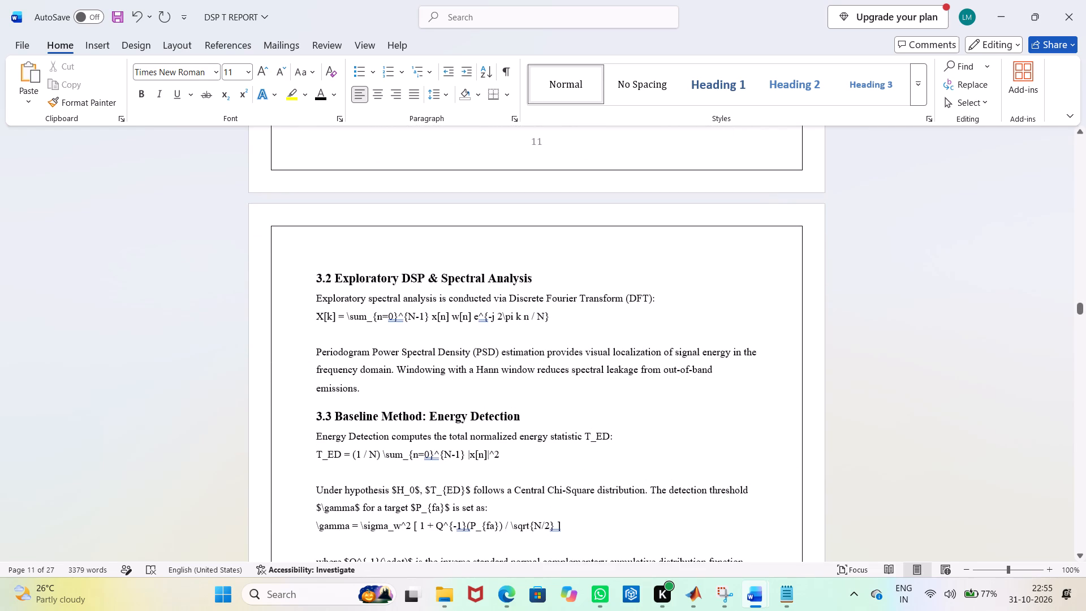
{"action": "scroll", "coordinate": [601, 292], "scroll_direction": "up", "scroll_amount": 8}
{"action": "scroll", "coordinate": [569, 342], "scroll_direction": "up", "scroll_amount": 4}
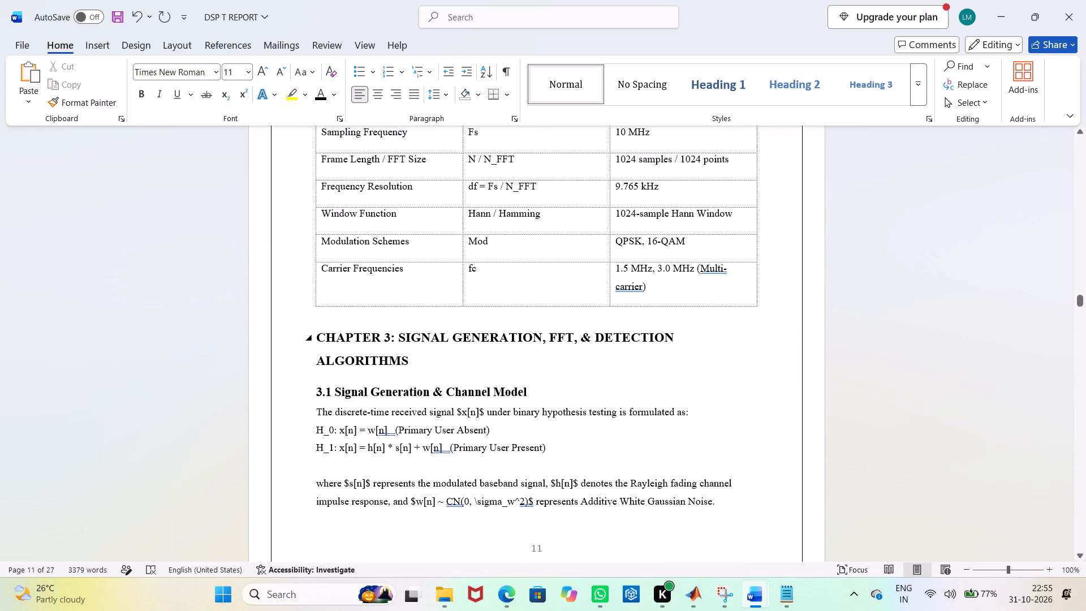
{"action": "scroll", "coordinate": [555, 368], "scroll_direction": "up", "scroll_amount": 16}
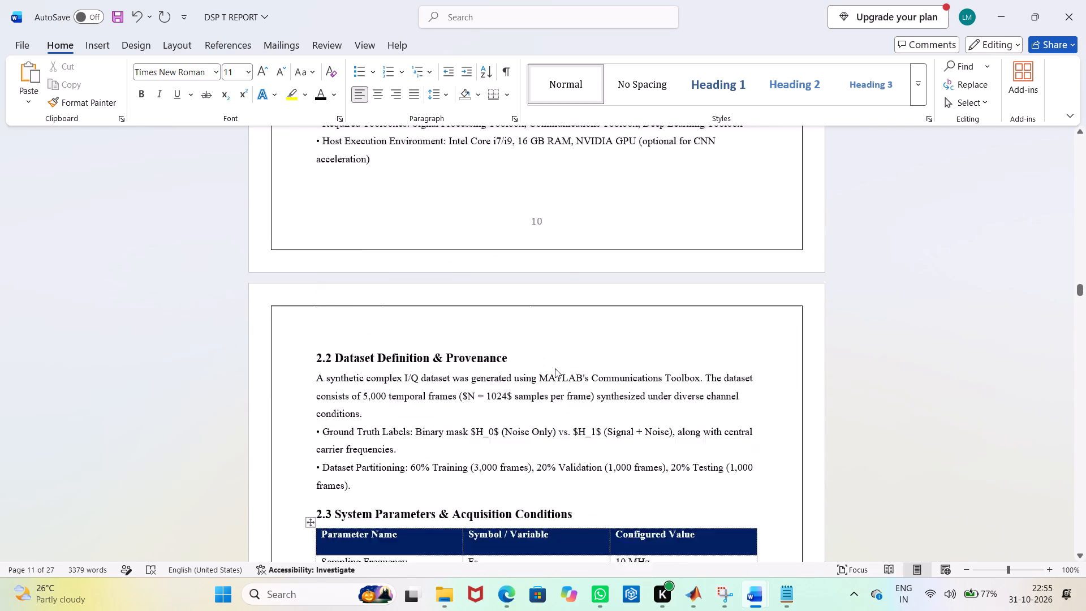
{"action": "scroll", "coordinate": [555, 368], "scroll_direction": "up", "scroll_amount": 5}
{"action": "left_click_drag", "start_coordinate": [555, 368], "coordinate": [406, 383]}
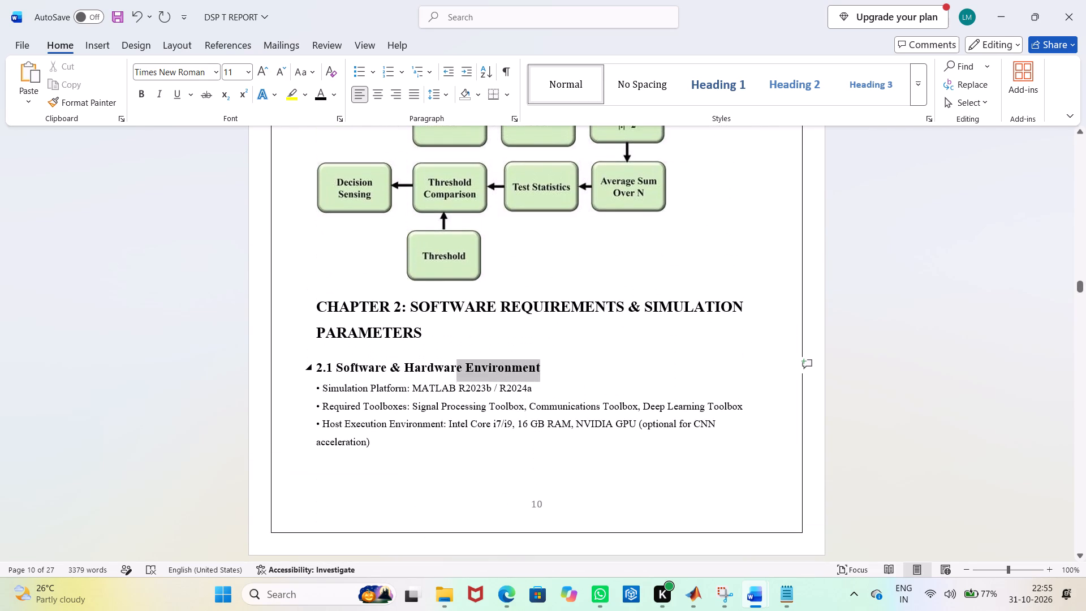
{"action": "left_click_drag", "start_coordinate": [406, 383], "coordinate": [314, 368]}
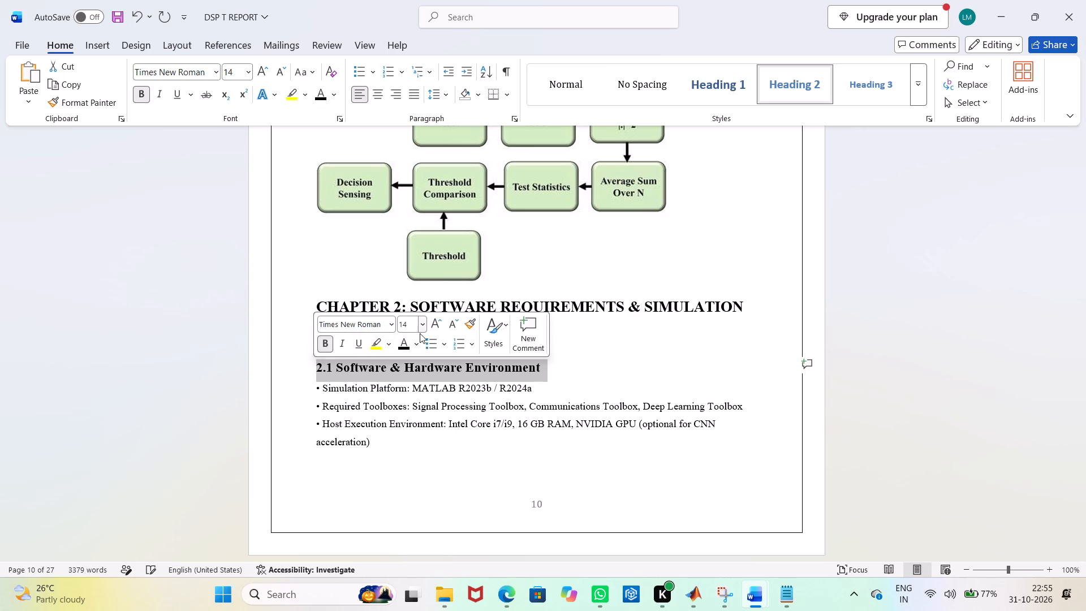
{"action": "left_click", "coordinate": [593, 367]}
Set the font size of the 2.2 Dataset Definition & Provenance heading to 14.
{"action": "scroll", "coordinate": [545, 380], "scroll_direction": "down", "scroll_amount": 7}
{"action": "left_click_drag", "start_coordinate": [523, 400], "coordinate": [314, 400]}
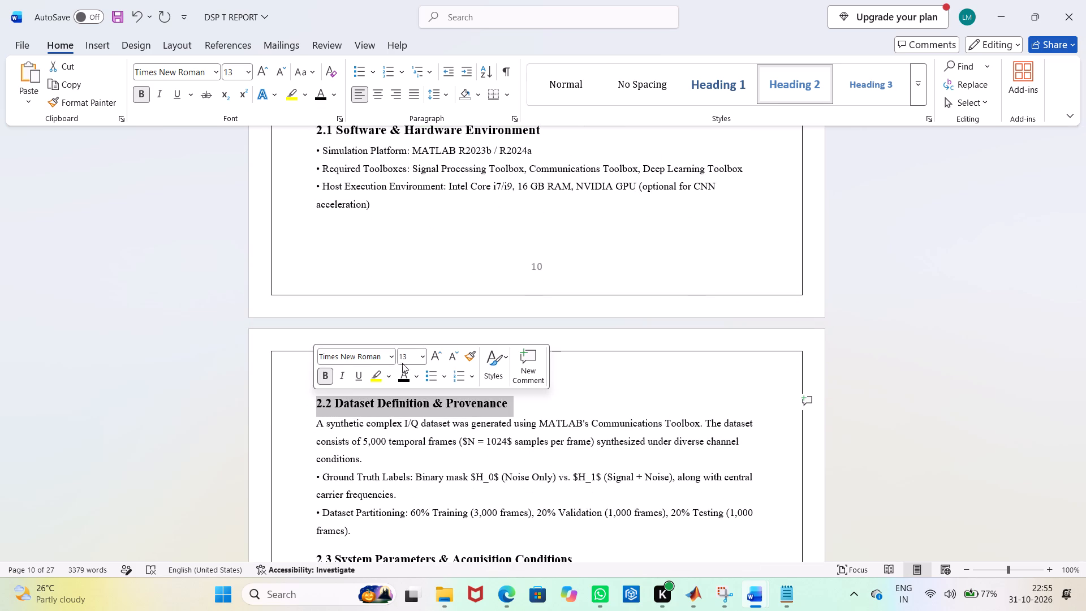
{"action": "left_click", "coordinate": [424, 355]}
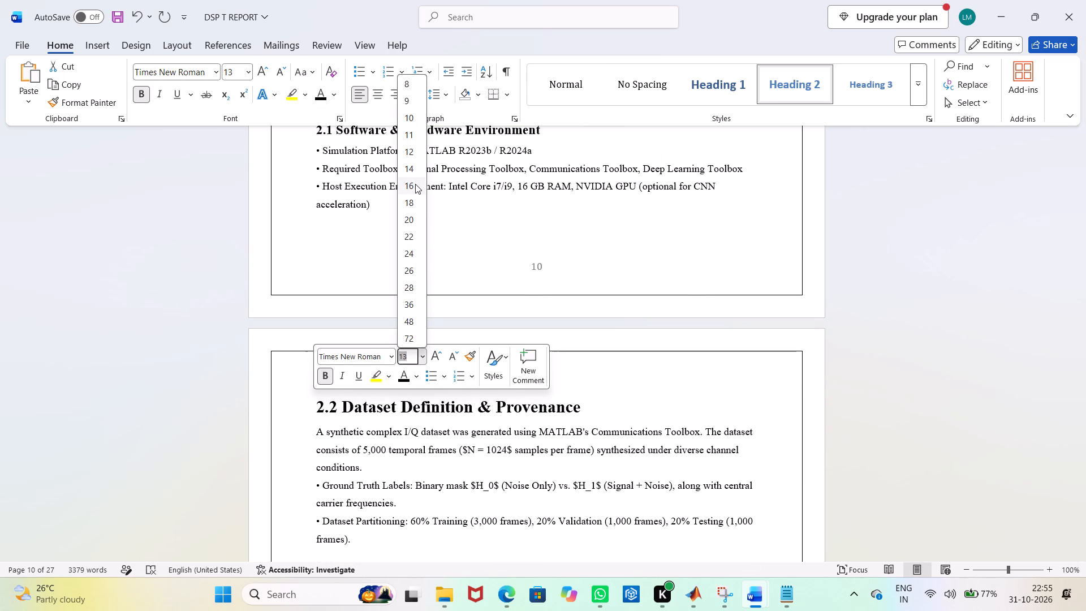
{"action": "left_click", "coordinate": [412, 171]}
{"action": "left_click", "coordinate": [687, 411]}
Set the font size of the 2.3 System Parameters & Acquisition Conditions heading to 14.
{"action": "scroll", "coordinate": [592, 437], "scroll_direction": "down", "scroll_amount": 5}
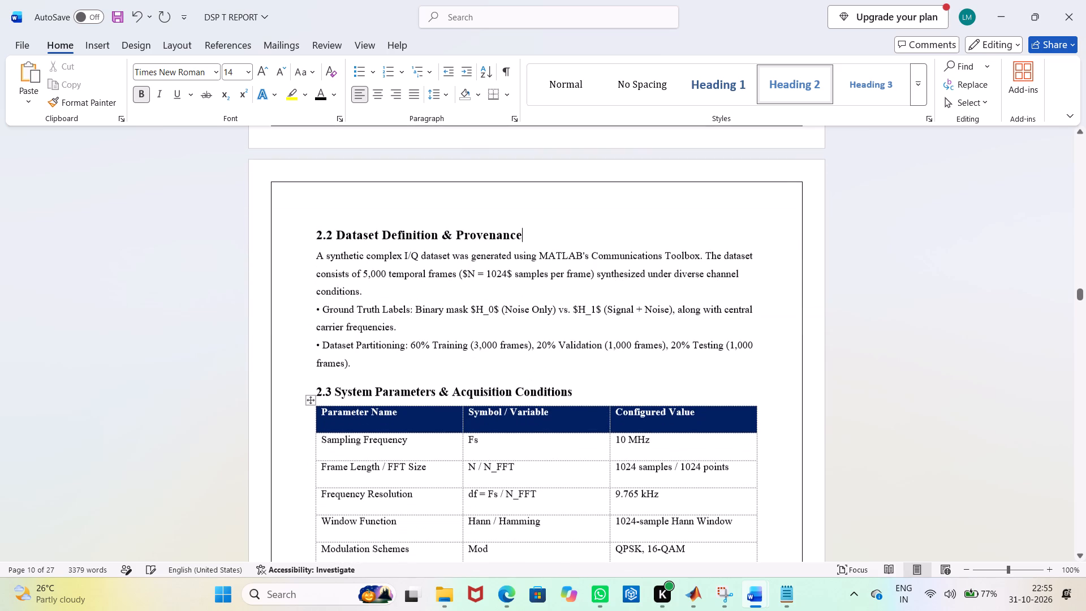
{"action": "left_click_drag", "start_coordinate": [576, 389], "coordinate": [334, 395]}
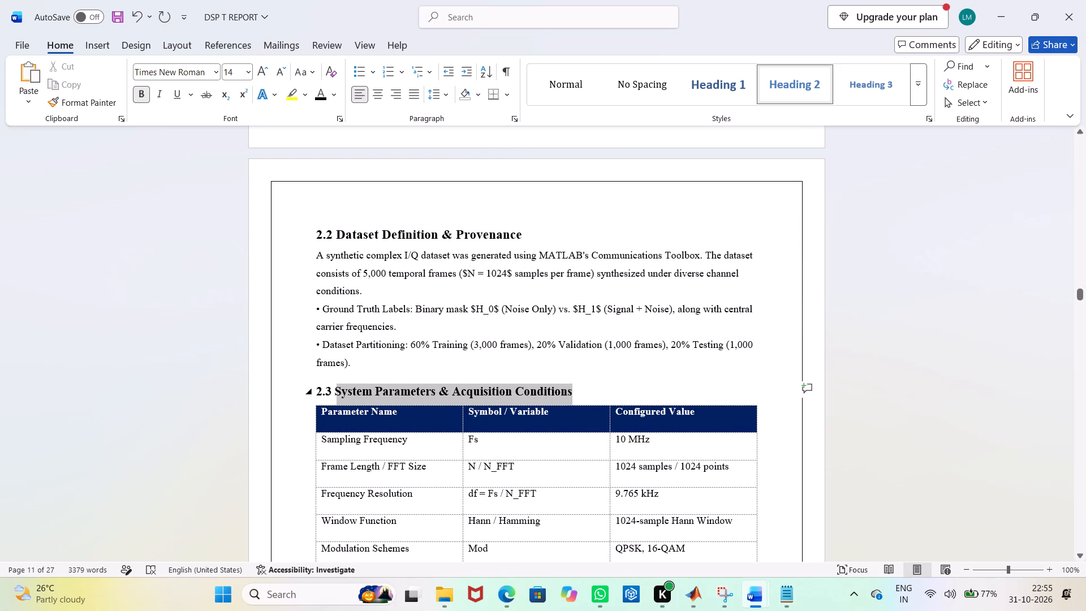
{"action": "left_click_drag", "start_coordinate": [334, 395], "coordinate": [316, 394]}
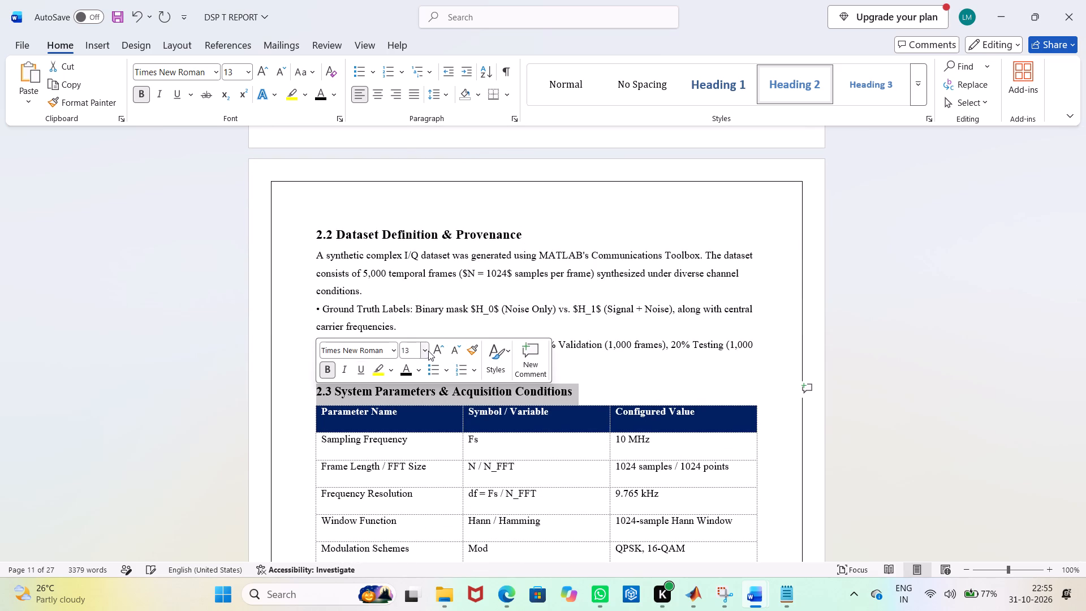
{"action": "left_click", "coordinate": [428, 350]}
{"action": "left_click_drag", "start_coordinate": [438, 312], "coordinate": [432, 300]}
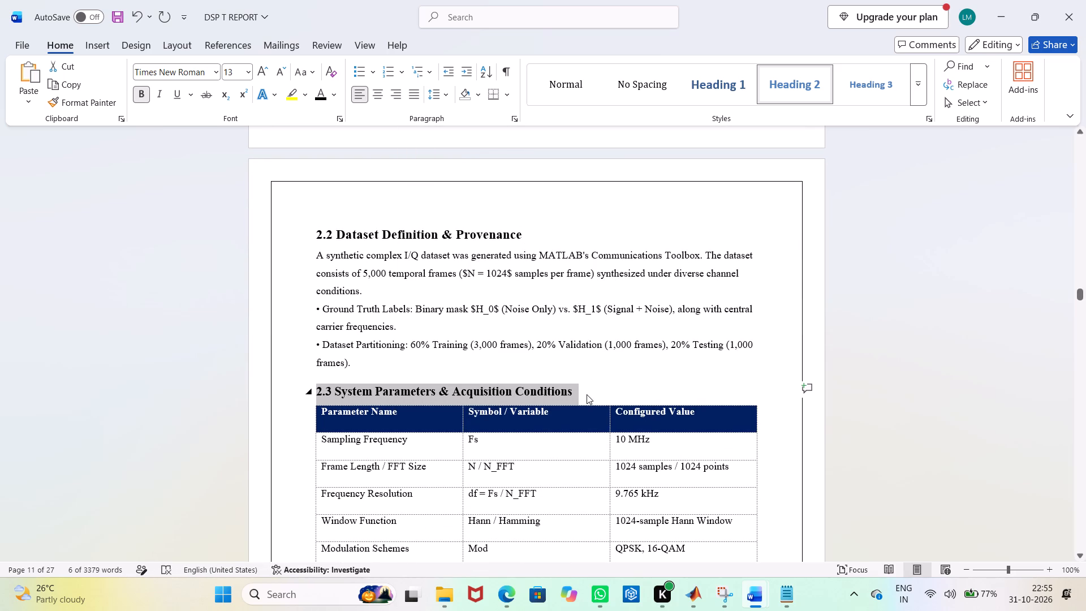
{"action": "left_click", "coordinate": [585, 391]}
{"action": "left_click_drag", "start_coordinate": [574, 391], "coordinate": [308, 391]}
{"action": "left_click", "coordinate": [415, 348]}
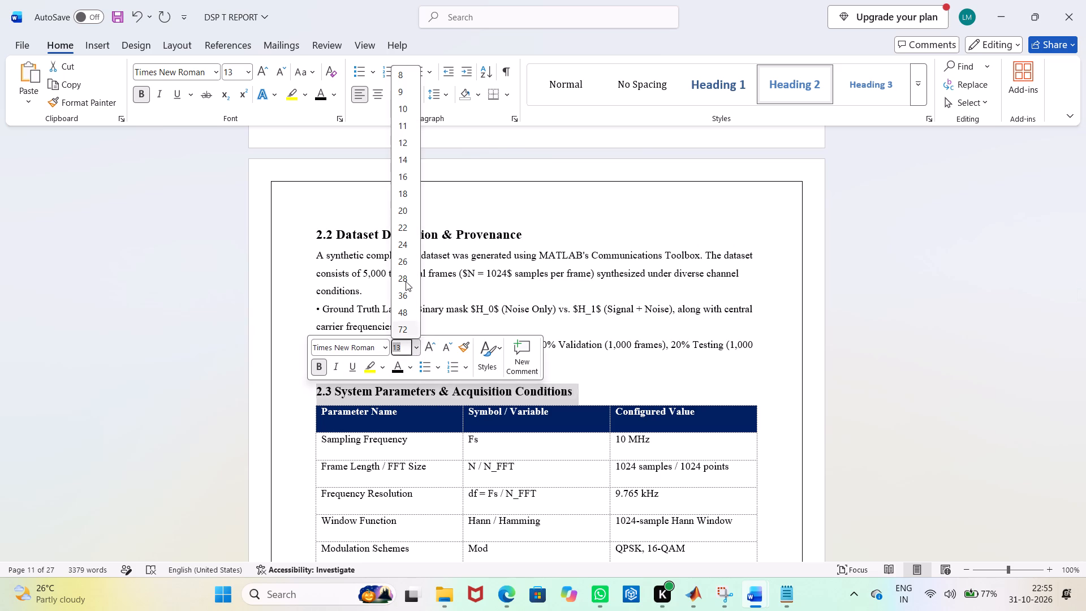
{"action": "left_click", "coordinate": [408, 164]}
{"action": "left_click_drag", "start_coordinate": [641, 375], "coordinate": [654, 386]}
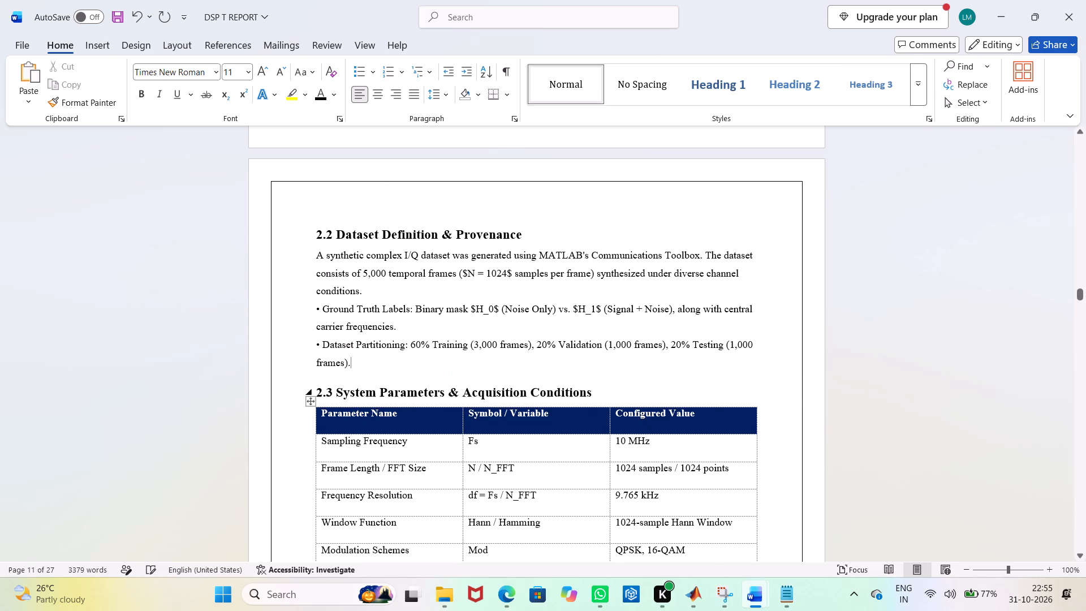
Change the text colour of all three header cells in the section 2.3 parameters table to black.
{"action": "left_click_drag", "start_coordinate": [701, 413], "coordinate": [624, 416]}
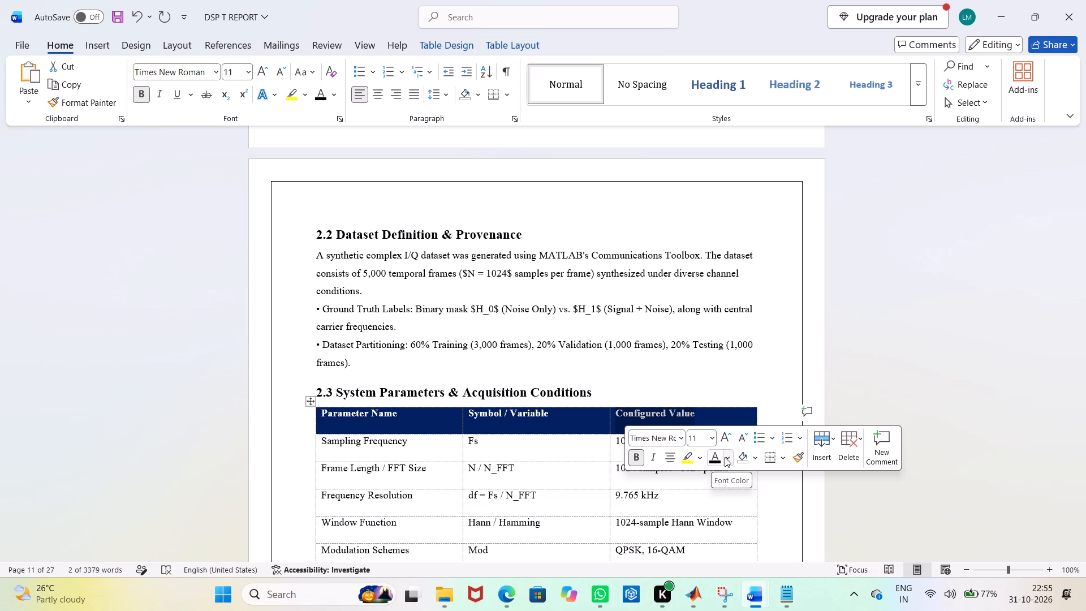
{"action": "left_click", "coordinate": [722, 457]}
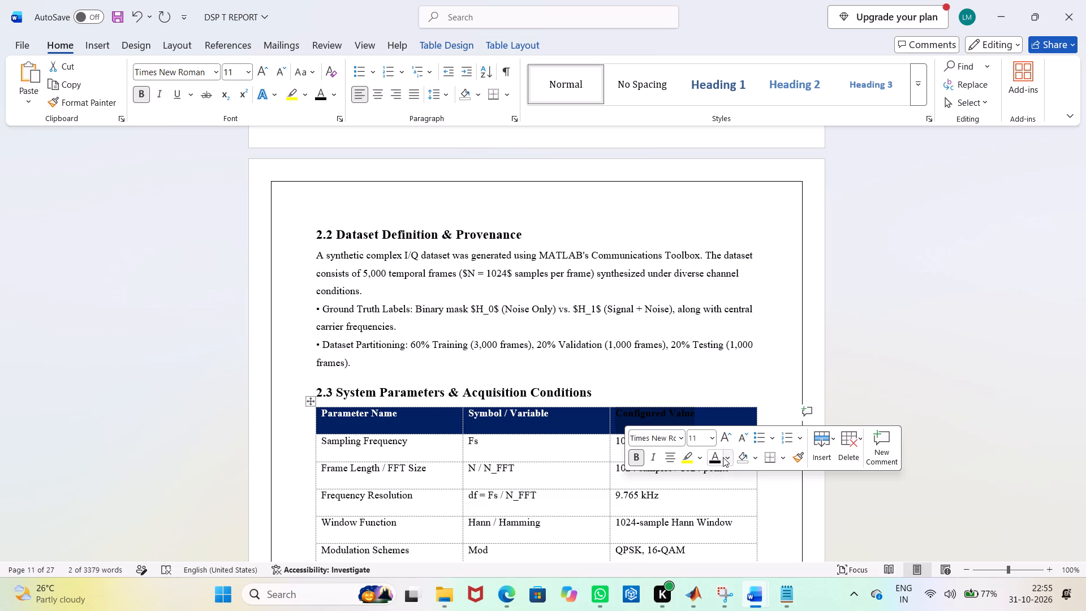
{"action": "left_click", "coordinate": [723, 457]}
{"action": "left_click", "coordinate": [716, 461]}
{"action": "left_click", "coordinate": [548, 416]}
{"action": "left_click_drag", "start_coordinate": [548, 416], "coordinate": [480, 414]}
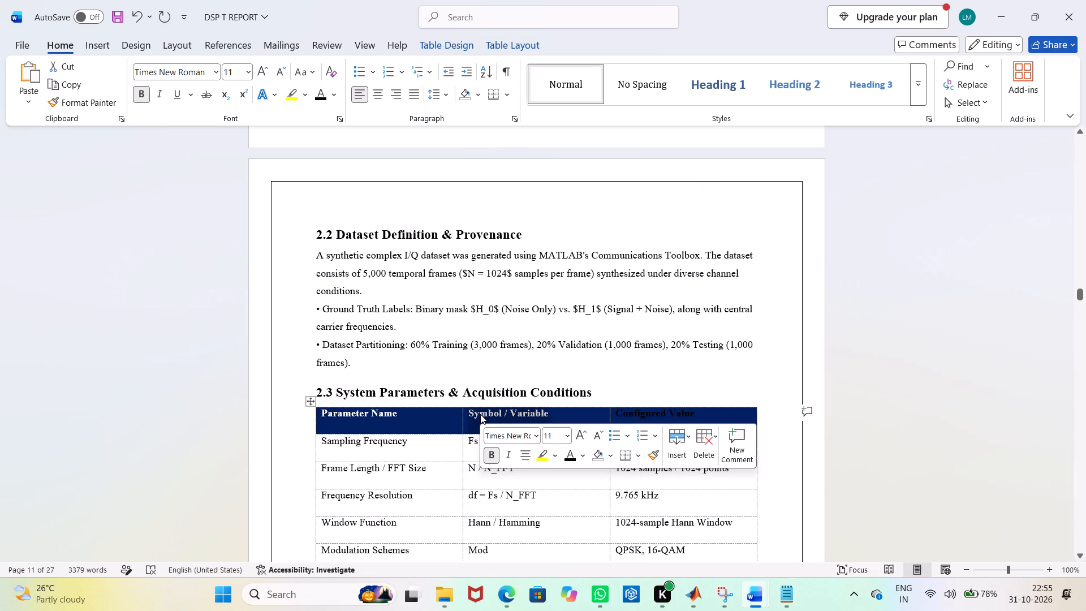
{"action": "left_click", "coordinate": [568, 458]}
{"action": "left_click_drag", "start_coordinate": [405, 415], "coordinate": [333, 414]}
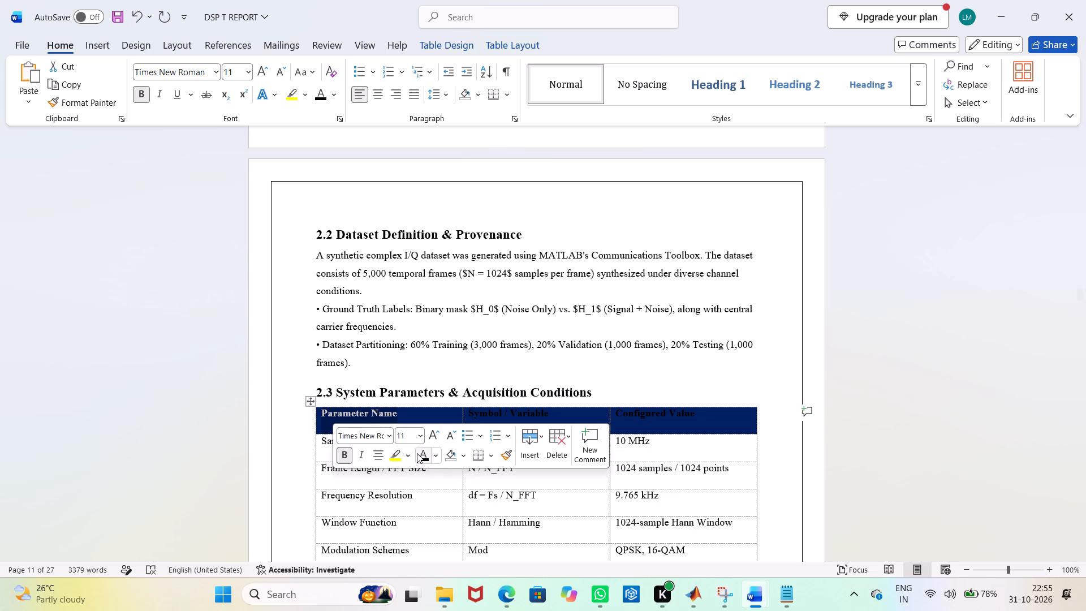
{"action": "left_click", "coordinate": [417, 453]}
{"action": "left_click", "coordinate": [680, 429]}
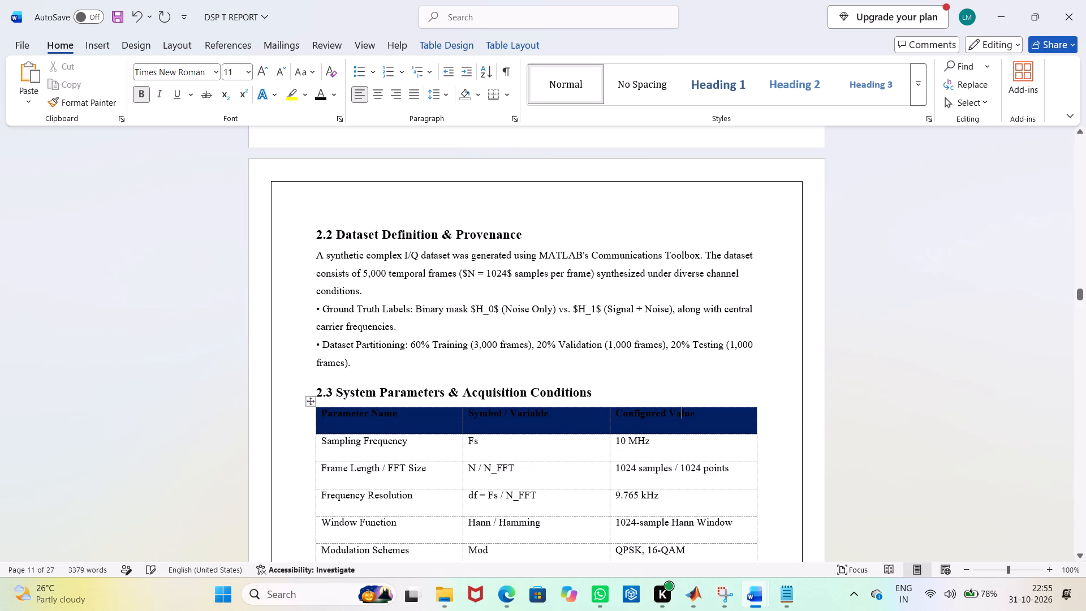
Remove the dark blue shading from the header row of the section 2.3 parameters table.
{"action": "left_click", "coordinate": [717, 420]}
{"action": "left_click_drag", "start_coordinate": [718, 420], "coordinate": [429, 427]}
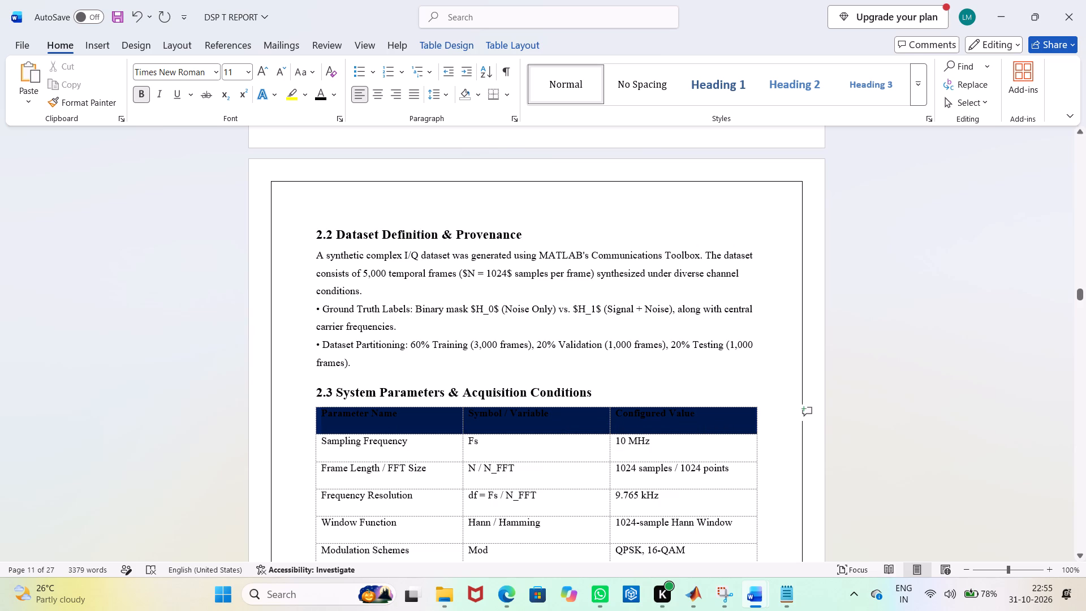
{"action": "left_click_drag", "start_coordinate": [429, 427], "coordinate": [428, 428]}
{"action": "left_click", "coordinate": [468, 96]}
{"action": "left_click_drag", "start_coordinate": [585, 242], "coordinate": [591, 251]}
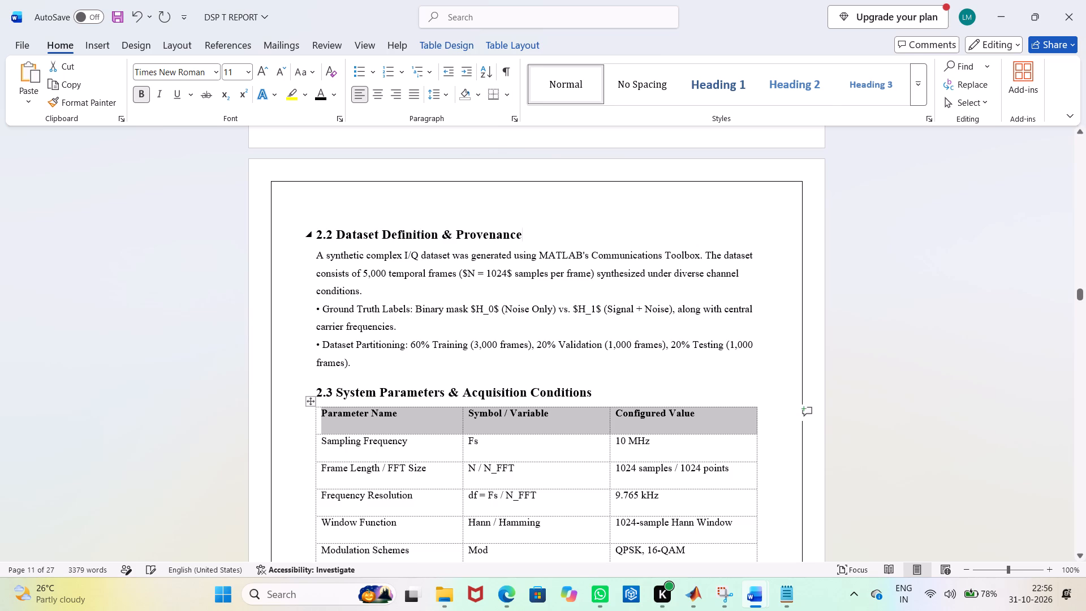
{"action": "left_click_drag", "start_coordinate": [591, 251], "coordinate": [588, 248]}
{"action": "scroll", "coordinate": [730, 402], "scroll_direction": "down", "scroll_amount": 5}
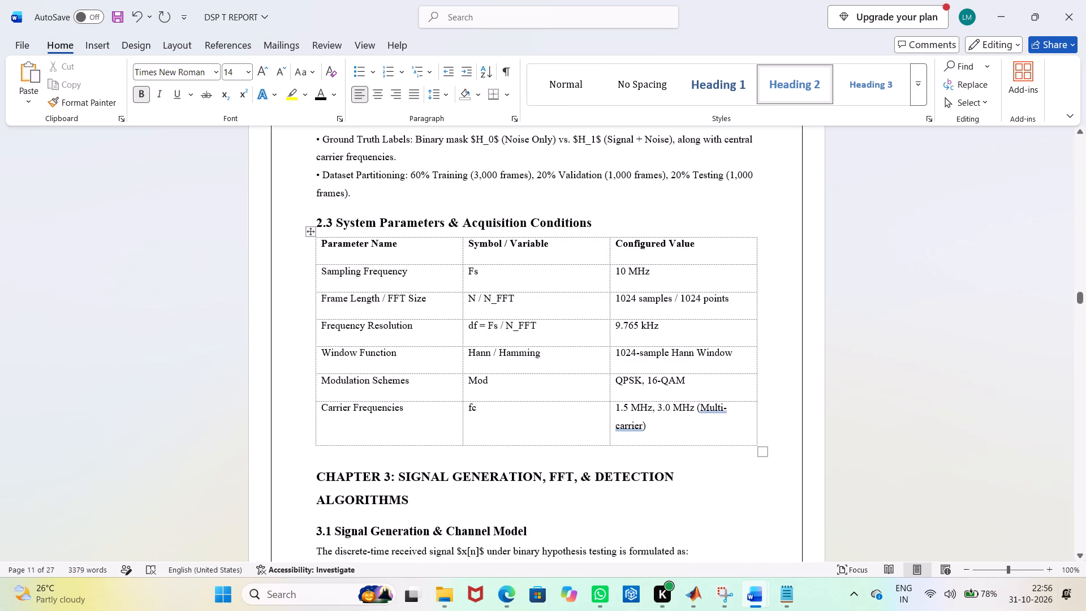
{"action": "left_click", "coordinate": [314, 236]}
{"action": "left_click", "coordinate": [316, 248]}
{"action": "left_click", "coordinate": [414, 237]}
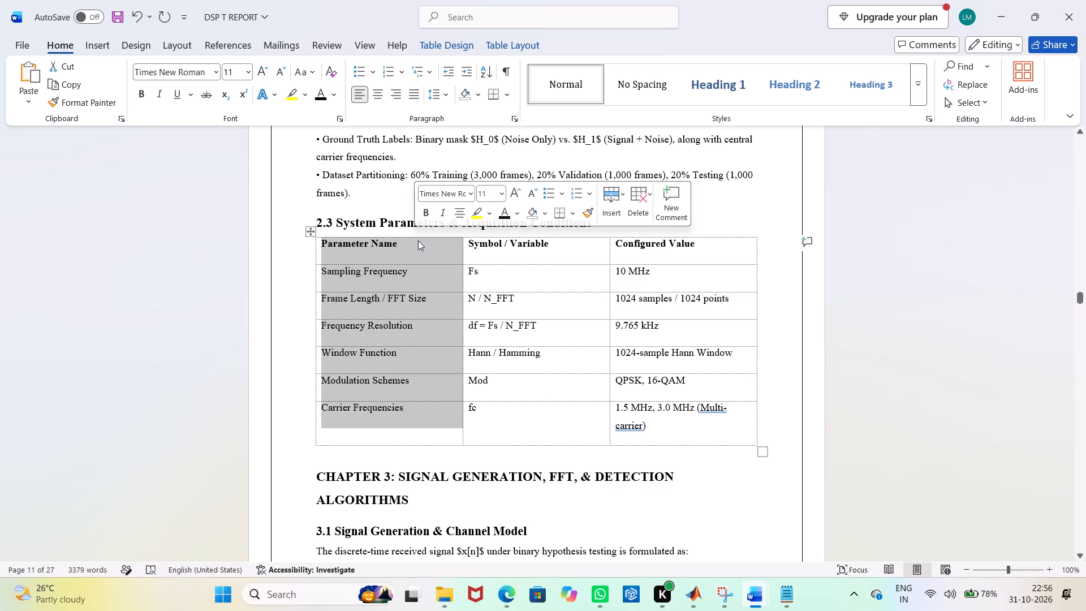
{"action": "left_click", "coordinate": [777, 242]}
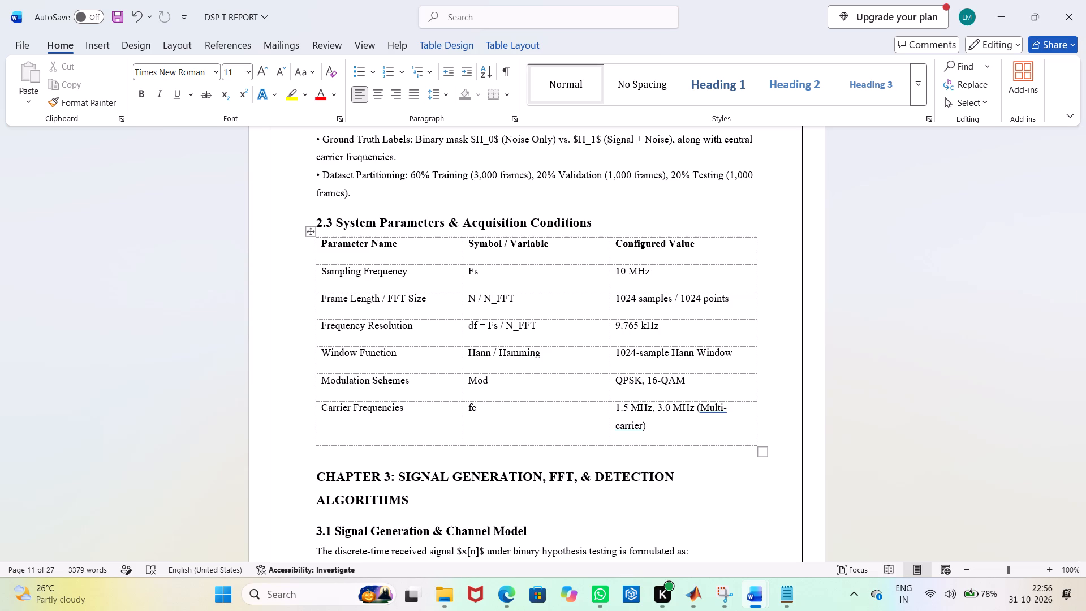
Set the font size of the two-line Chapter 3: Signal Generation, FFT, & Detection Algorithms heading to 16.
{"action": "scroll", "coordinate": [709, 493], "scroll_direction": "down", "scroll_amount": 2}
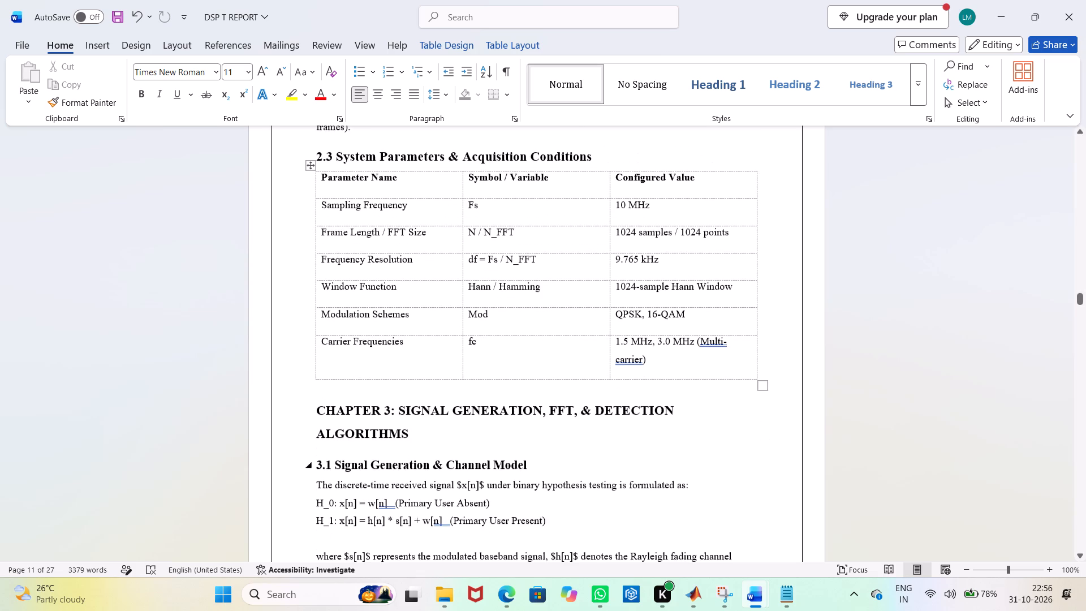
{"action": "left_click_drag", "start_coordinate": [315, 403], "coordinate": [398, 434]}
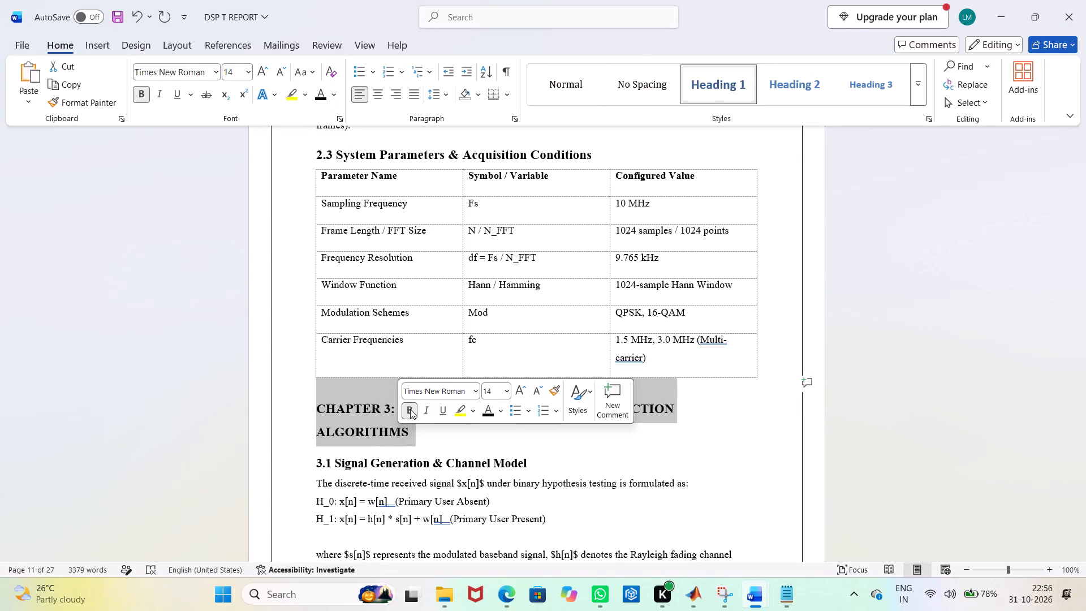
{"action": "left_click", "coordinate": [506, 391]}
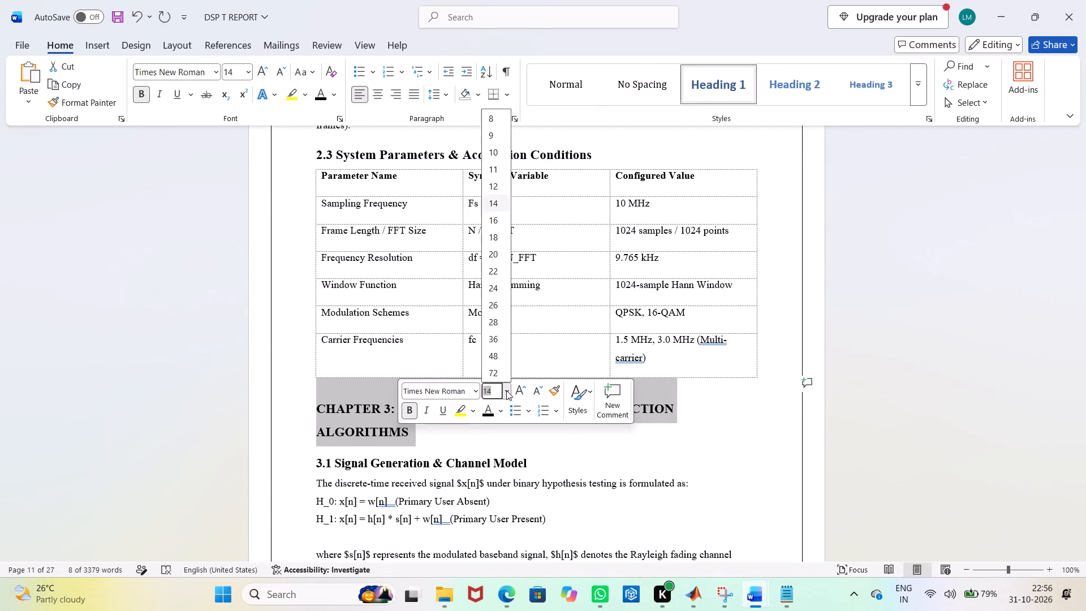
{"action": "left_click", "coordinate": [492, 218]}
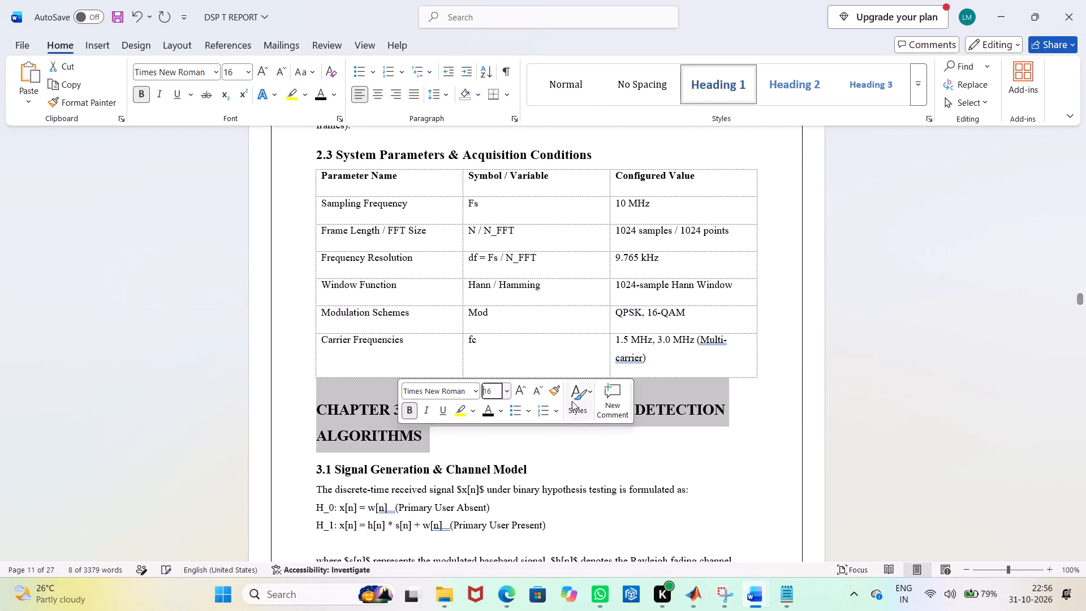
{"action": "left_click", "coordinate": [596, 449]}
Set the font size of the 3.1 Signal Generation & Channel Model heading to 16.
{"action": "left_click_drag", "start_coordinate": [545, 471], "coordinate": [365, 469]}
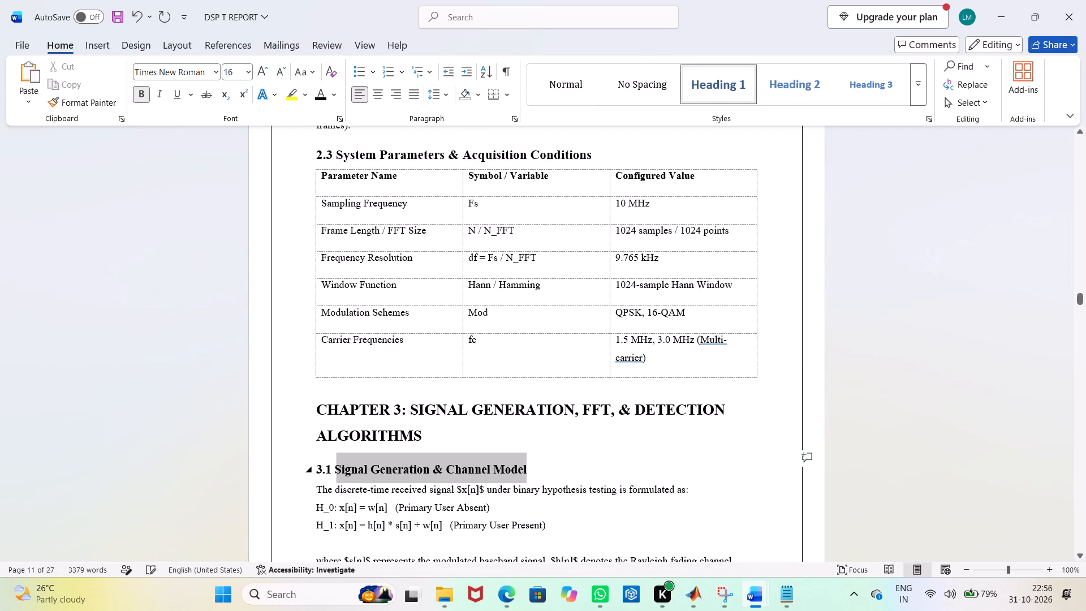
{"action": "left_click_drag", "start_coordinate": [365, 469], "coordinate": [313, 472]}
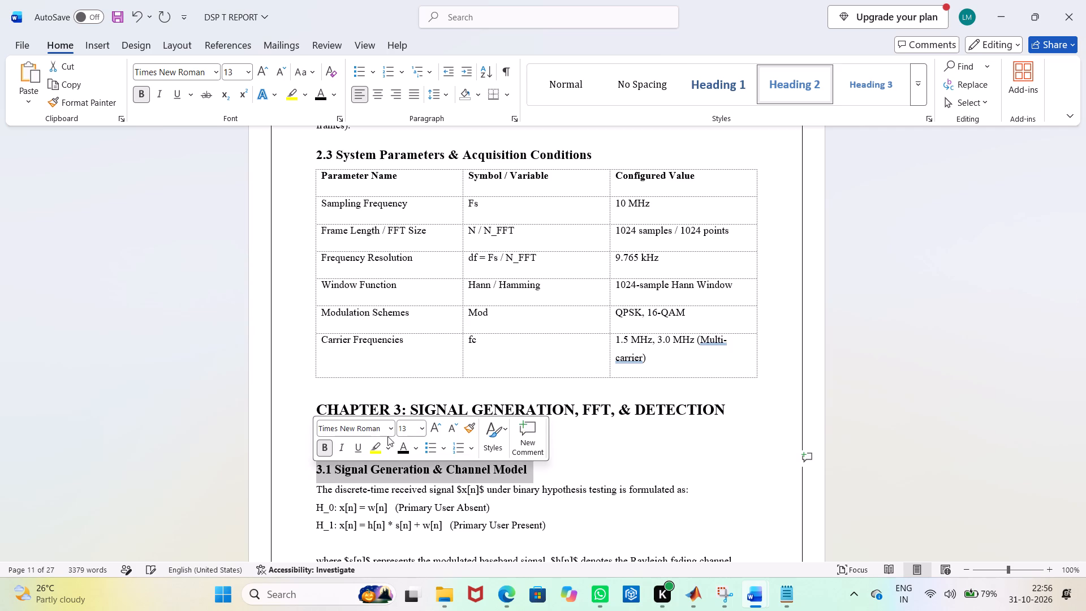
{"action": "left_click", "coordinate": [421, 429]}
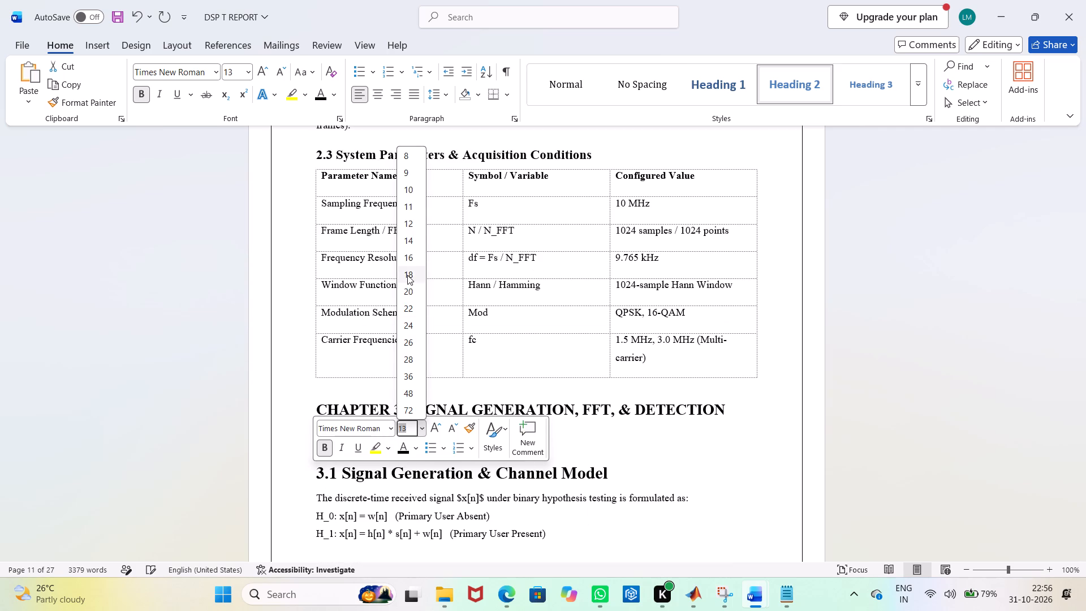
{"action": "left_click", "coordinate": [406, 261]}
{"action": "left_click", "coordinate": [636, 448]}
Set the font size of the 3.2 Exploratory DSP & Spectral Analysis heading to 14.
{"action": "scroll", "coordinate": [615, 447], "scroll_direction": "down", "scroll_amount": 3}
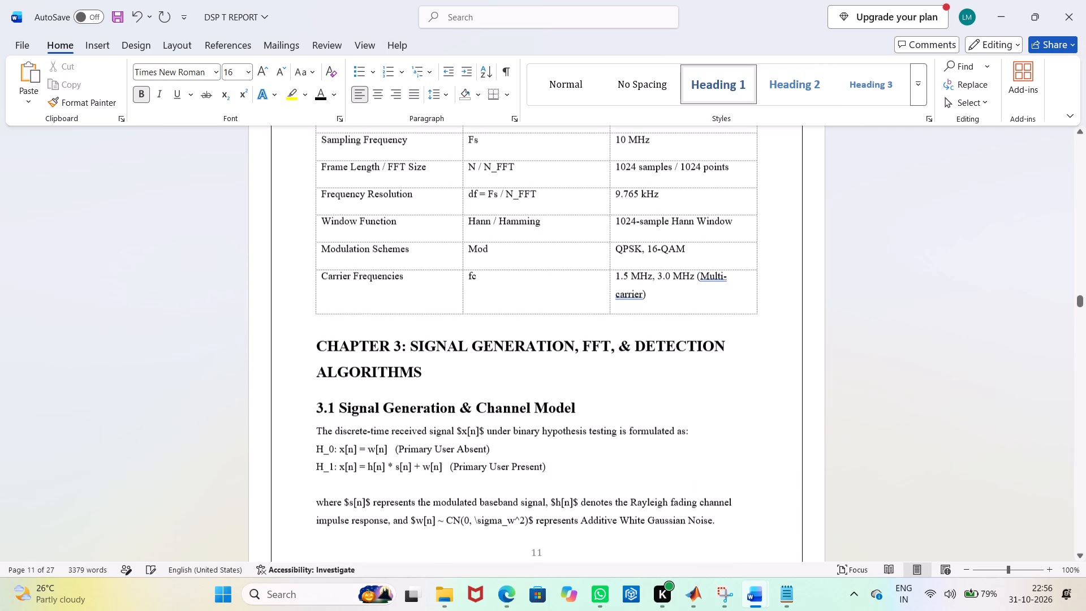
{"action": "scroll", "coordinate": [615, 447], "scroll_direction": "down", "scroll_amount": 6}
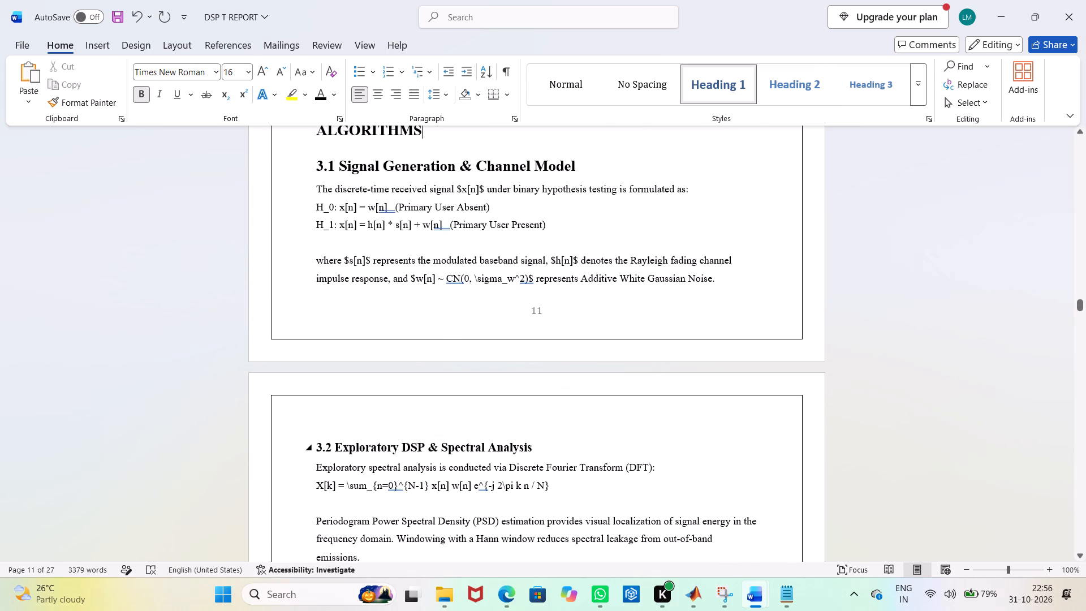
{"action": "scroll", "coordinate": [601, 448], "scroll_direction": "down", "scroll_amount": 3}
{"action": "left_click_drag", "start_coordinate": [514, 345], "coordinate": [359, 349]}
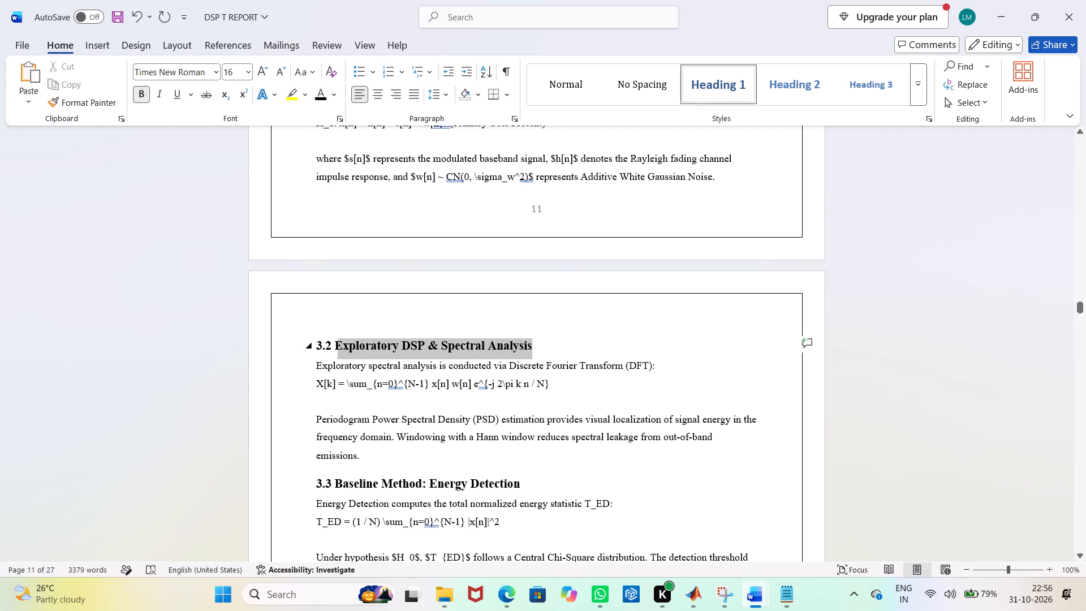
{"action": "left_click_drag", "start_coordinate": [359, 349], "coordinate": [316, 349]}
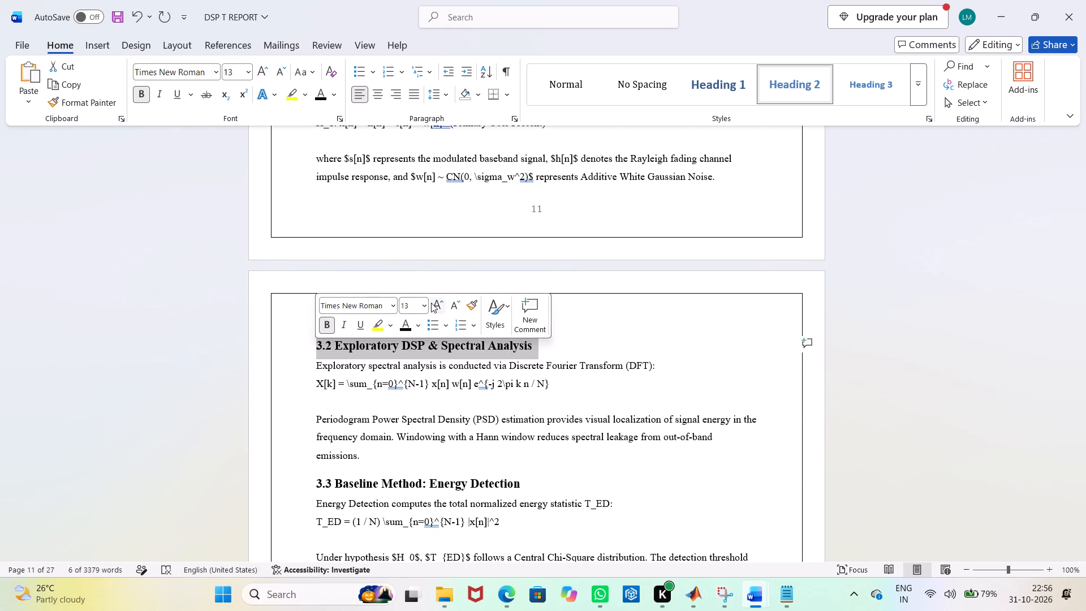
{"action": "left_click", "coordinate": [429, 300]}
{"action": "left_click", "coordinate": [423, 303]}
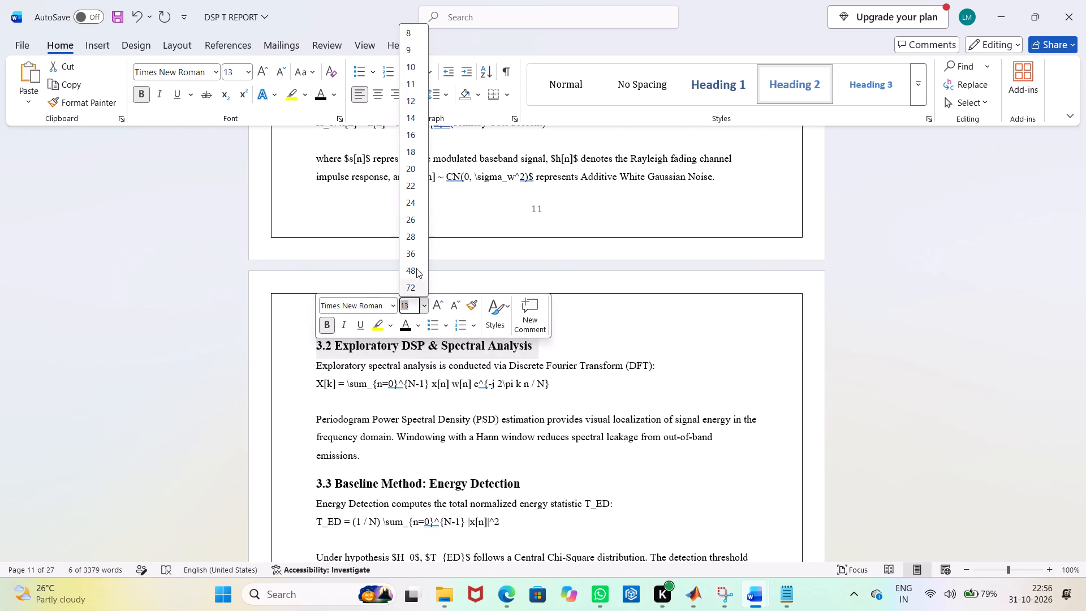
{"action": "left_click", "coordinate": [410, 121]}
{"action": "left_click", "coordinate": [593, 313]}
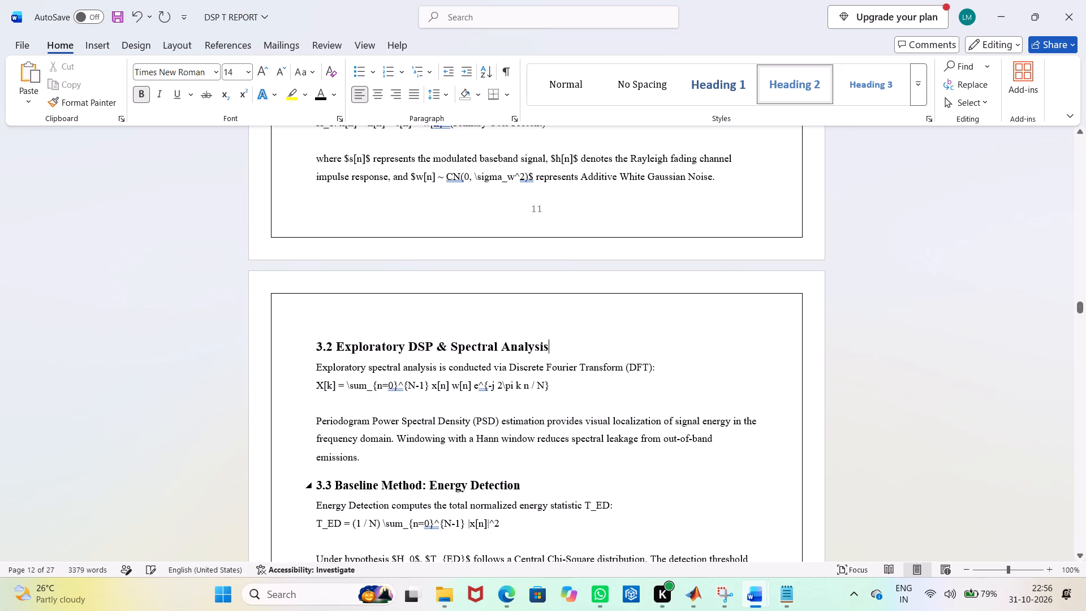
Set the font size of the 3.3 Baseline Method: Energy Detection heading to 14.
{"action": "left_click_drag", "start_coordinate": [536, 488], "coordinate": [311, 487]}
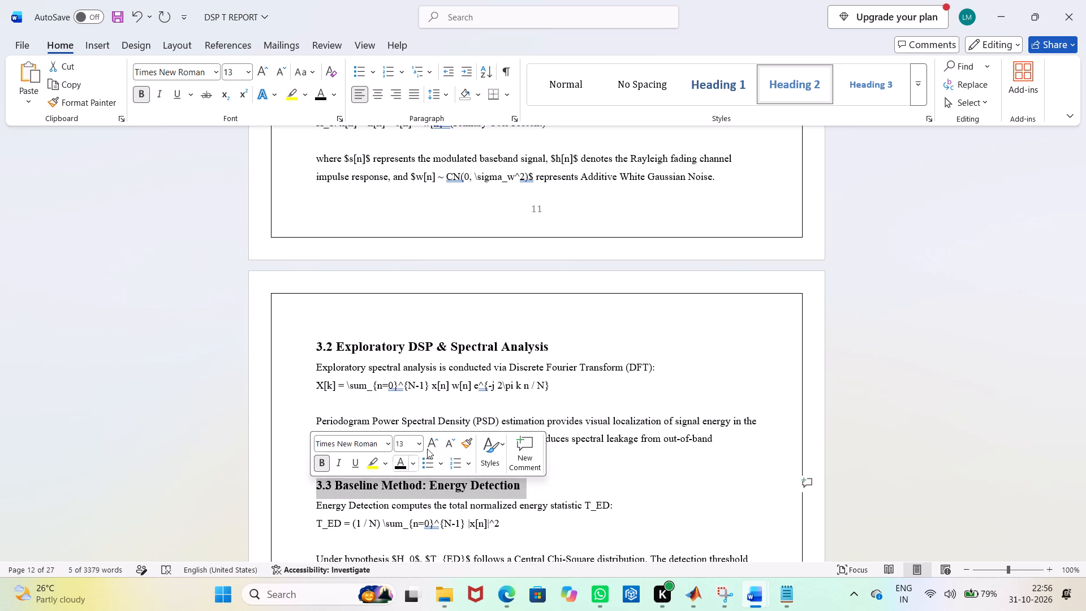
{"action": "left_click", "coordinate": [421, 442]}
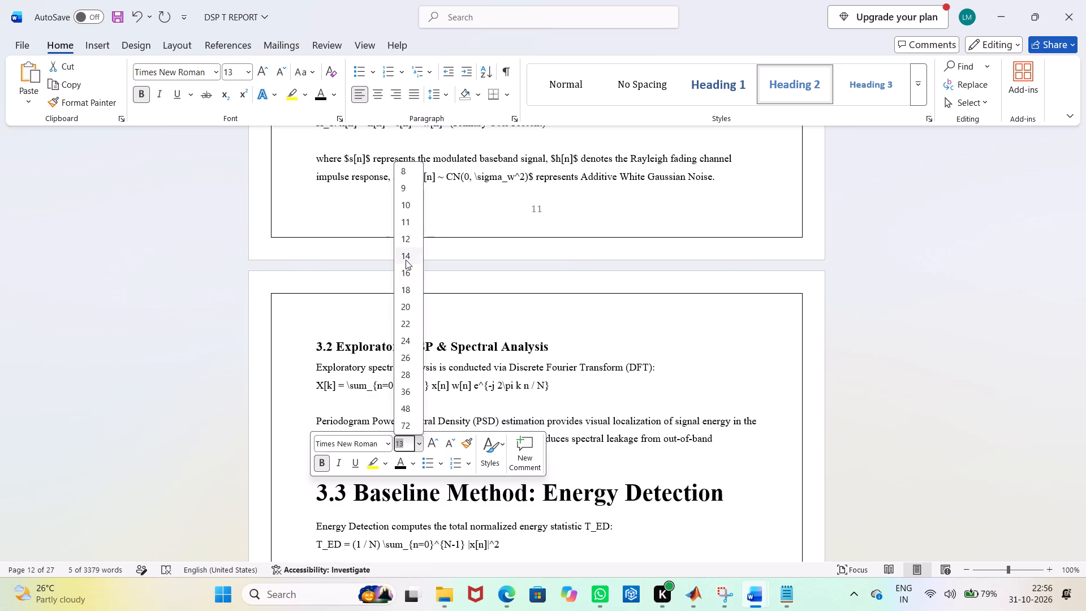
{"action": "left_click", "coordinate": [406, 260]}
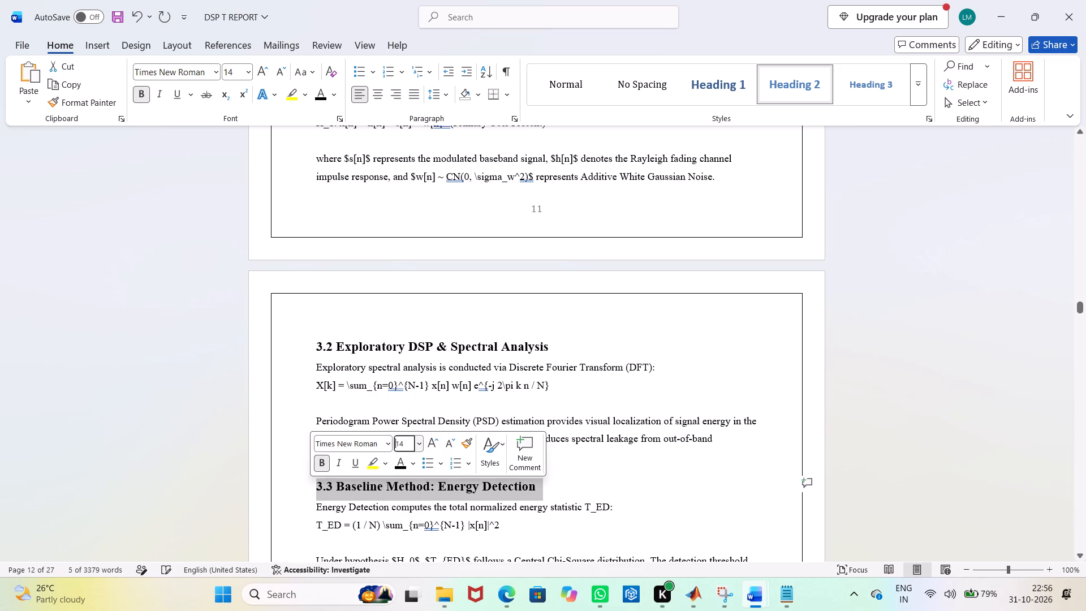
{"action": "left_click", "coordinate": [678, 469]}
Set the font size of the 3.4 Advanced Method: Cyclostationary Detection heading to 14.
{"action": "scroll", "coordinate": [634, 469], "scroll_direction": "down", "scroll_amount": 5}
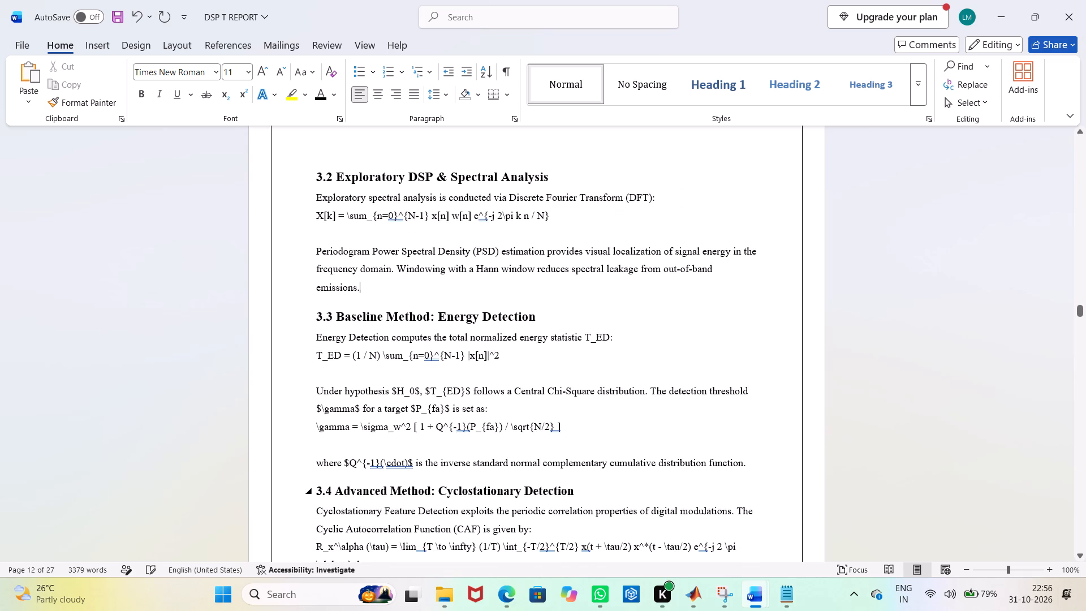
{"action": "left_click_drag", "start_coordinate": [602, 493], "coordinate": [315, 499]}
{"action": "left_click", "coordinate": [428, 451]}
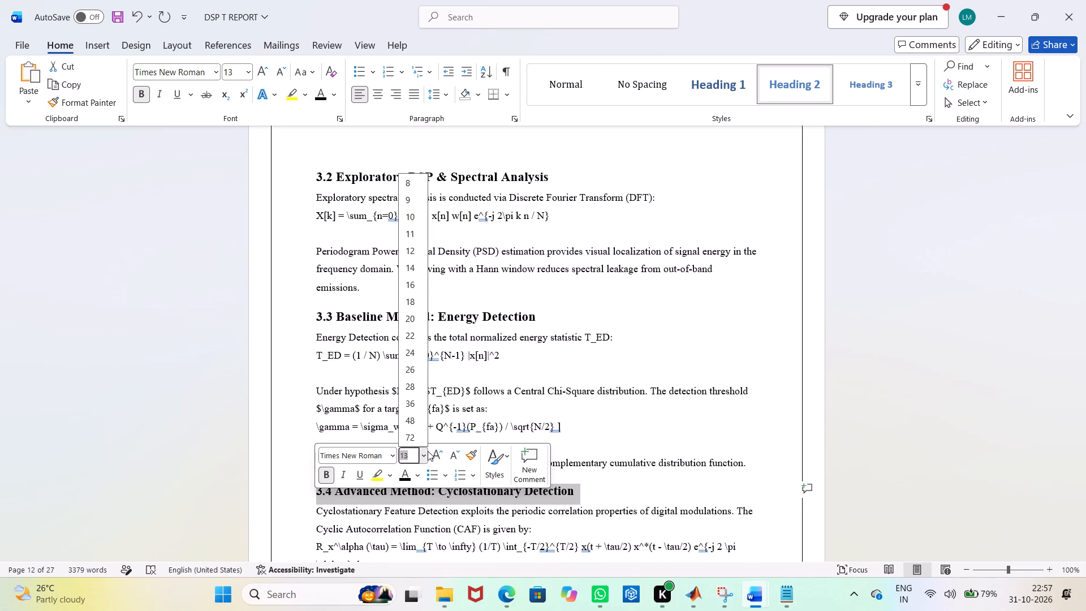
{"action": "left_click", "coordinate": [411, 272]}
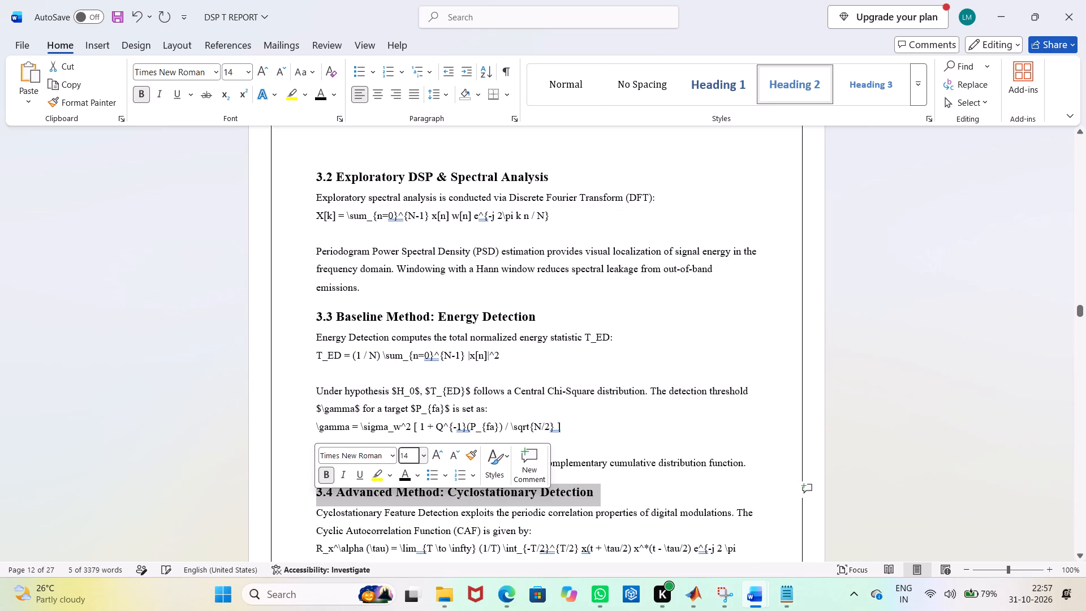
{"action": "left_click", "coordinate": [605, 433]}
Set the font size of the two-line Chapter 4: MATLAB Simulation Methodology & Algorithms heading to 16.
{"action": "scroll", "coordinate": [614, 457], "scroll_direction": "down", "scroll_amount": 7}
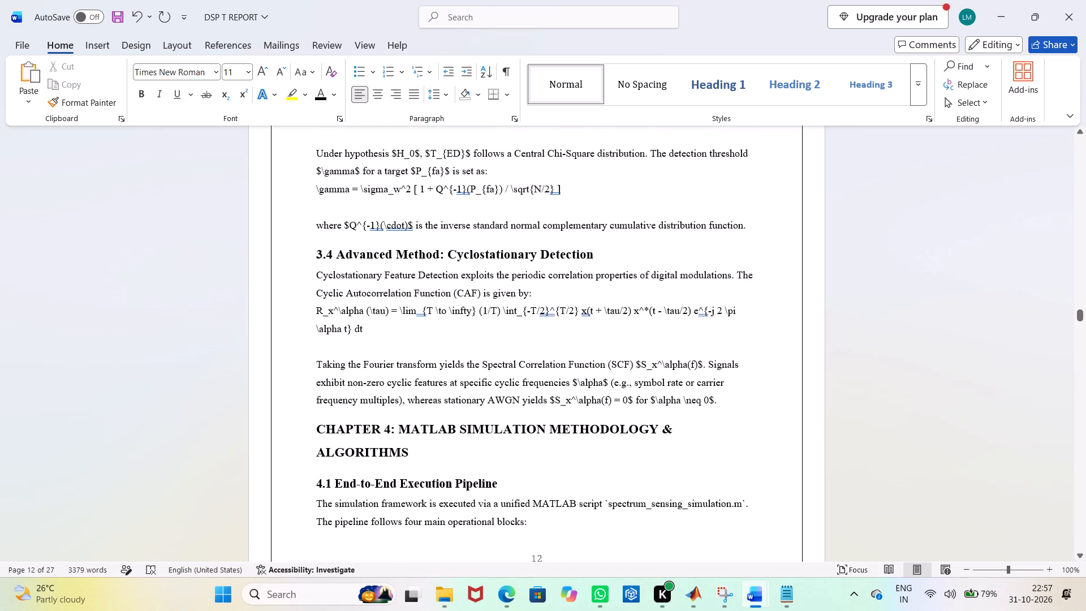
{"action": "left_click_drag", "start_coordinate": [313, 422], "coordinate": [408, 456]}
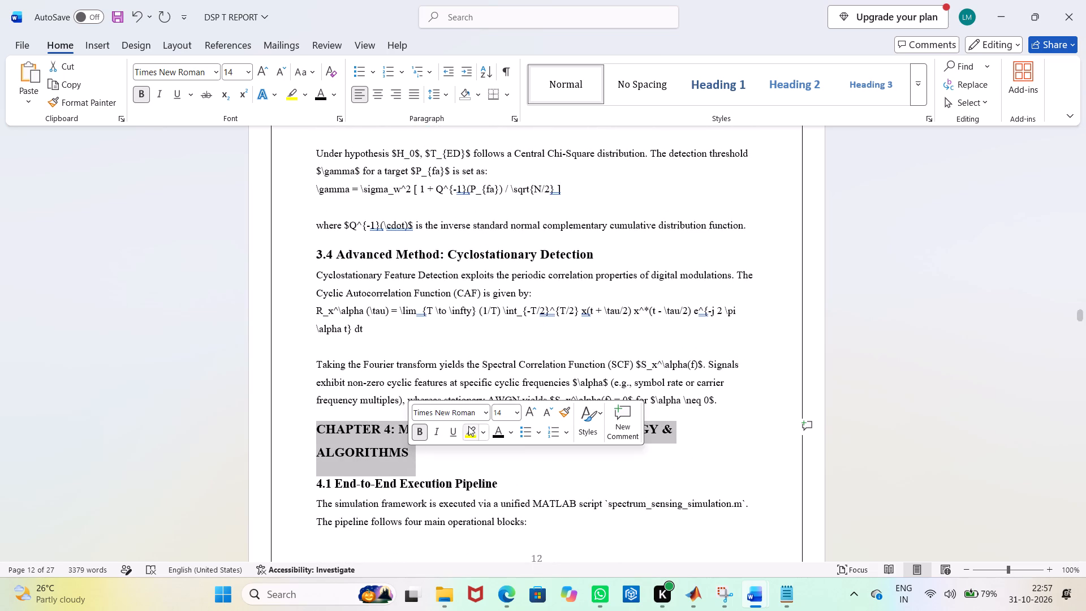
{"action": "left_click", "coordinate": [521, 414]}
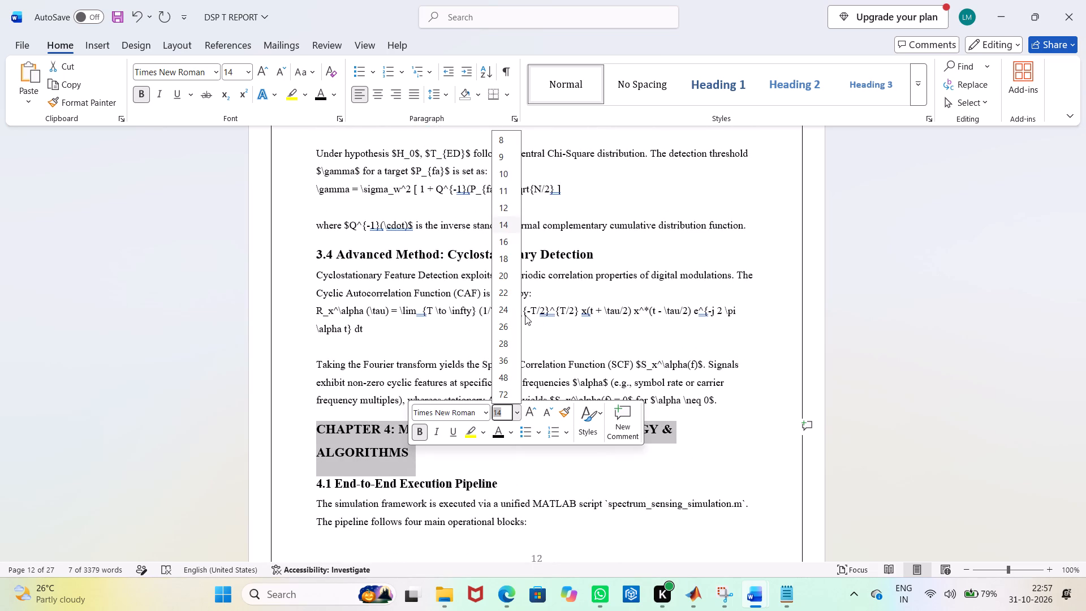
{"action": "left_click", "coordinate": [508, 239]}
{"action": "left_click", "coordinate": [707, 472]}
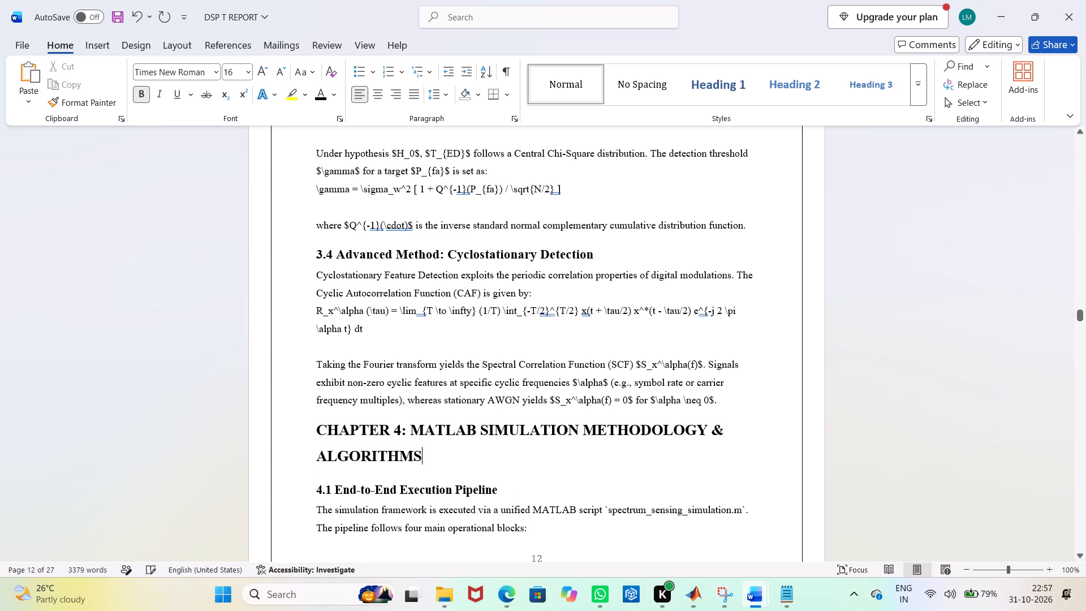
Set the font size of the 4.1 End-to-End Execution Pipeline heading to 14.
{"action": "scroll", "coordinate": [708, 474], "scroll_direction": "down", "scroll_amount": 2}
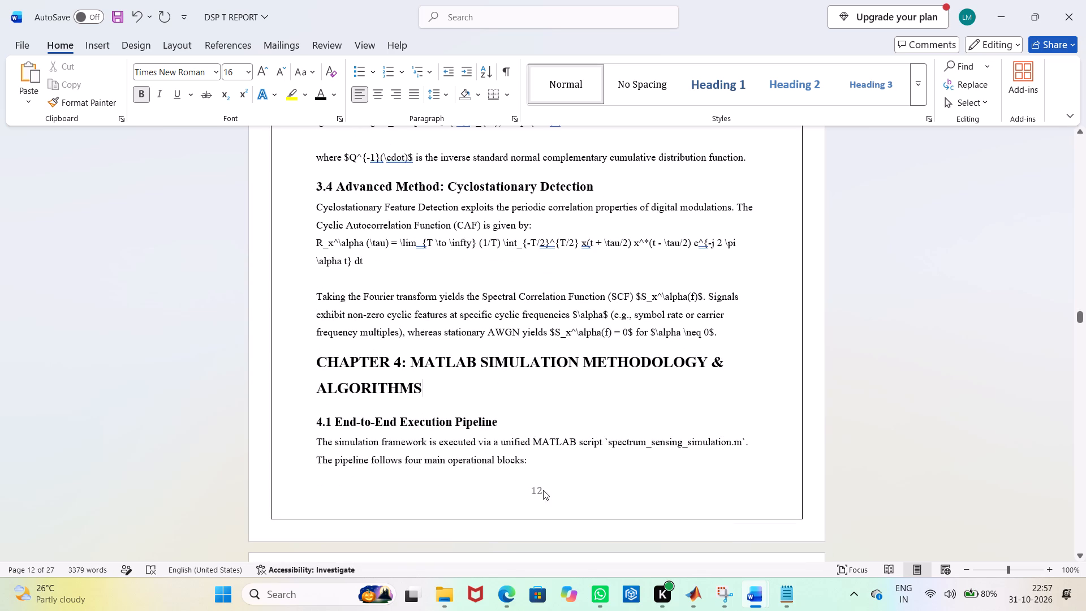
{"action": "left_click_drag", "start_coordinate": [510, 423], "coordinate": [287, 431]}
{"action": "left_click", "coordinate": [399, 384]}
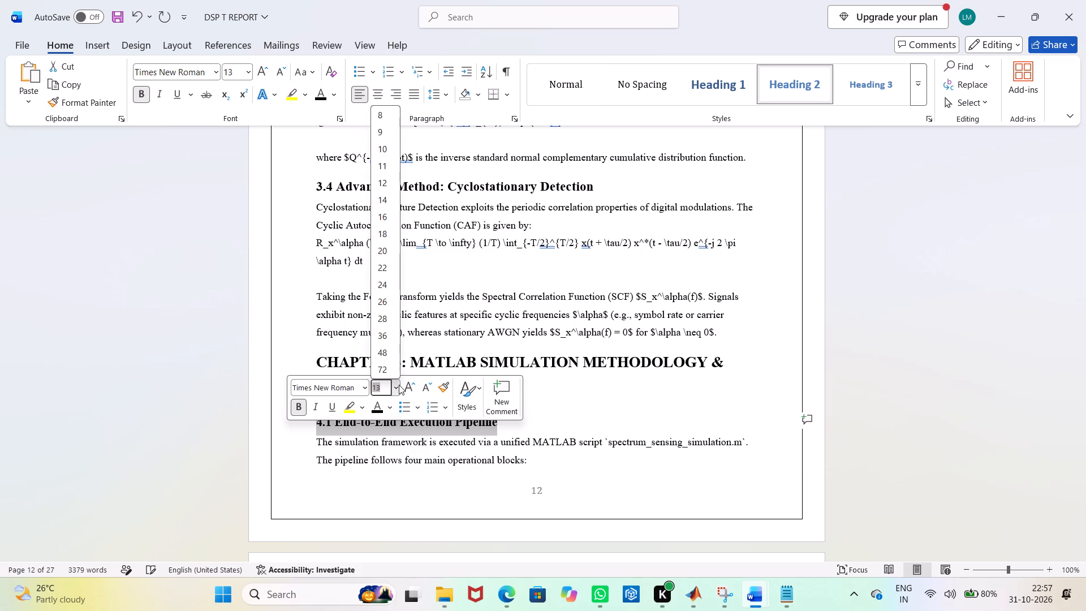
{"action": "left_click", "coordinate": [386, 199]}
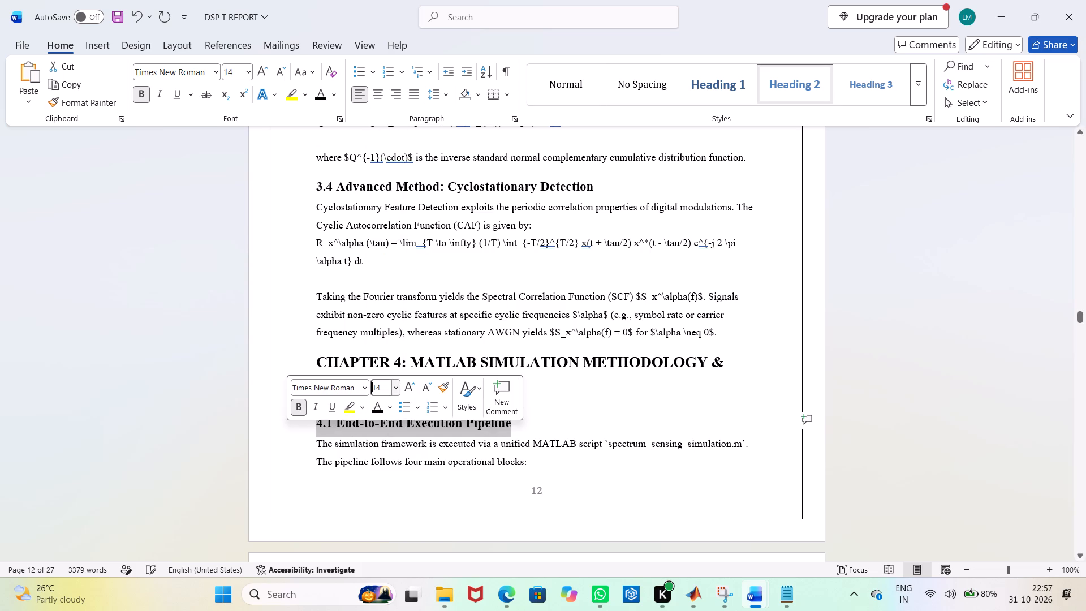
{"action": "left_click", "coordinate": [639, 402]}
Set the font size of the 4.2 Preprocessing & Feature Extraction heading to 14.
{"action": "scroll", "coordinate": [531, 488], "scroll_direction": "down", "scroll_amount": 8}
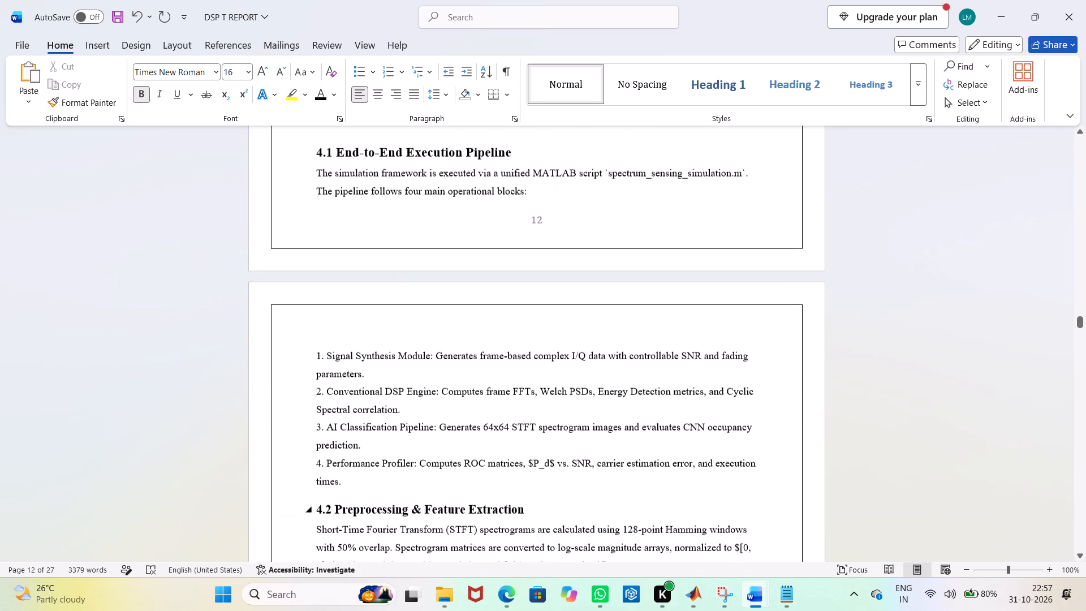
{"action": "left_click_drag", "start_coordinate": [537, 514], "coordinate": [322, 511]}
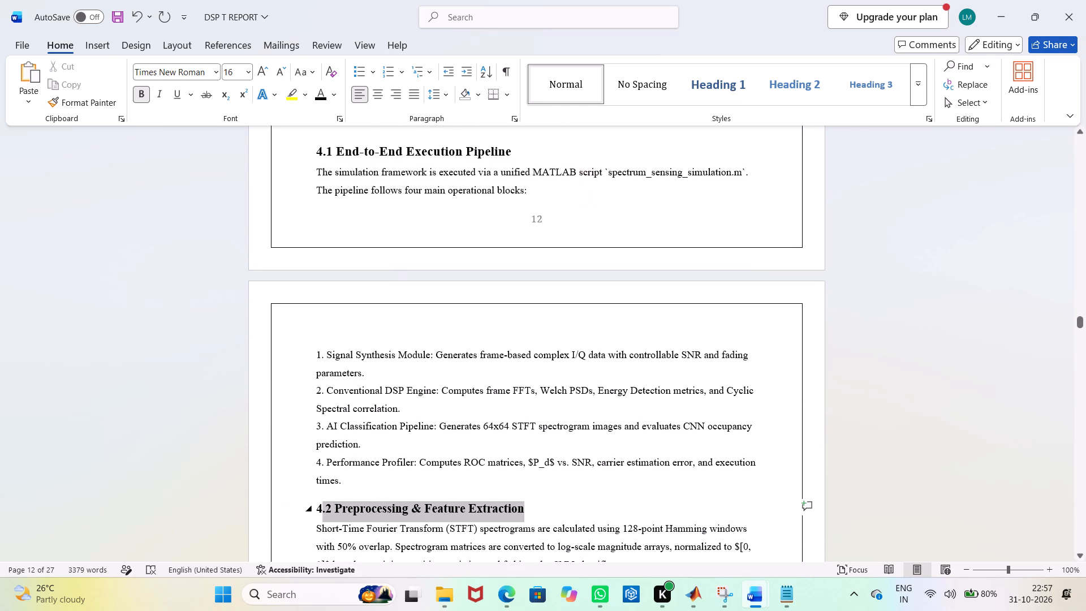
{"action": "left_click_drag", "start_coordinate": [322, 511], "coordinate": [310, 510]}
{"action": "left_click", "coordinate": [417, 463]}
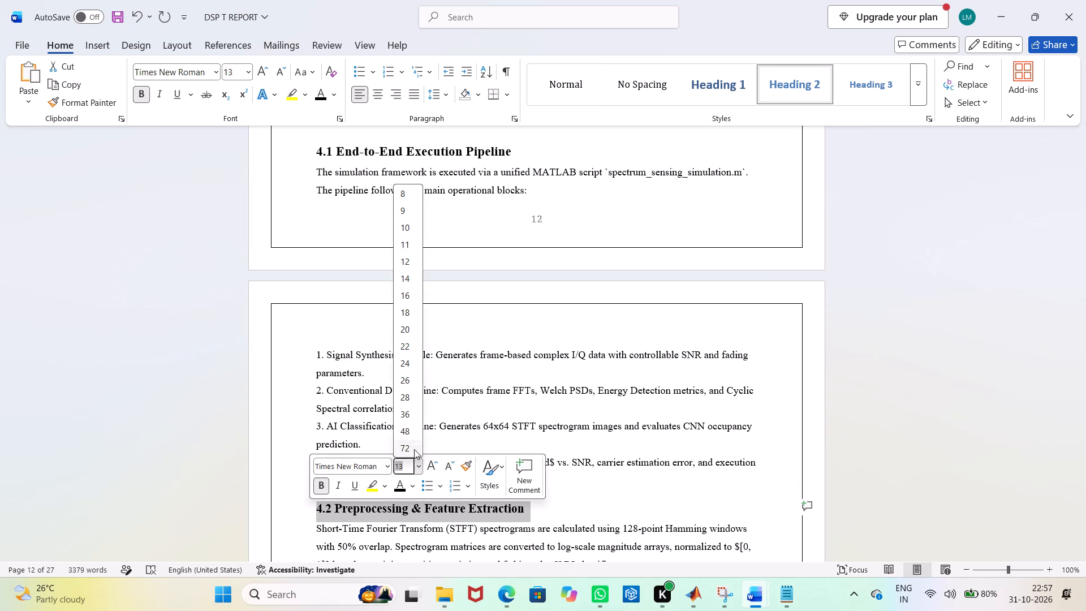
{"action": "left_click", "coordinate": [406, 277]}
{"action": "left_click", "coordinate": [612, 517]}
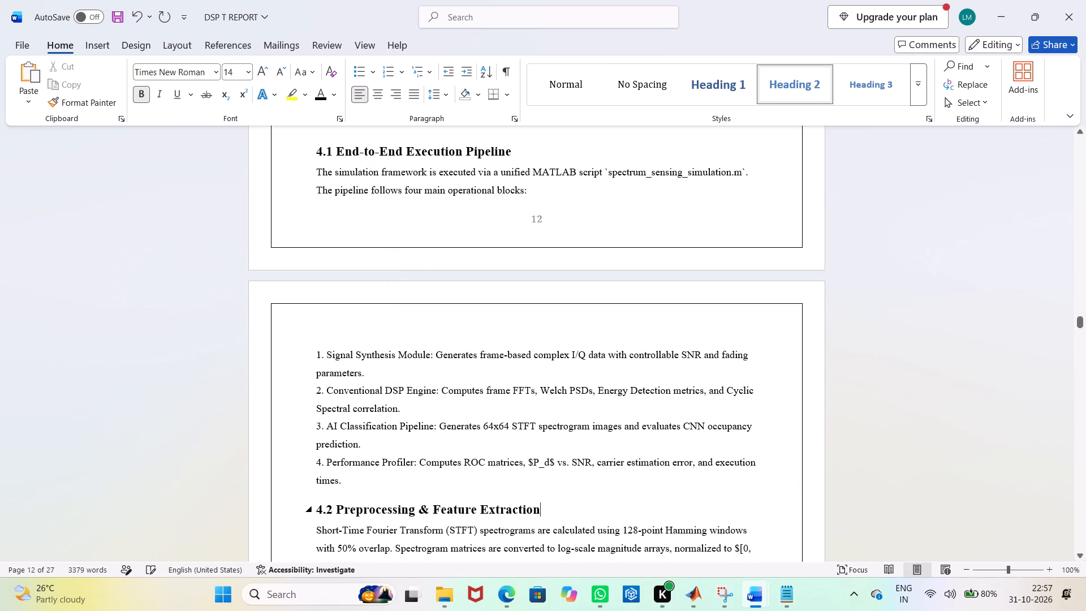
Set the font size of the 4.3 CNN Spectrogram Classifier Architecture heading to 14.
{"action": "scroll", "coordinate": [560, 527], "scroll_direction": "down", "scroll_amount": 7}
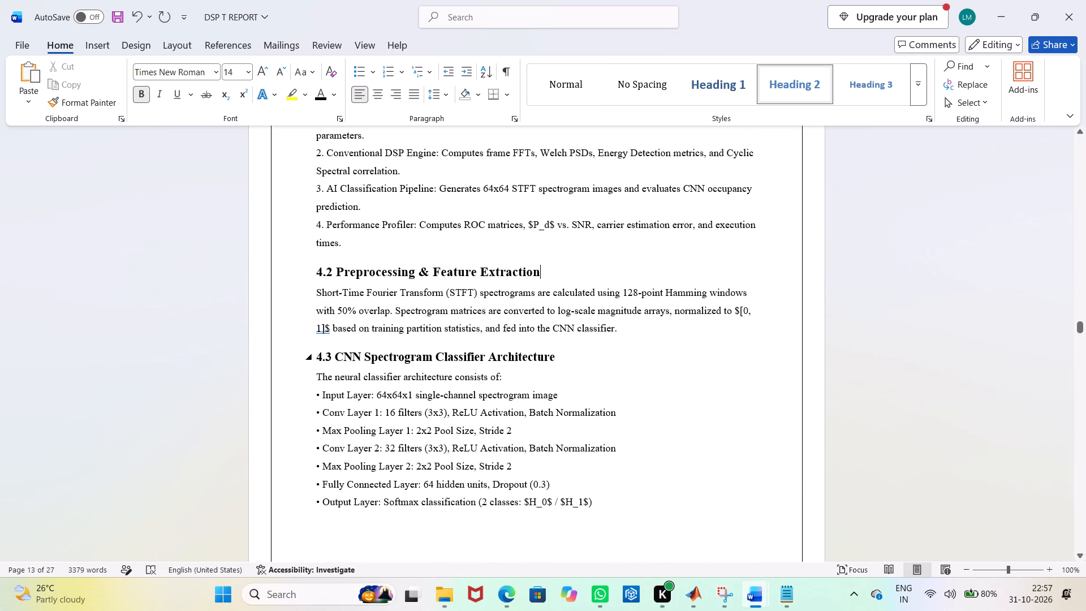
{"action": "left_click_drag", "start_coordinate": [557, 354], "coordinate": [314, 364]}
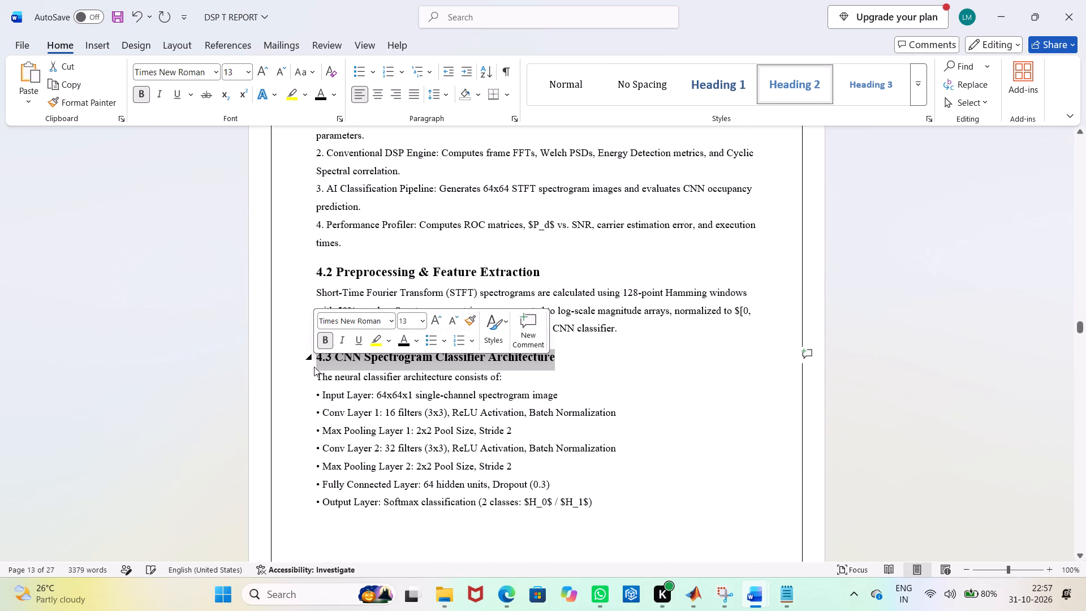
{"action": "left_click", "coordinate": [423, 319]}
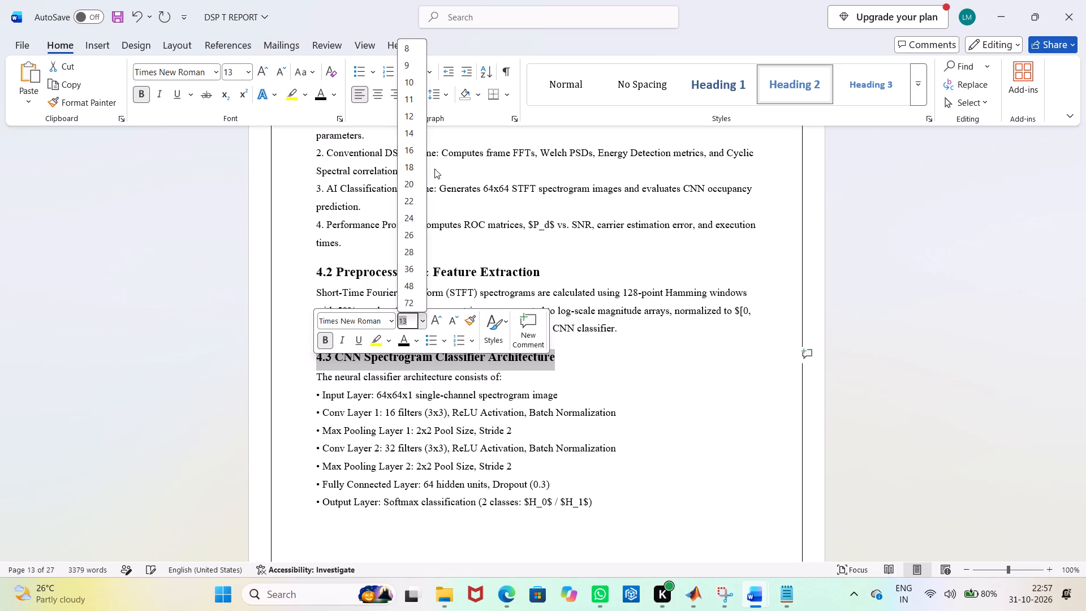
{"action": "left_click", "coordinate": [411, 137]}
{"action": "left_click", "coordinate": [776, 427]}
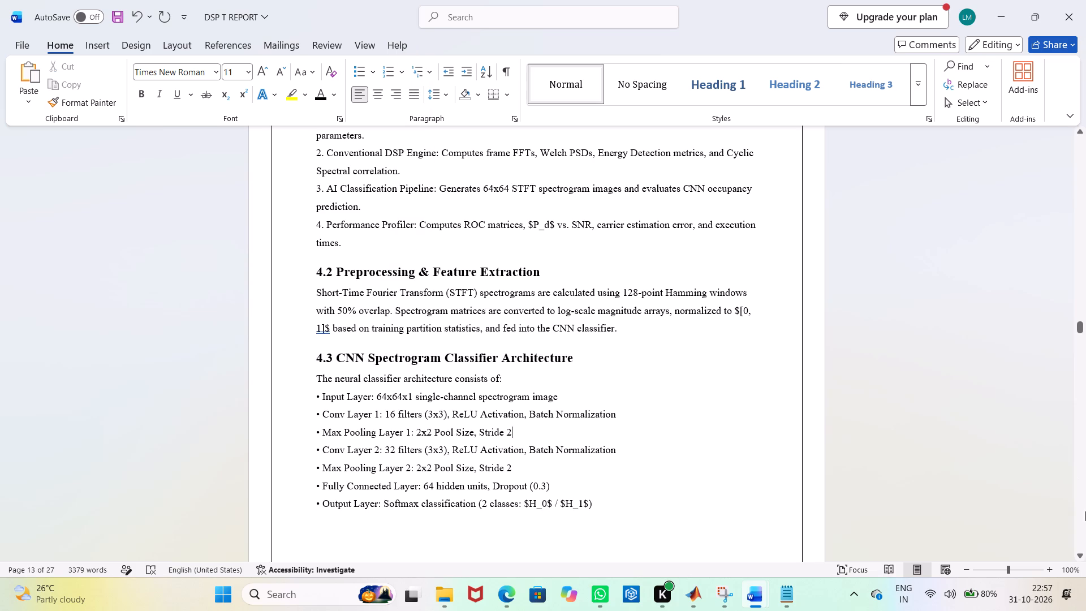
Set the font size of the Chapter 5: Results, Graphs, ROC Curves, & Discussion heading to 16.
{"action": "scroll", "coordinate": [1048, 593], "scroll_direction": "down", "scroll_amount": 2}
{"action": "scroll", "coordinate": [857, 586], "scroll_direction": "down", "scroll_amount": 2}
{"action": "scroll", "coordinate": [637, 415], "scroll_direction": "down", "scroll_amount": 15}
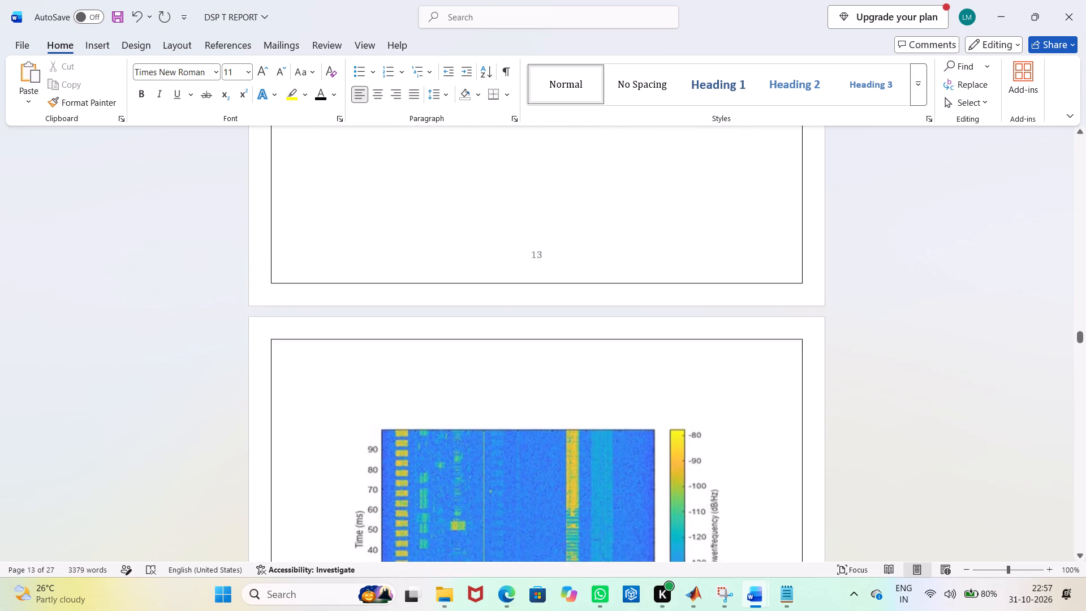
{"action": "scroll", "coordinate": [637, 415], "scroll_direction": "down", "scroll_amount": 7}
{"action": "left_click_drag", "start_coordinate": [648, 408], "coordinate": [552, 405]}
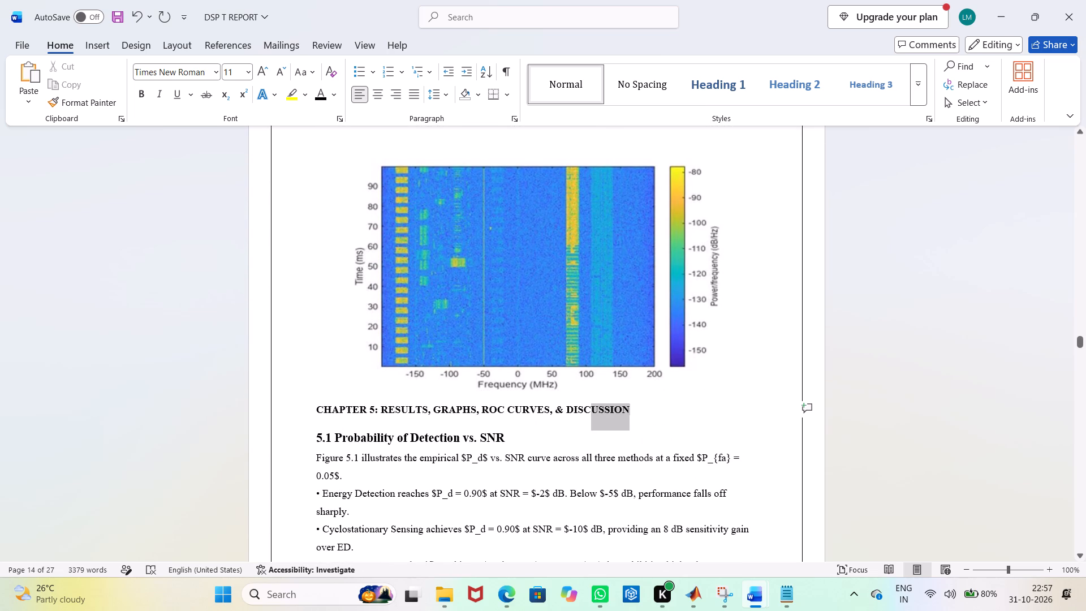
{"action": "left_click_drag", "start_coordinate": [552, 405], "coordinate": [314, 406]}
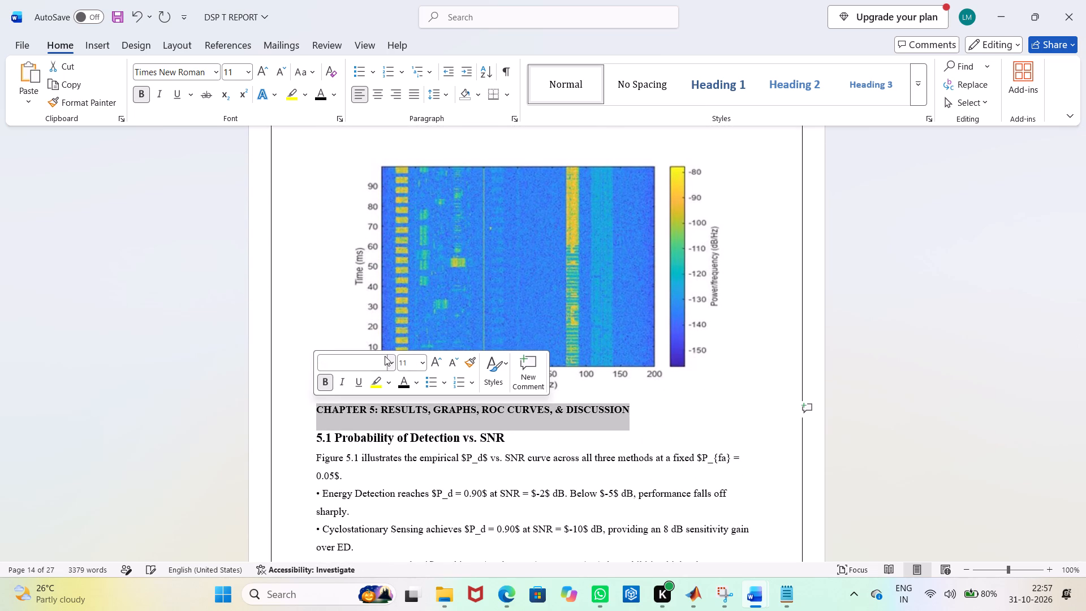
{"action": "left_click", "coordinate": [422, 359]}
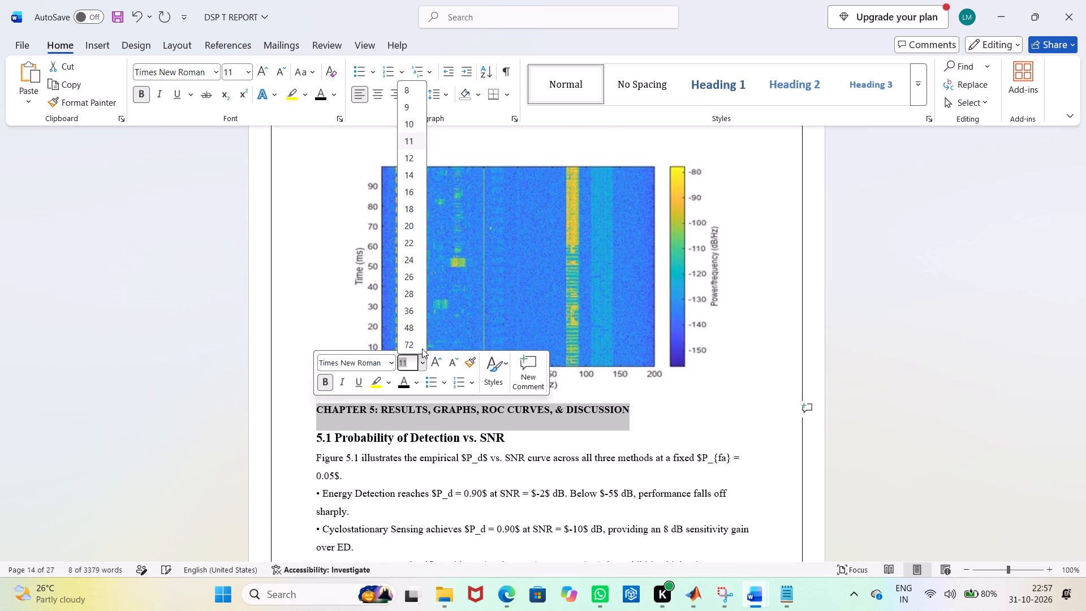
{"action": "left_click", "coordinate": [411, 195]}
{"action": "left_click", "coordinate": [507, 472]}
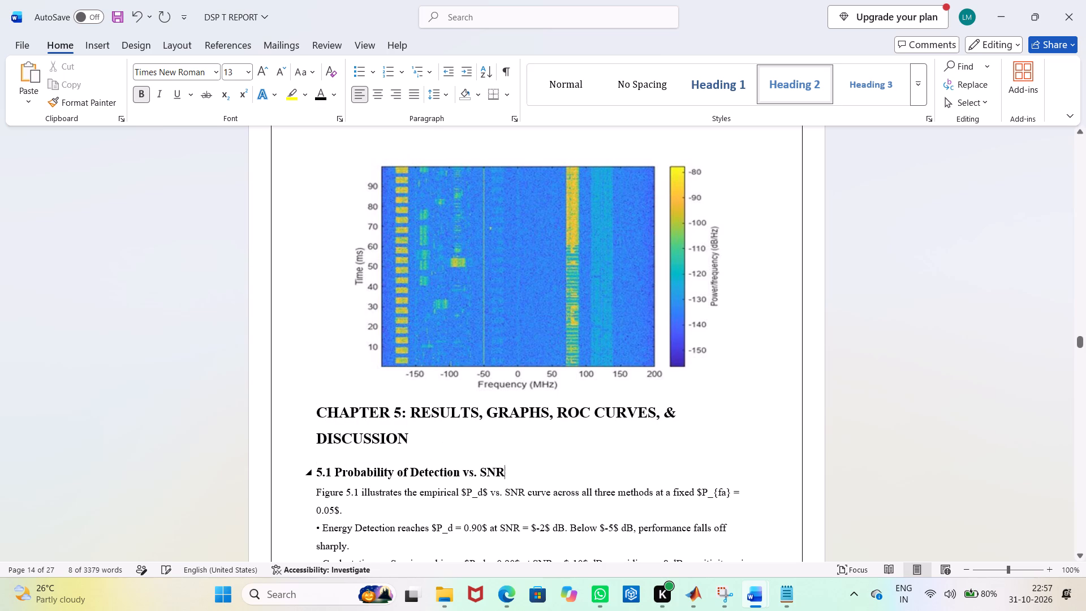
Set the font size of the 5.1 Probability of Detection vs. SNR heading to 14.
{"action": "left_click_drag", "start_coordinate": [511, 471], "coordinate": [319, 471]}
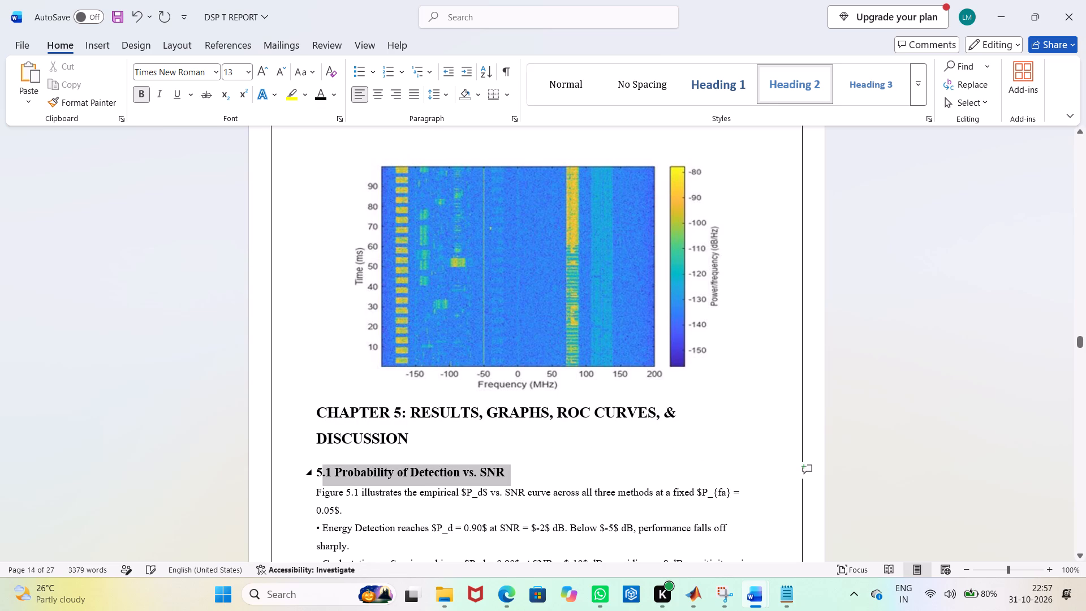
{"action": "left_click_drag", "start_coordinate": [319, 471], "coordinate": [313, 471]}
{"action": "left_click", "coordinate": [421, 427]}
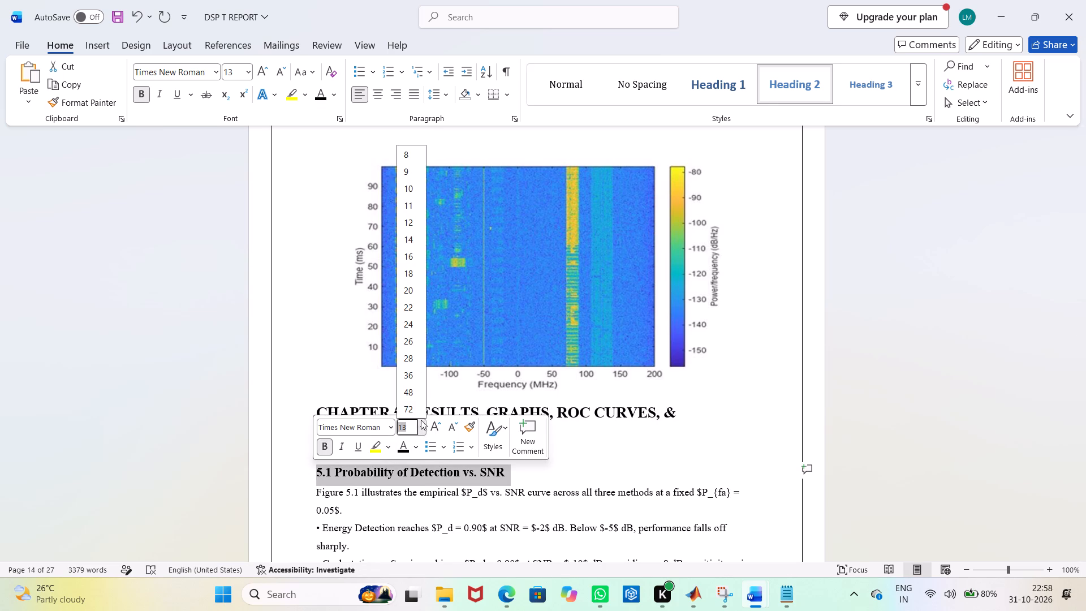
{"action": "left_click", "coordinate": [412, 239]}
{"action": "left_click", "coordinate": [590, 461]}
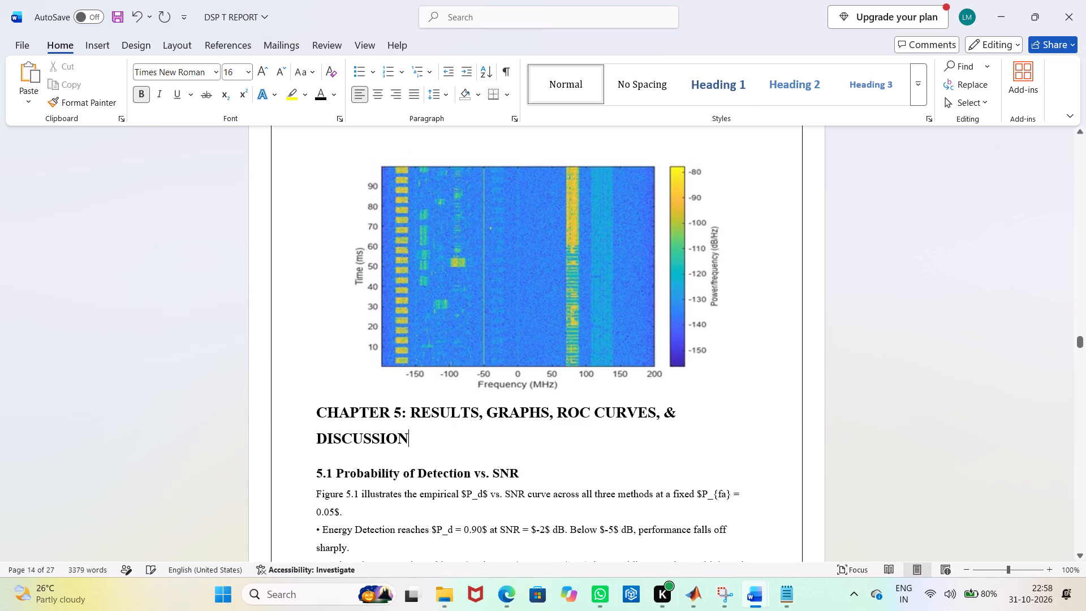
Set the font size of the 5.2 ROC Curve Analysis heading to 14.
{"action": "scroll", "coordinate": [583, 460], "scroll_direction": "down", "scroll_amount": 2}
{"action": "scroll", "coordinate": [572, 516], "scroll_direction": "down", "scroll_amount": 4}
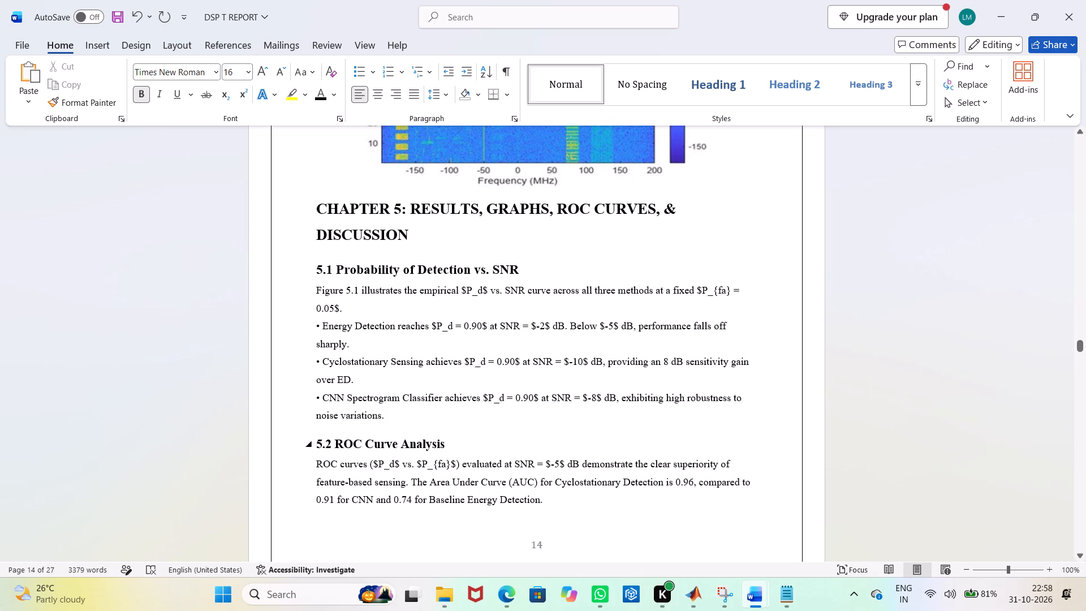
{"action": "left_click_drag", "start_coordinate": [443, 448], "coordinate": [310, 442]}
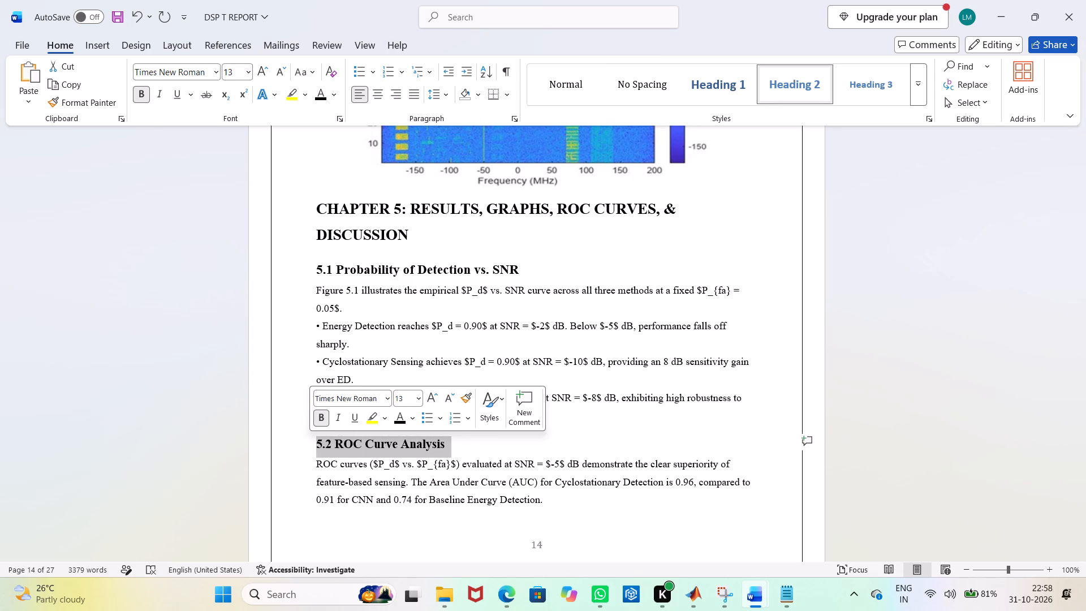
{"action": "left_click", "coordinate": [416, 397]}
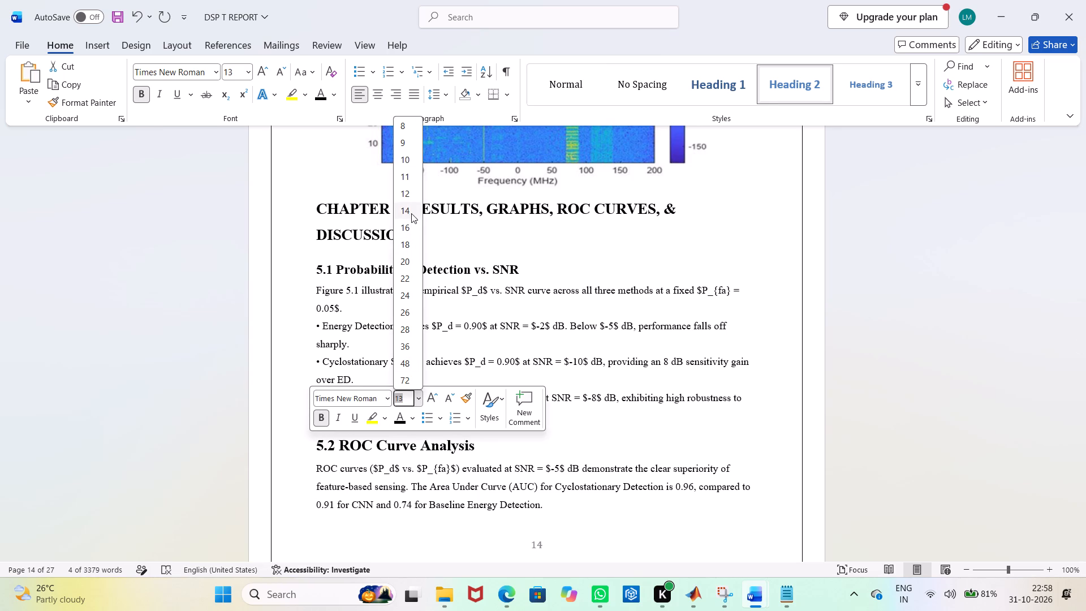
{"action": "left_click", "coordinate": [411, 210]}
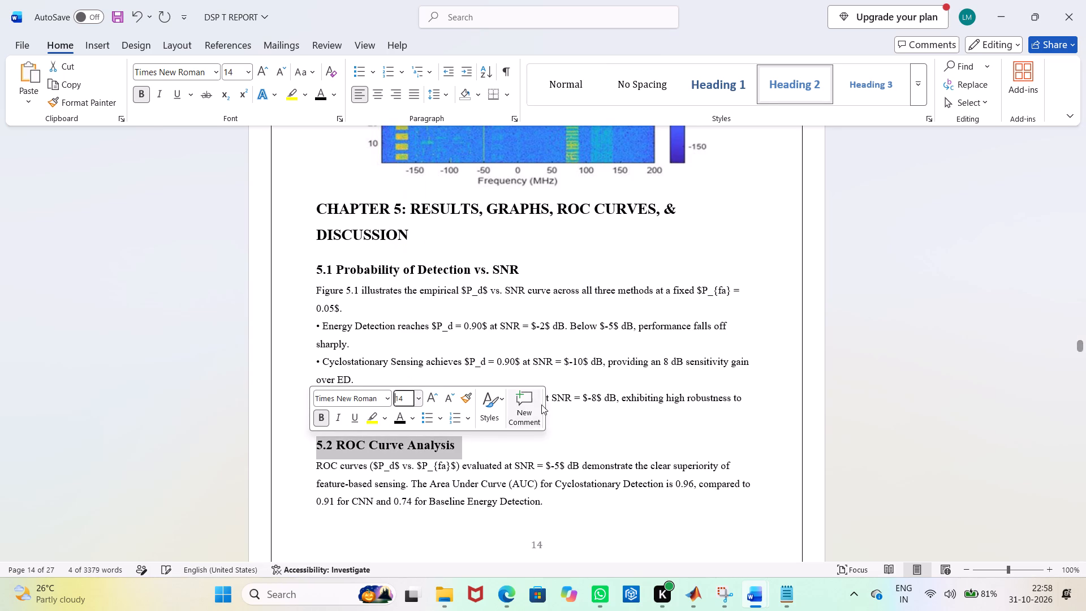
{"action": "left_click", "coordinate": [557, 451]}
Set the font size of the 5.3 Quantitative Performance Summary Table heading to 14.
{"action": "scroll", "coordinate": [511, 446], "scroll_direction": "down", "scroll_amount": 7}
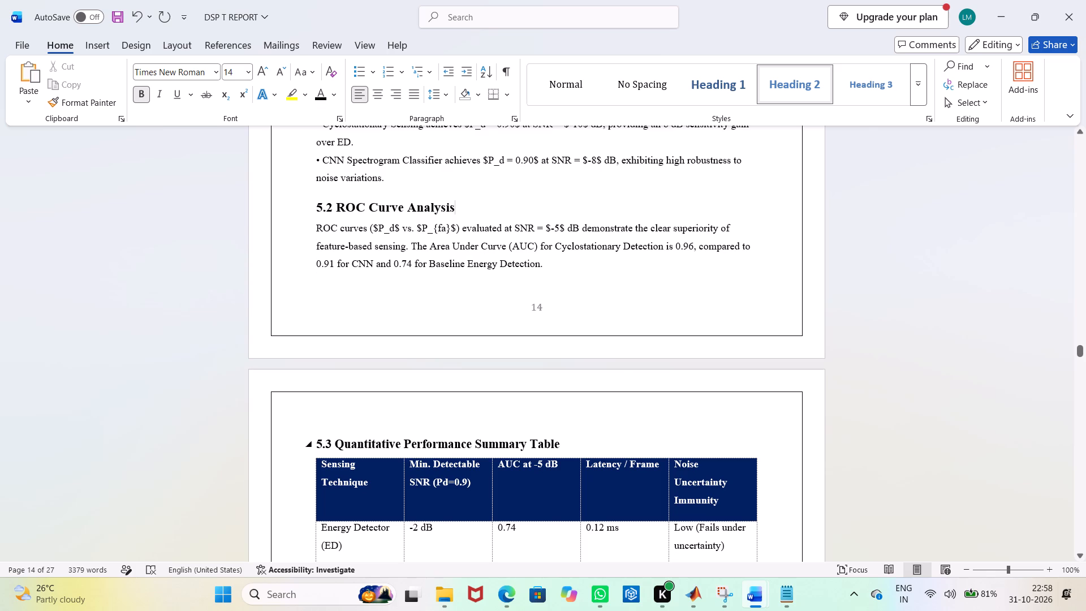
{"action": "left_click_drag", "start_coordinate": [566, 441], "coordinate": [317, 437]}
{"action": "left_click", "coordinate": [425, 389]}
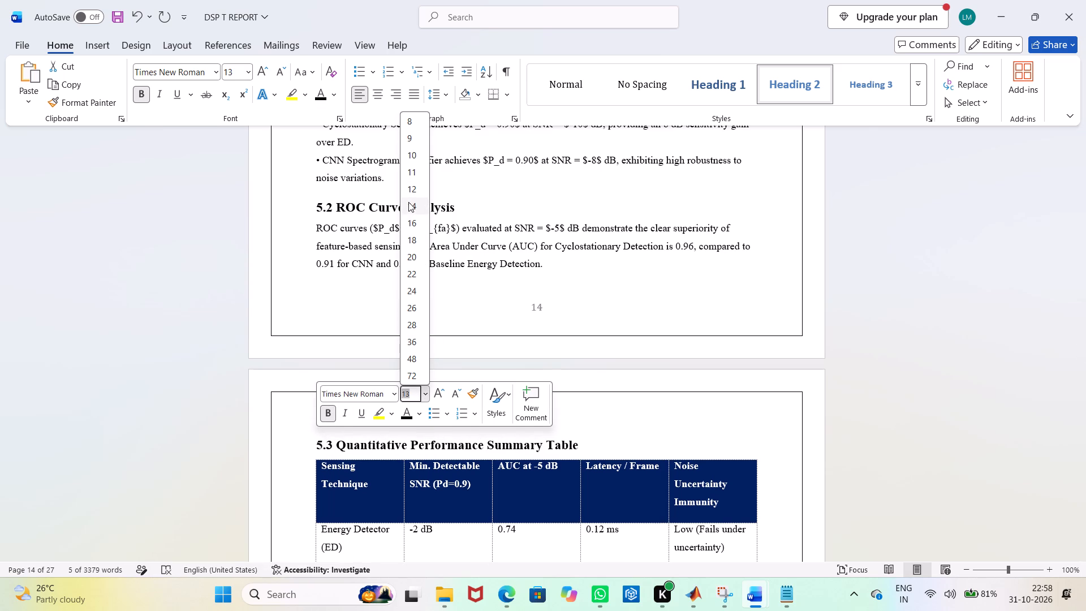
{"action": "left_click", "coordinate": [408, 202]}
{"action": "left_click", "coordinate": [666, 432]}
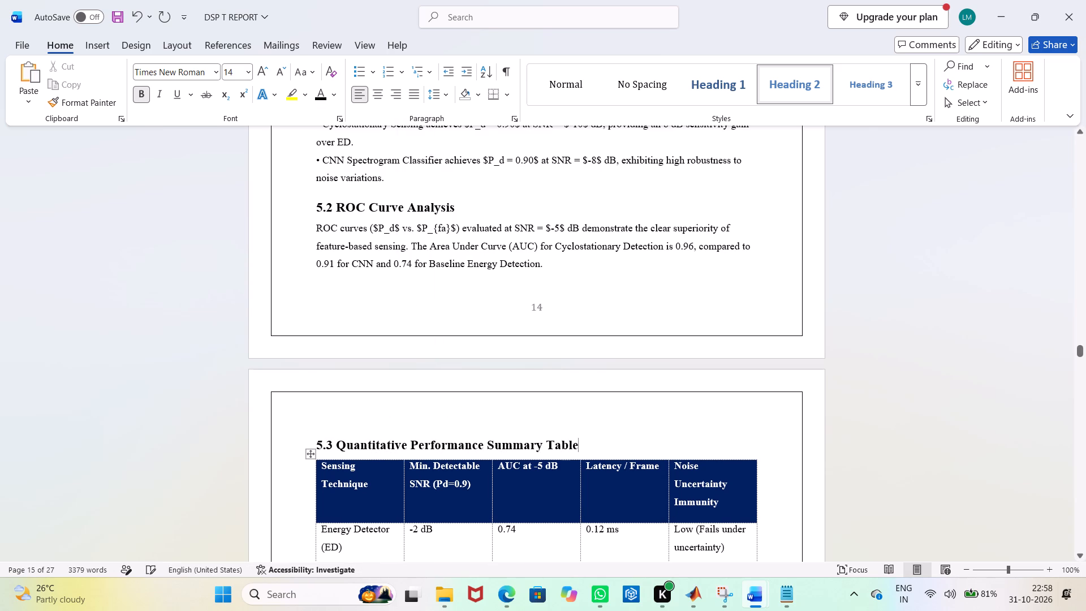
Change the text in all five header cells of the section 5.3 performance summary table to black.
{"action": "left_click_drag", "start_coordinate": [727, 496], "coordinate": [690, 466]}
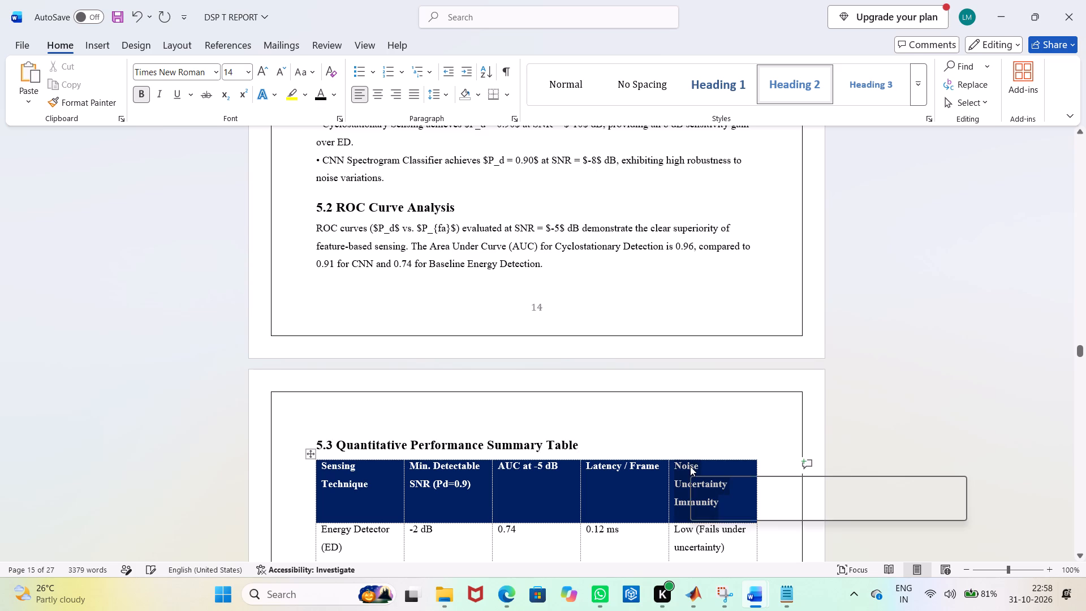
{"action": "left_click", "coordinate": [775, 508]}
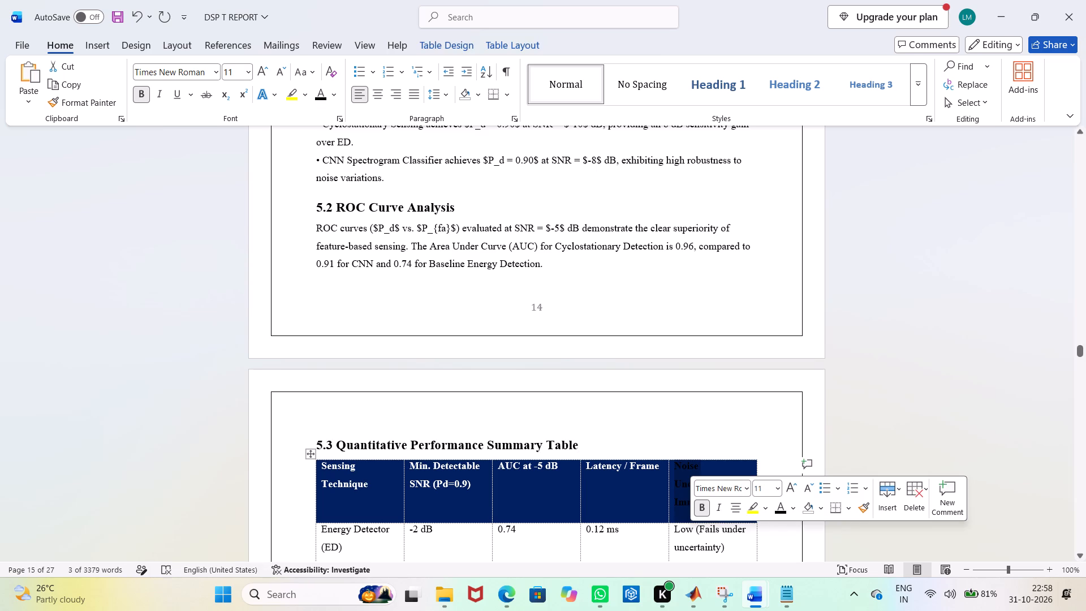
{"action": "left_click_drag", "start_coordinate": [660, 464], "coordinate": [595, 464]}
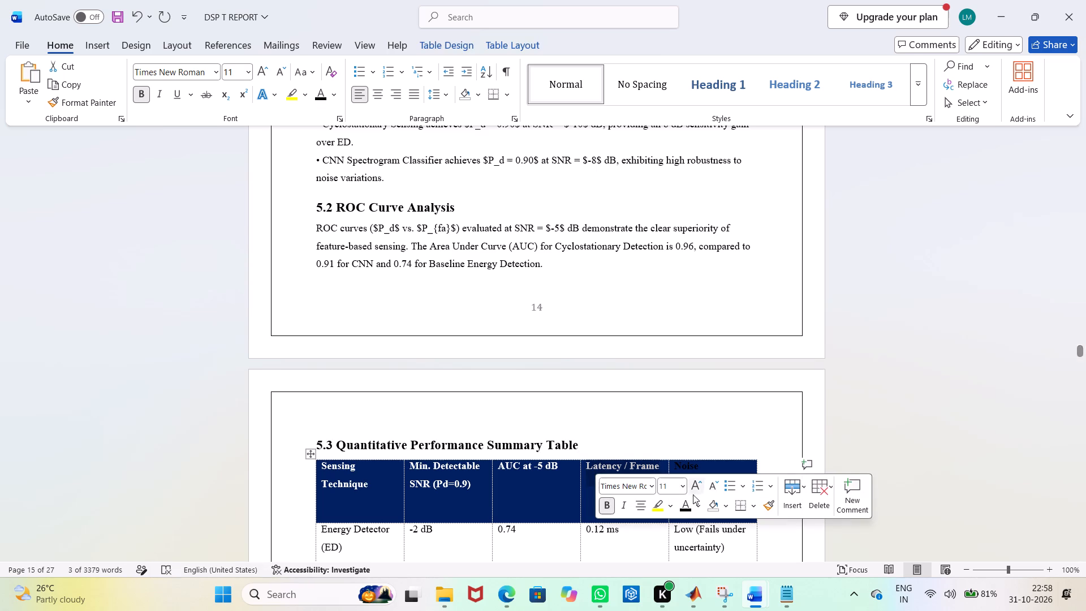
{"action": "left_click", "coordinate": [683, 505]}
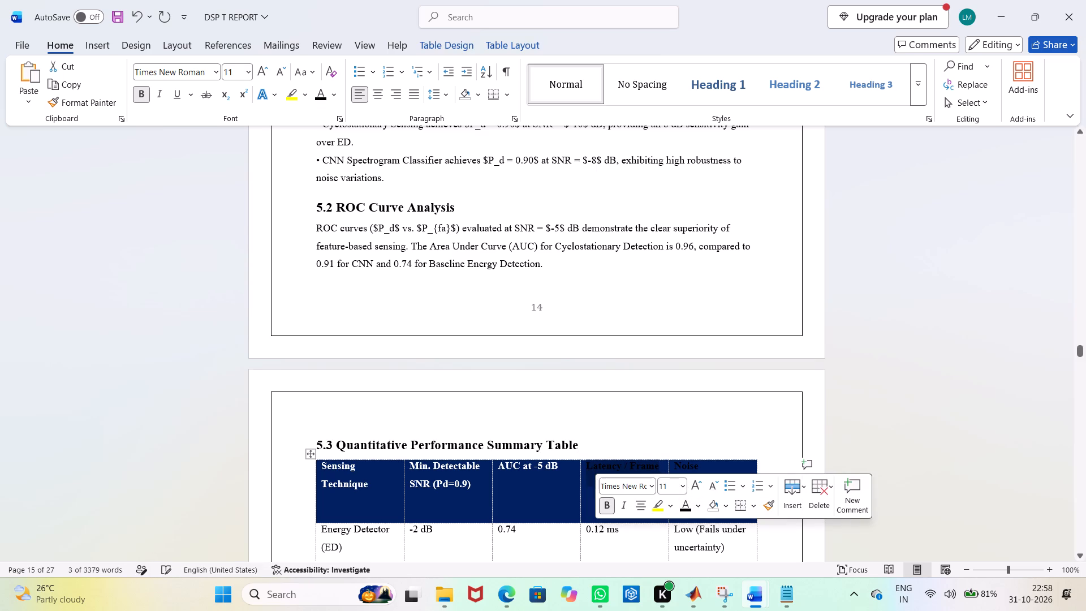
{"action": "left_click_drag", "start_coordinate": [563, 464], "coordinate": [503, 463]}
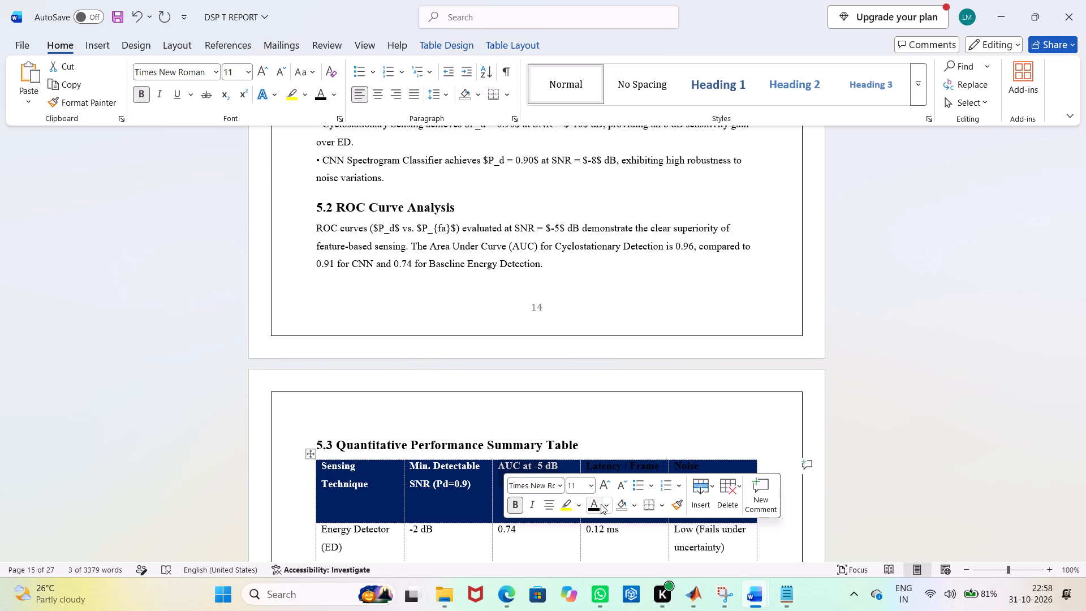
{"action": "left_click", "coordinate": [596, 504]}
{"action": "left_click_drag", "start_coordinate": [481, 464], "coordinate": [411, 472]}
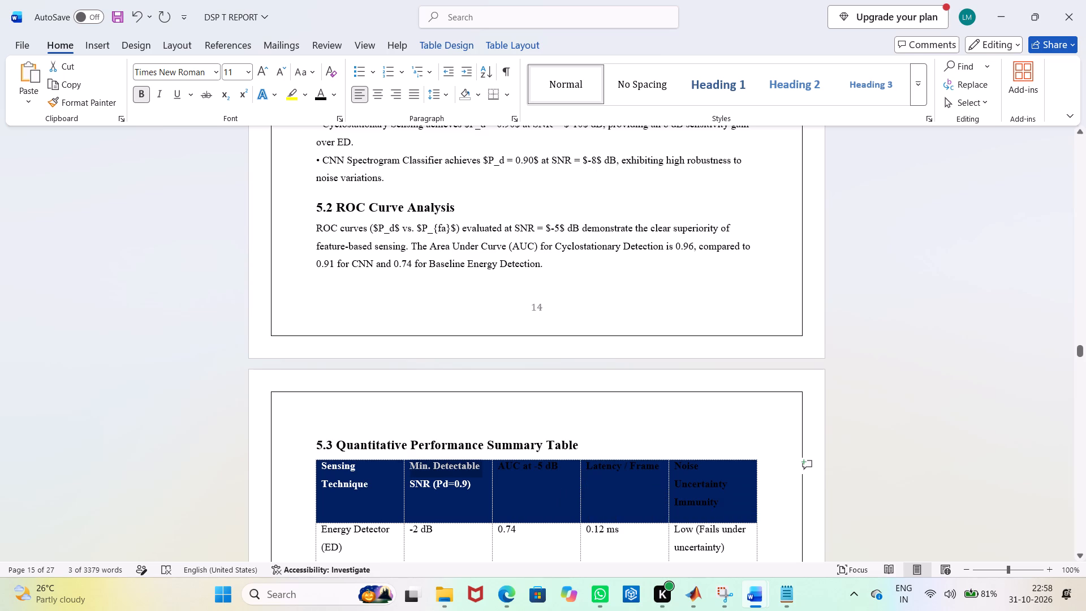
{"action": "left_click_drag", "start_coordinate": [411, 472], "coordinate": [414, 489]}
{"action": "left_click", "coordinate": [484, 480]}
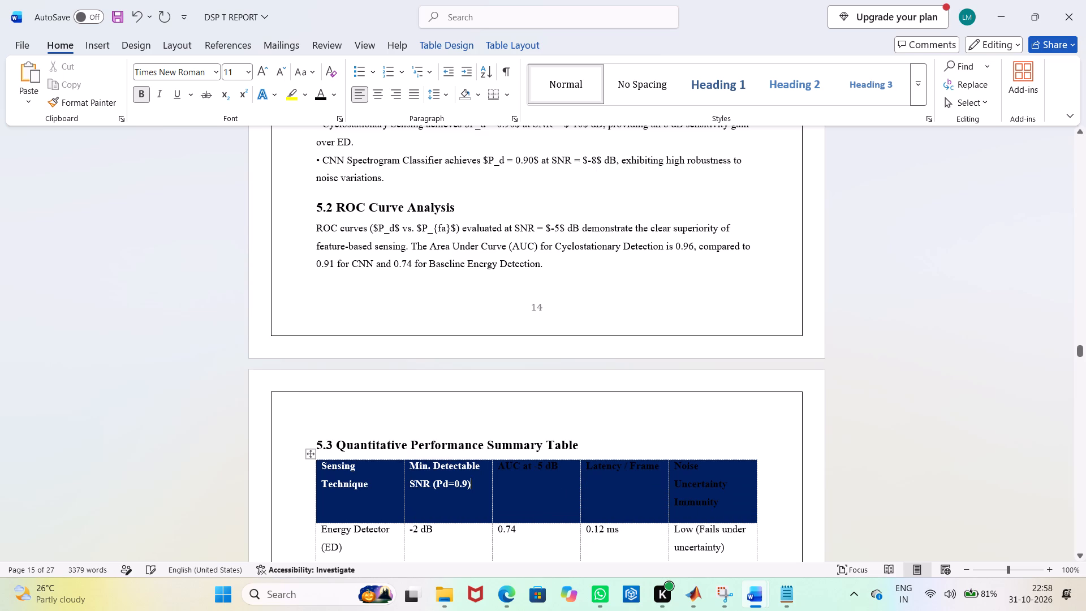
{"action": "left_click_drag", "start_coordinate": [478, 483], "coordinate": [419, 467]}
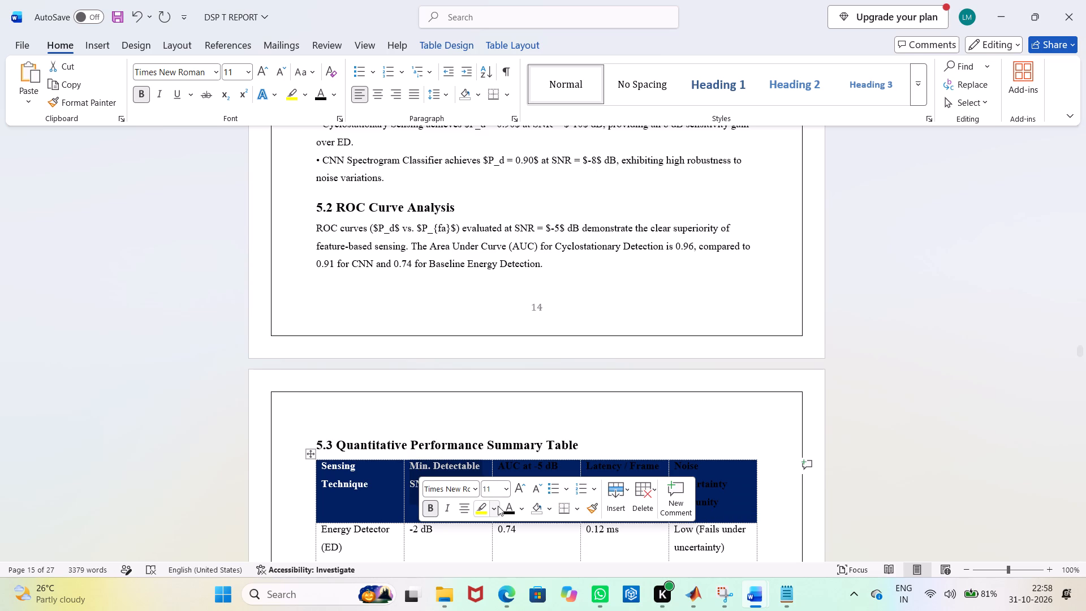
{"action": "left_click", "coordinate": [511, 505]}
{"action": "left_click_drag", "start_coordinate": [370, 482], "coordinate": [335, 465]}
{"action": "left_click", "coordinate": [424, 505]}
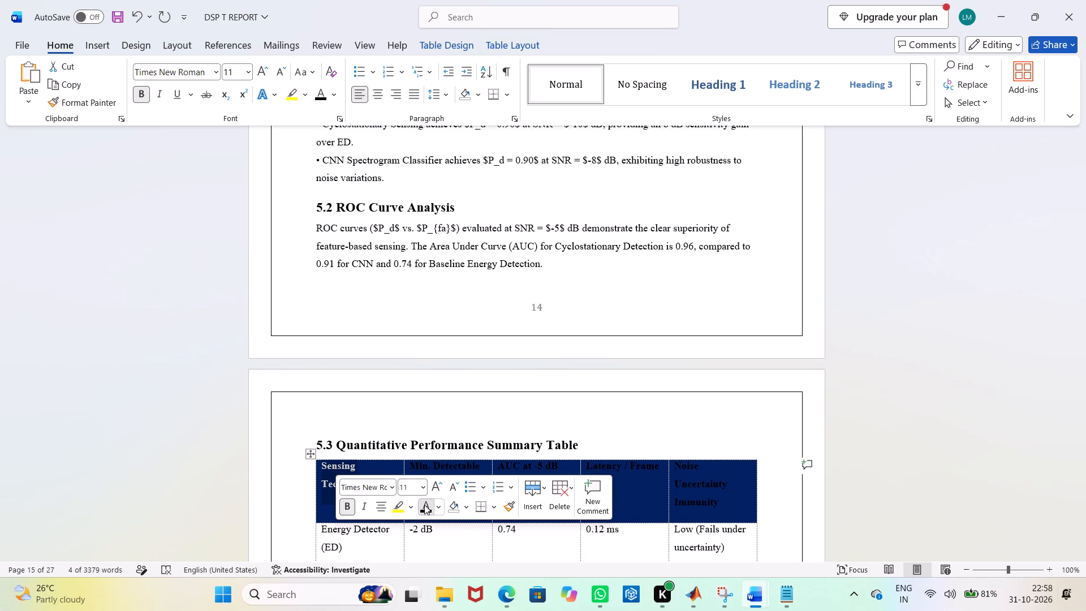
Remove the dark blue shading from the header row of the section 5.3 performance summary table.
{"action": "left_click_drag", "start_coordinate": [729, 507], "coordinate": [472, 500]}
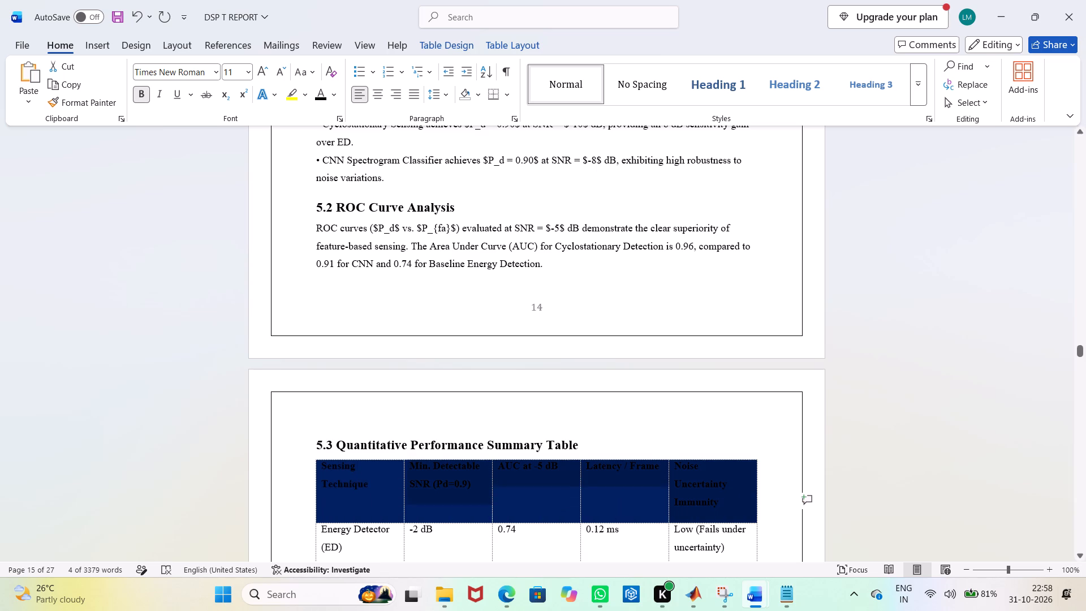
{"action": "left_click_drag", "start_coordinate": [472, 500], "coordinate": [356, 510]}
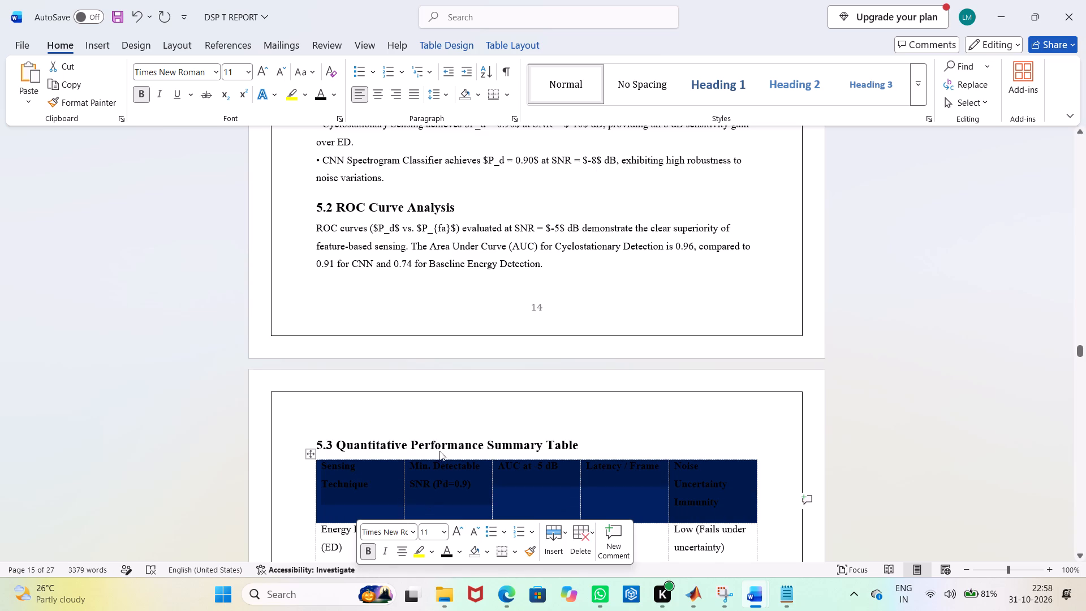
{"action": "left_click", "coordinate": [460, 94]}
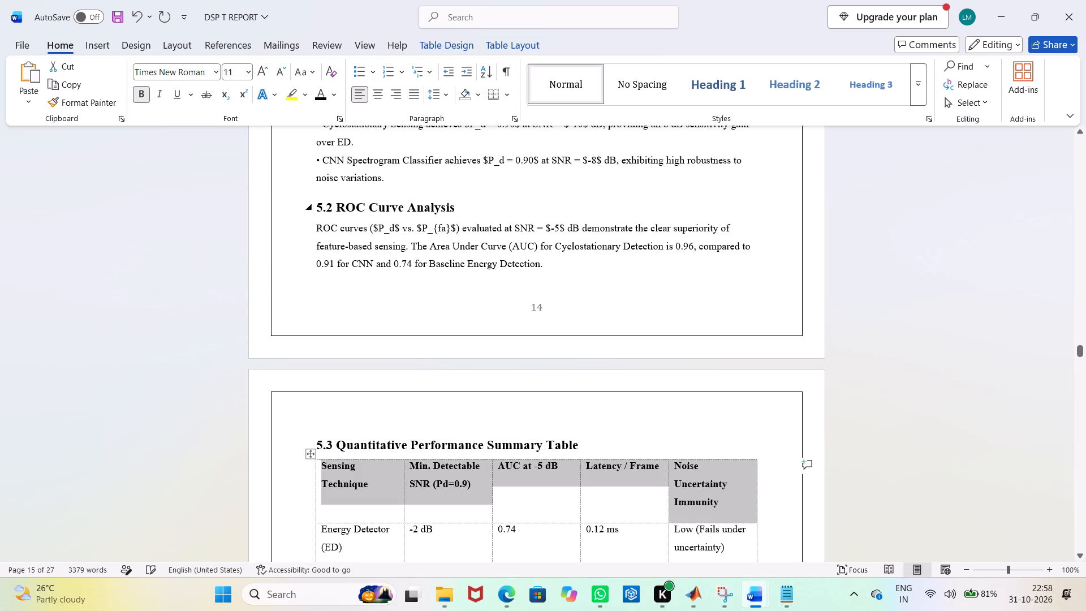
{"action": "left_click", "coordinate": [643, 438]}
Set the font size of the 5.4 Distinction Between Detection and Identification heading to 14.
{"action": "scroll", "coordinate": [643, 439], "scroll_direction": "down", "scroll_amount": 9}
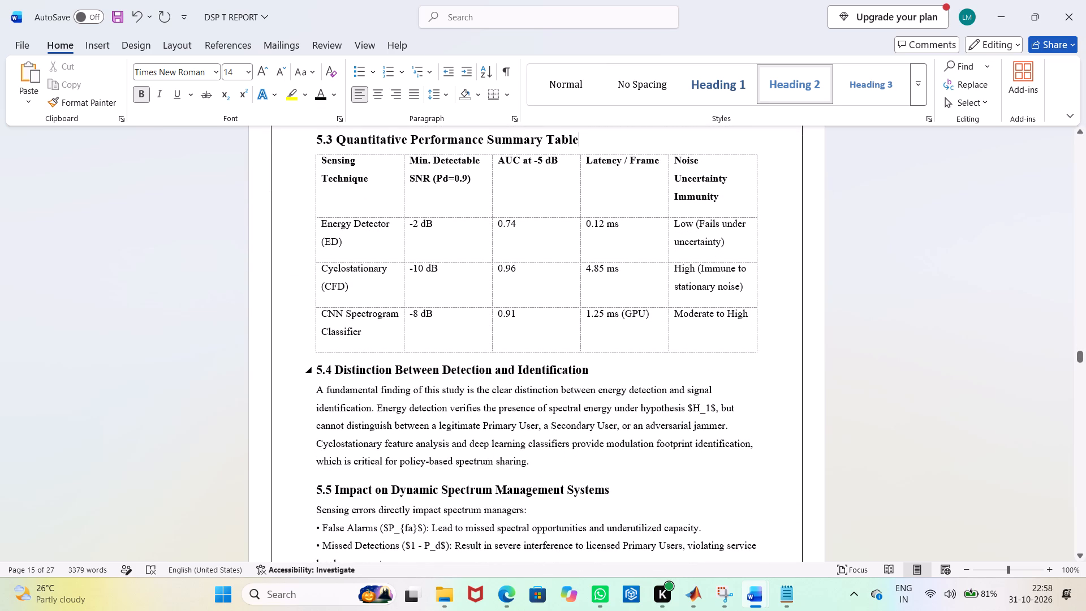
{"action": "left_click_drag", "start_coordinate": [596, 375], "coordinate": [302, 368]}
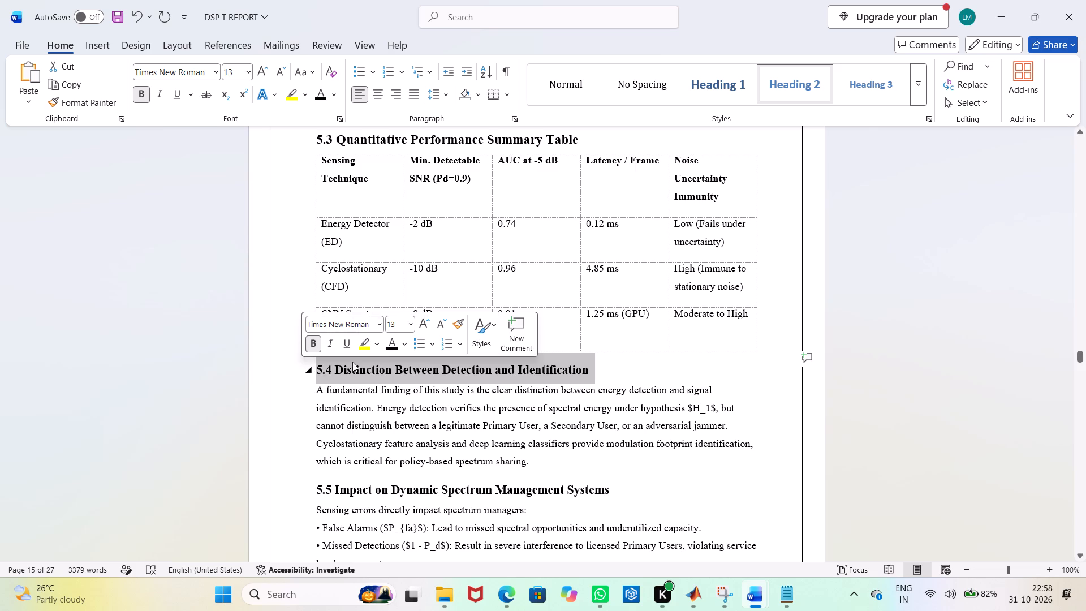
{"action": "left_click", "coordinate": [406, 320]}
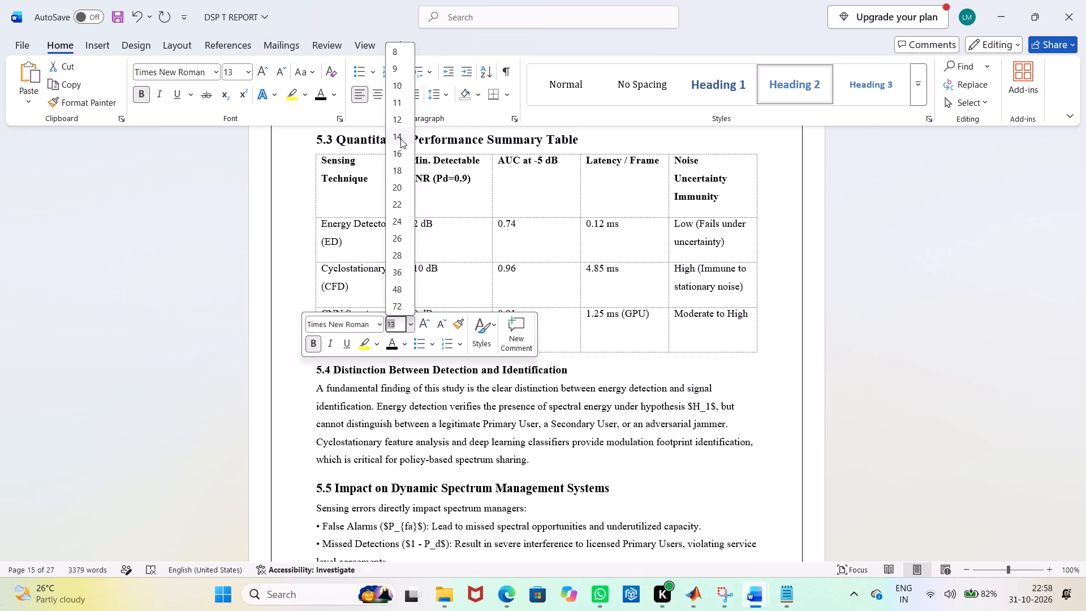
{"action": "left_click", "coordinate": [400, 139]}
{"action": "left_click", "coordinate": [659, 368]}
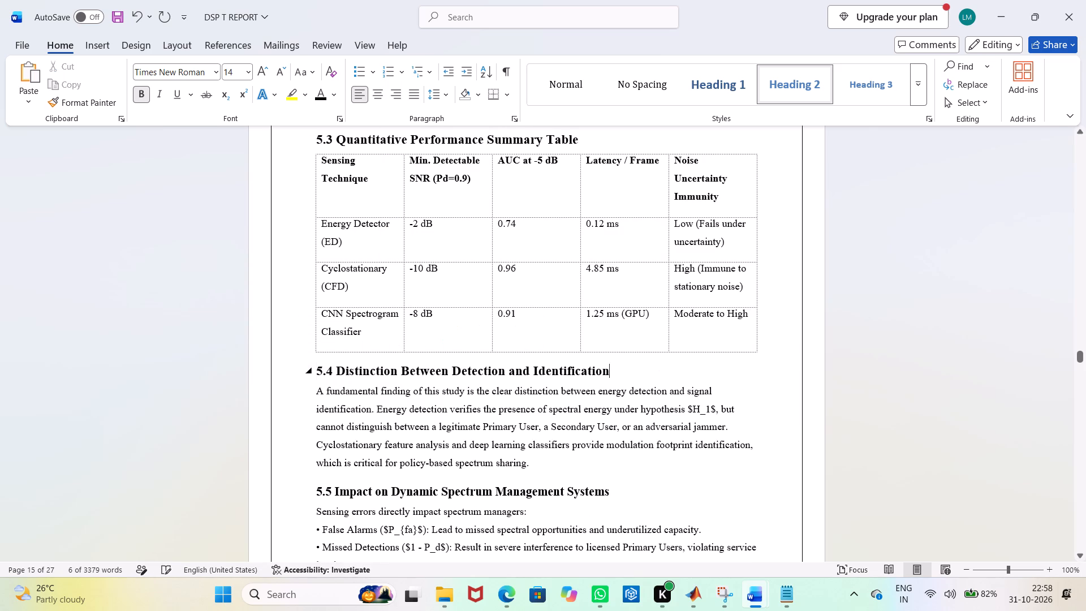
Set the font size of the 5.5 Impact on Dynamic Spectrum Management Systems heading to 14.
{"action": "left_click_drag", "start_coordinate": [608, 493], "coordinate": [554, 498]}
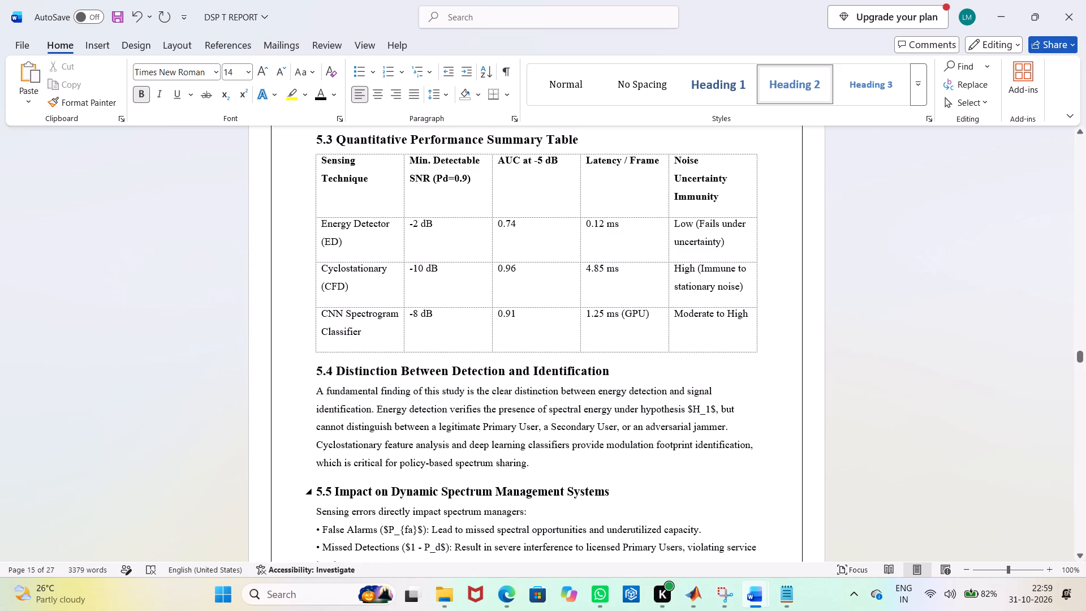
{"action": "left_click_drag", "start_coordinate": [554, 498], "coordinate": [316, 486]}
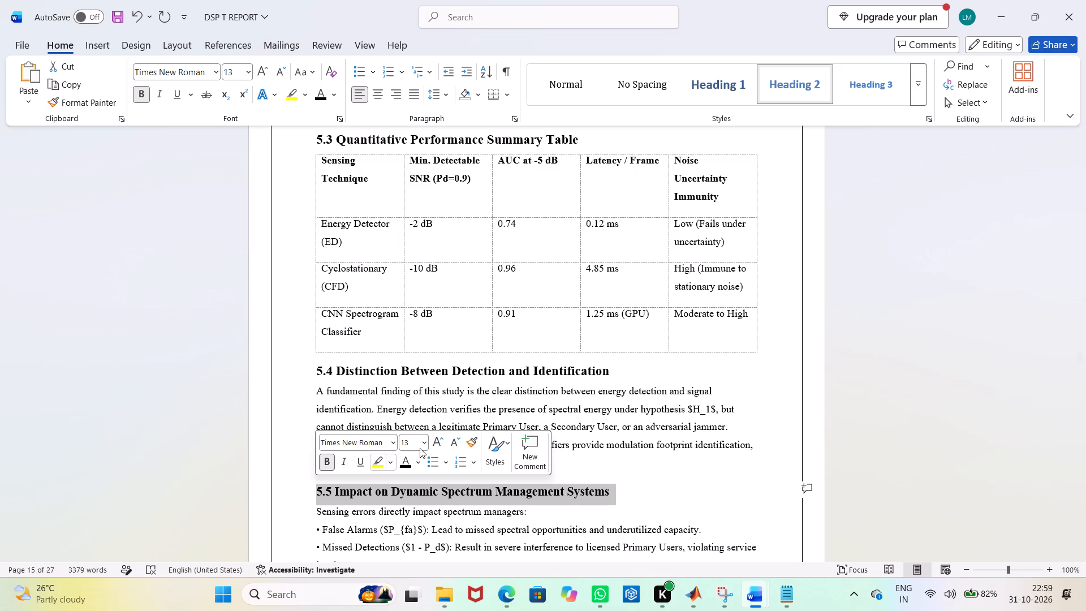
{"action": "left_click", "coordinate": [422, 444]}
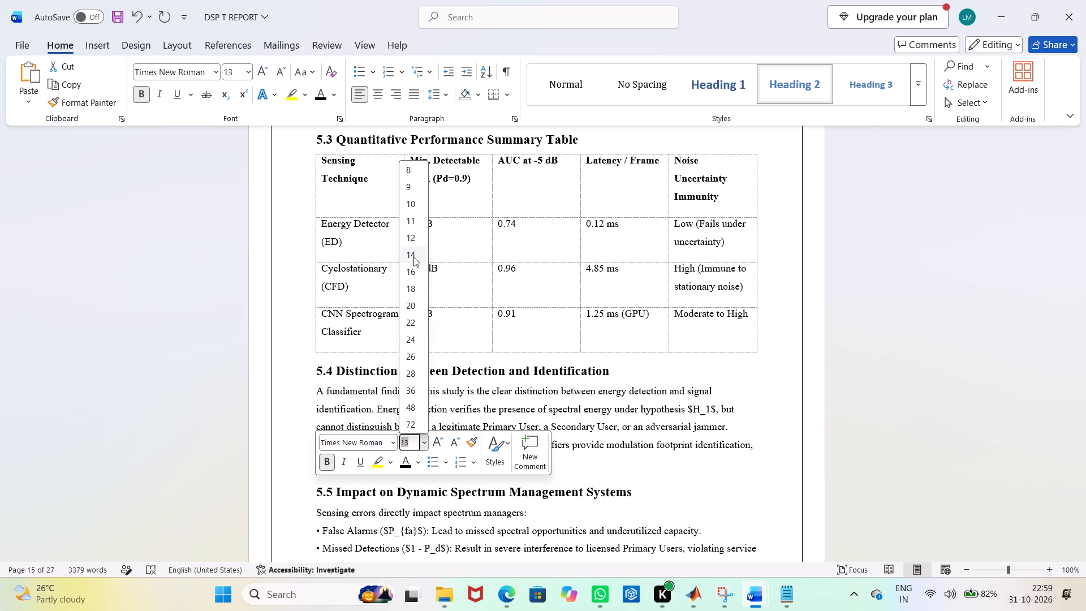
{"action": "left_click", "coordinate": [413, 257]}
{"action": "left_click", "coordinate": [679, 483]}
Set the font size of the CHAPTER 6: CONCLUSION AND FUTURE SCOPE heading to 16.
{"action": "scroll", "coordinate": [670, 483], "scroll_direction": "down", "scroll_amount": 7}
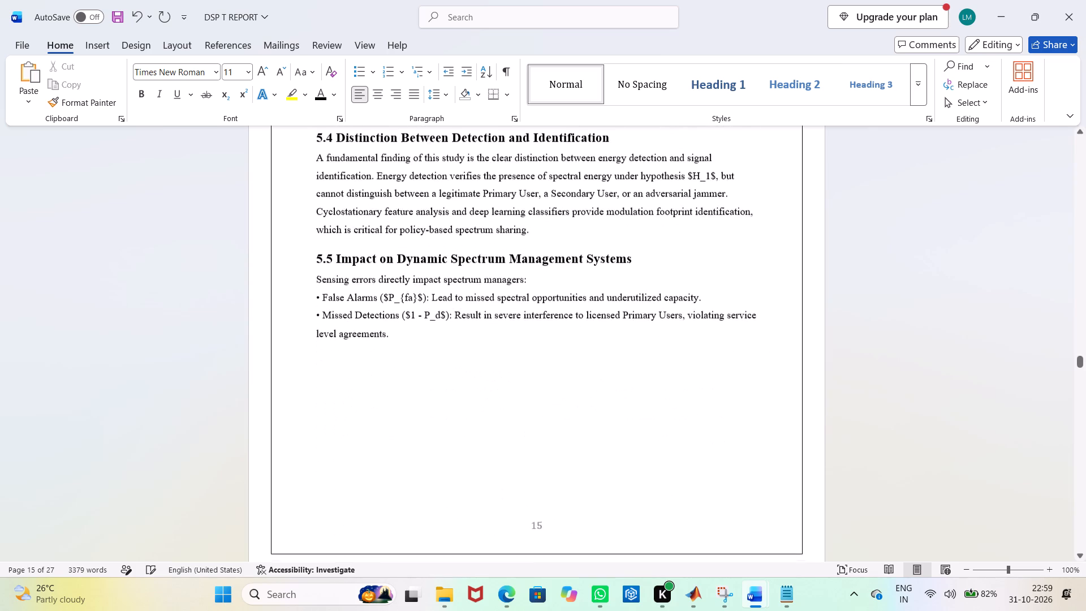
{"action": "scroll", "coordinate": [670, 484], "scroll_direction": "down", "scroll_amount": 7}
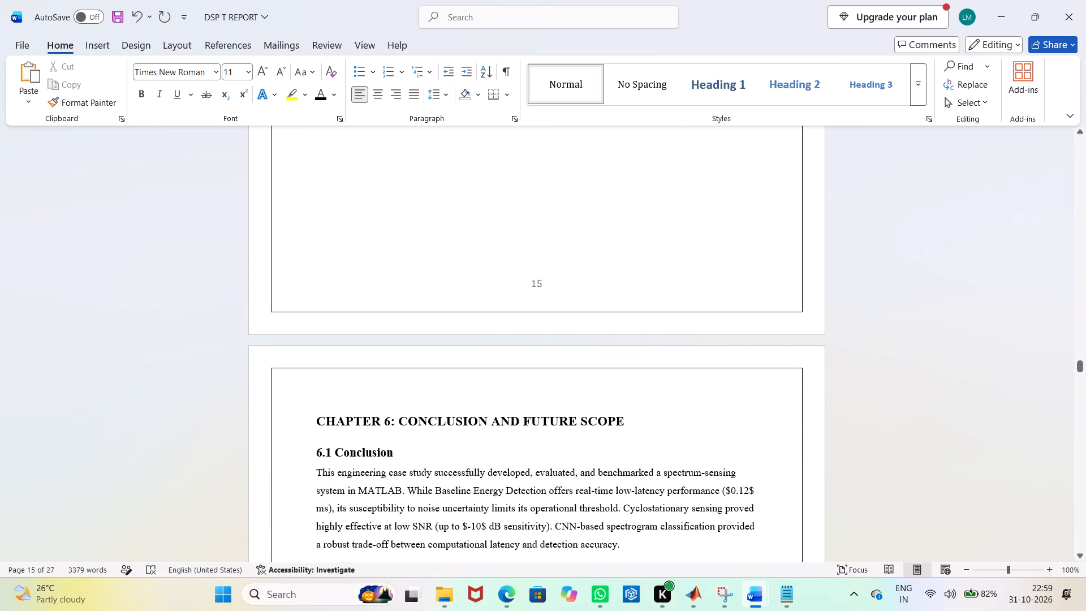
{"action": "left_click_drag", "start_coordinate": [635, 421], "coordinate": [319, 429]}
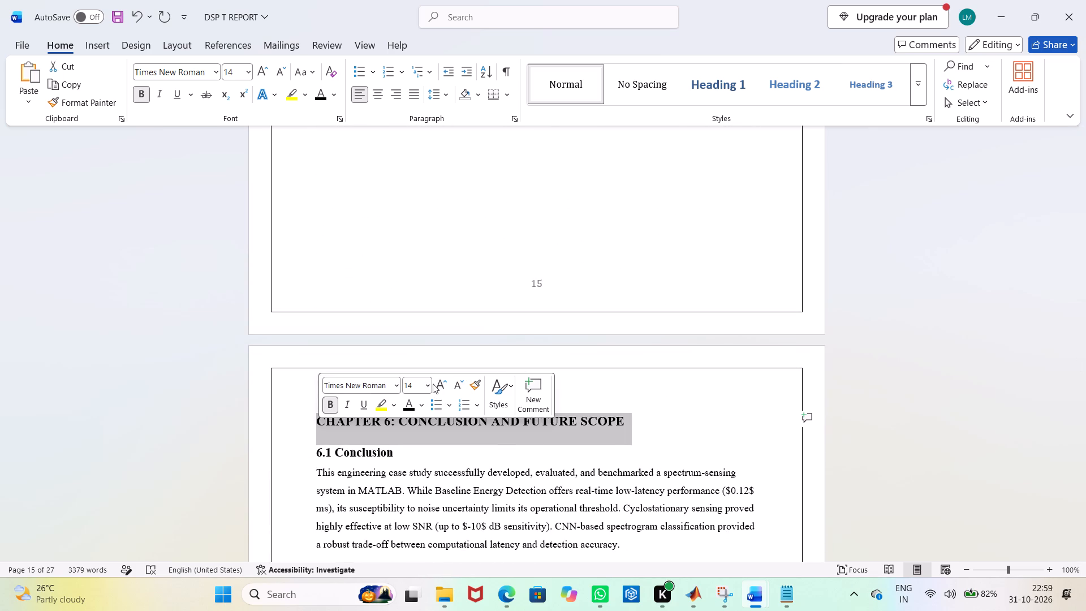
{"action": "left_click", "coordinate": [432, 384]}
{"action": "left_click", "coordinate": [428, 382]}
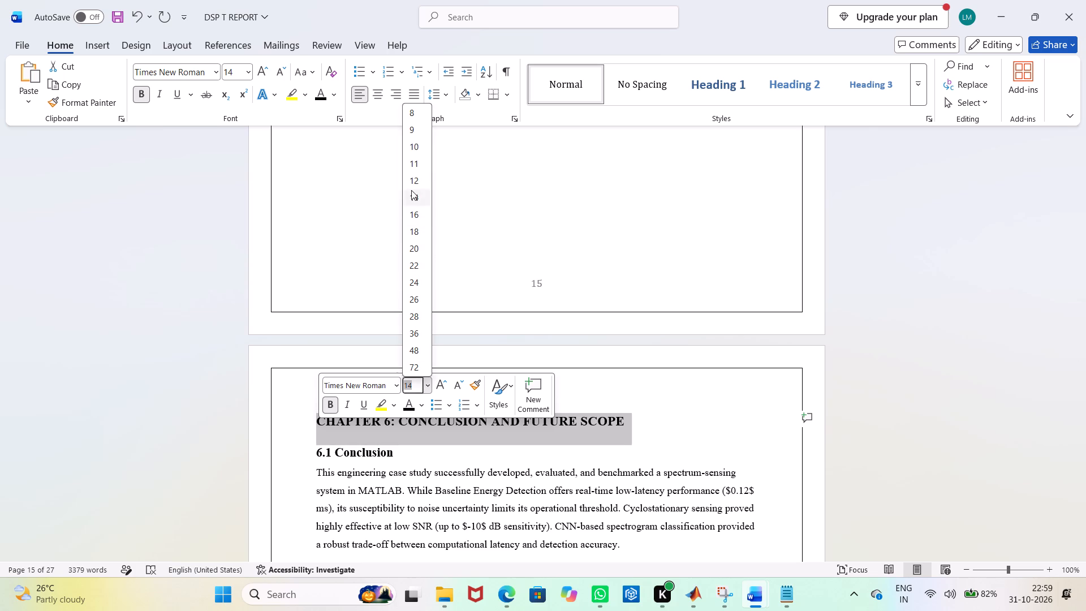
{"action": "left_click", "coordinate": [414, 212]}
{"action": "left_click", "coordinate": [618, 399]}
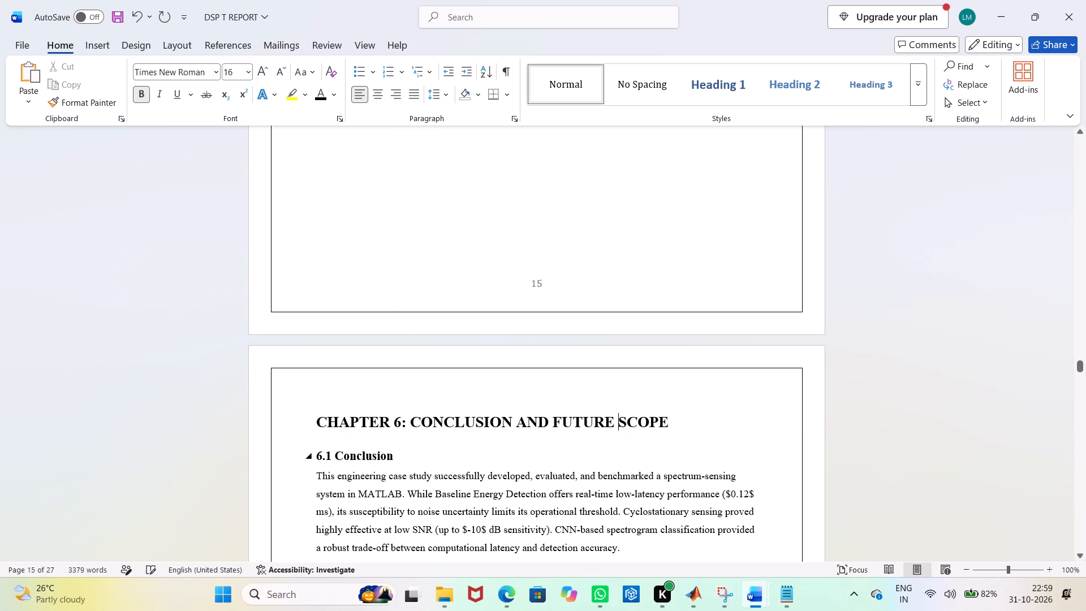
Set the font size of the 6.1 Conclusion heading to 14.
{"action": "left_click_drag", "start_coordinate": [390, 457], "coordinate": [315, 455]}
{"action": "left_click", "coordinate": [421, 414]}
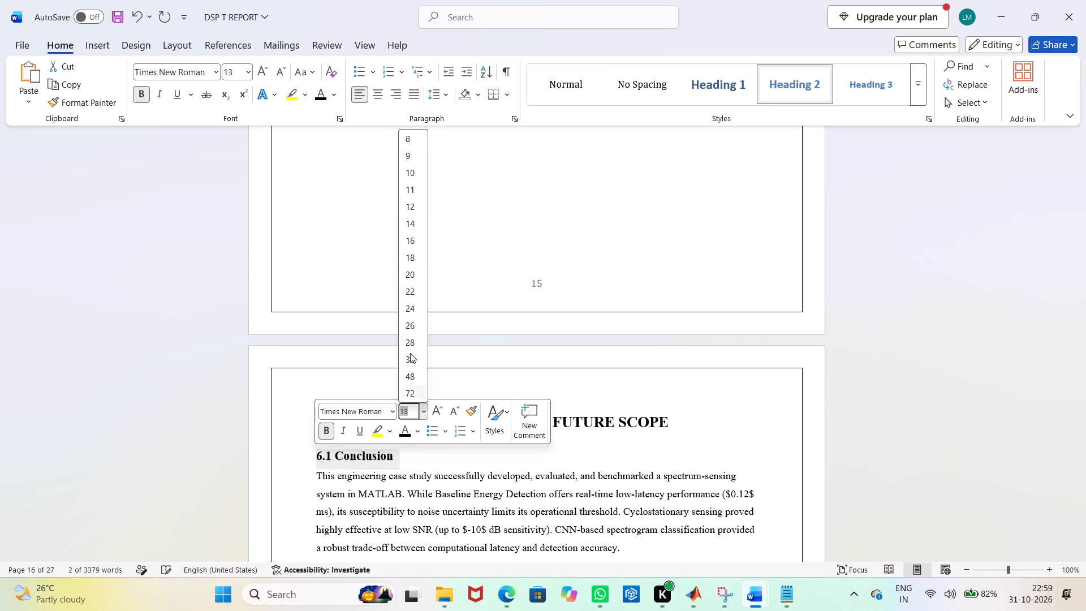
{"action": "left_click", "coordinate": [413, 228]}
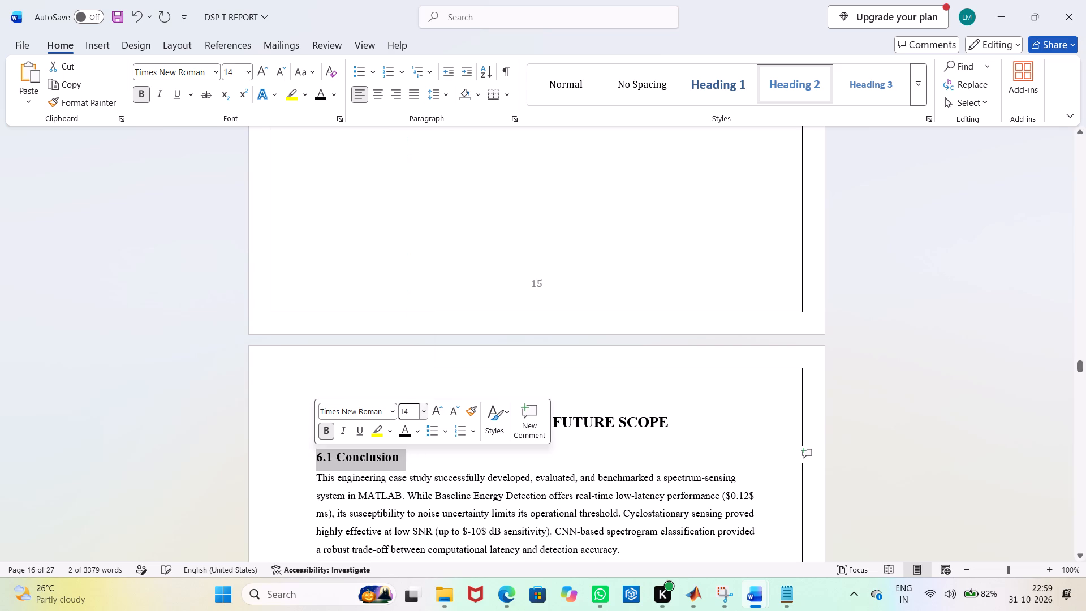
{"action": "left_click", "coordinate": [593, 369]}
Set the font size of the 6.2 Future Scope heading to 14.
{"action": "scroll", "coordinate": [441, 567], "scroll_direction": "down", "scroll_amount": 4}
{"action": "scroll", "coordinate": [464, 462], "scroll_direction": "down", "scroll_amount": 5}
{"action": "left_click_drag", "start_coordinate": [423, 402], "coordinate": [326, 406]}
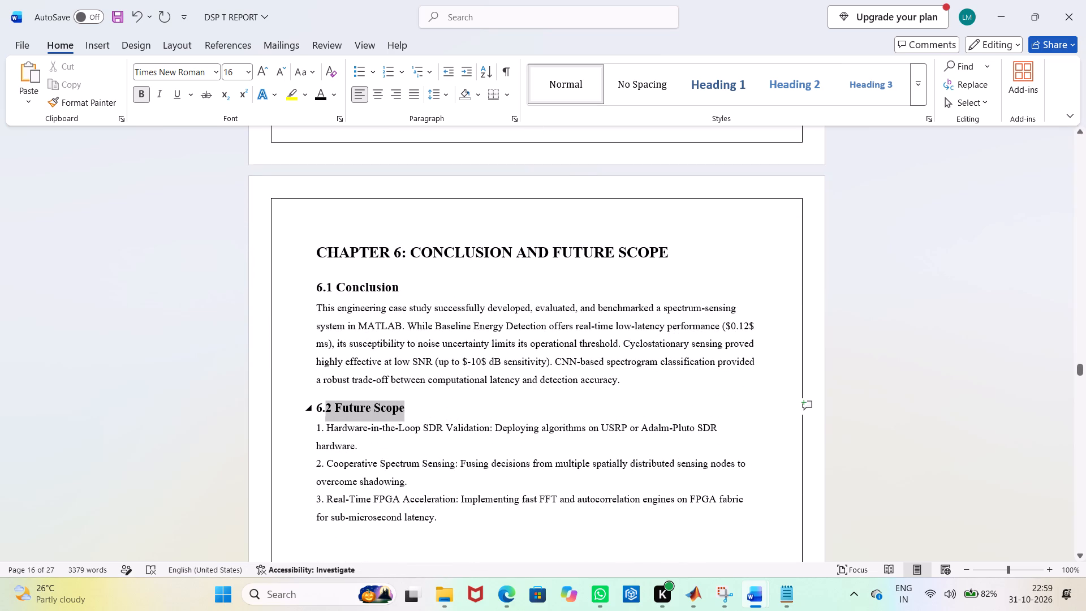
{"action": "left_click_drag", "start_coordinate": [326, 406], "coordinate": [314, 403]}
{"action": "left_click", "coordinate": [425, 357]}
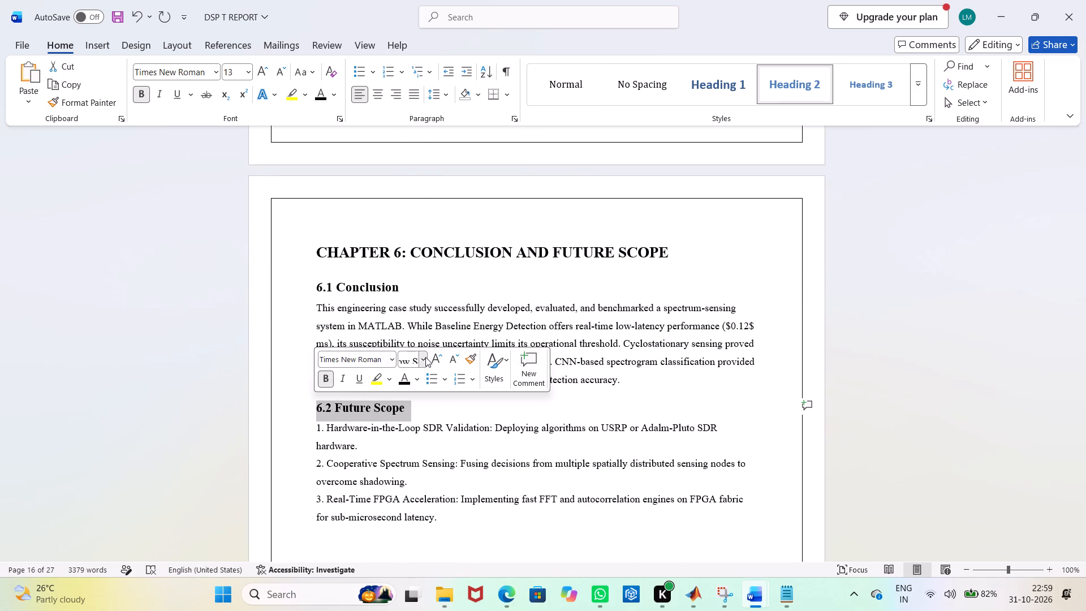
{"action": "left_click", "coordinate": [410, 173]}
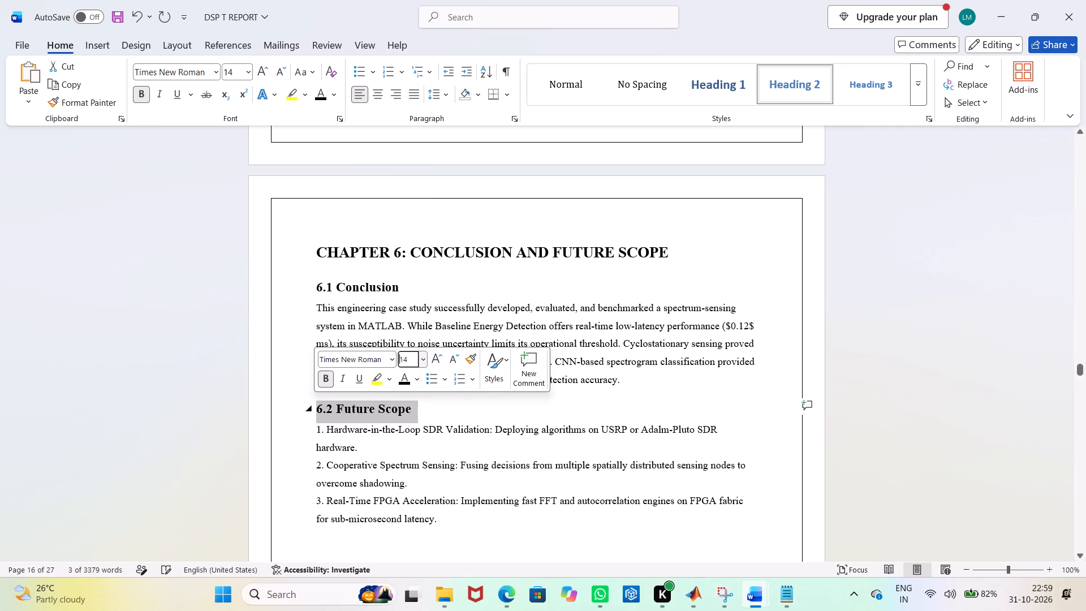
{"action": "left_click", "coordinate": [565, 429]}
Set the font size of the REFERENCES heading to 16.
{"action": "scroll", "coordinate": [559, 449], "scroll_direction": "down", "scroll_amount": 16}
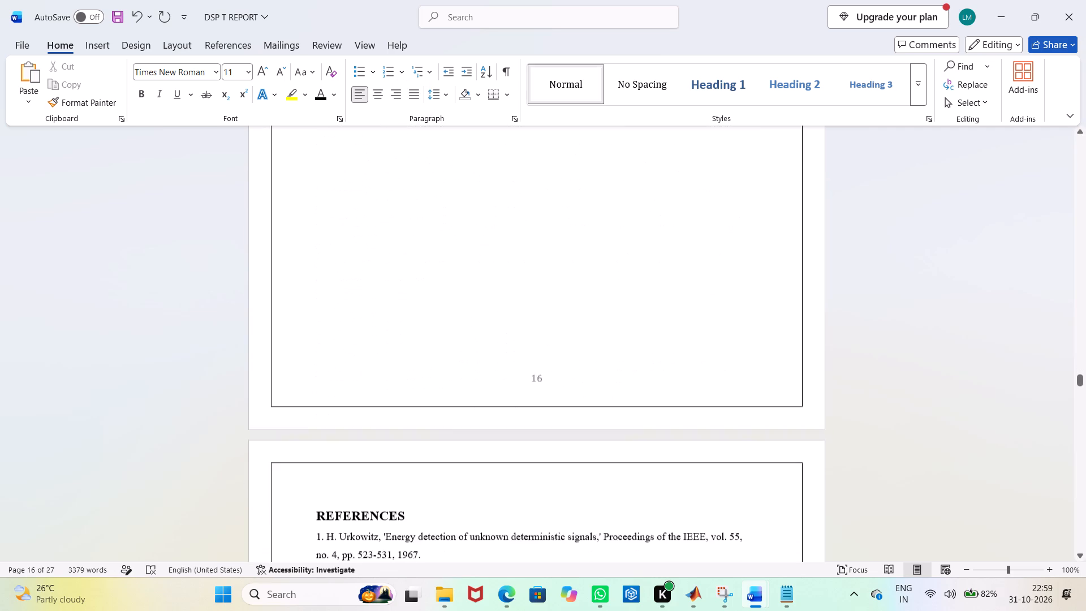
{"action": "left_click", "coordinate": [401, 461]}
{"action": "left_click_drag", "start_coordinate": [411, 467], "coordinate": [313, 459]}
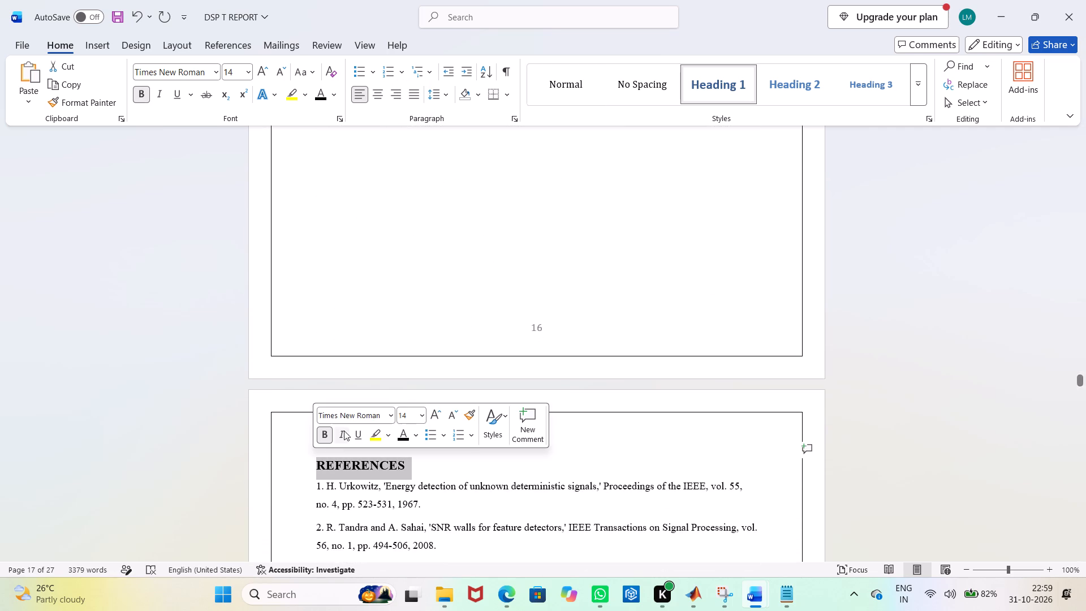
{"action": "left_click", "coordinate": [420, 414]}
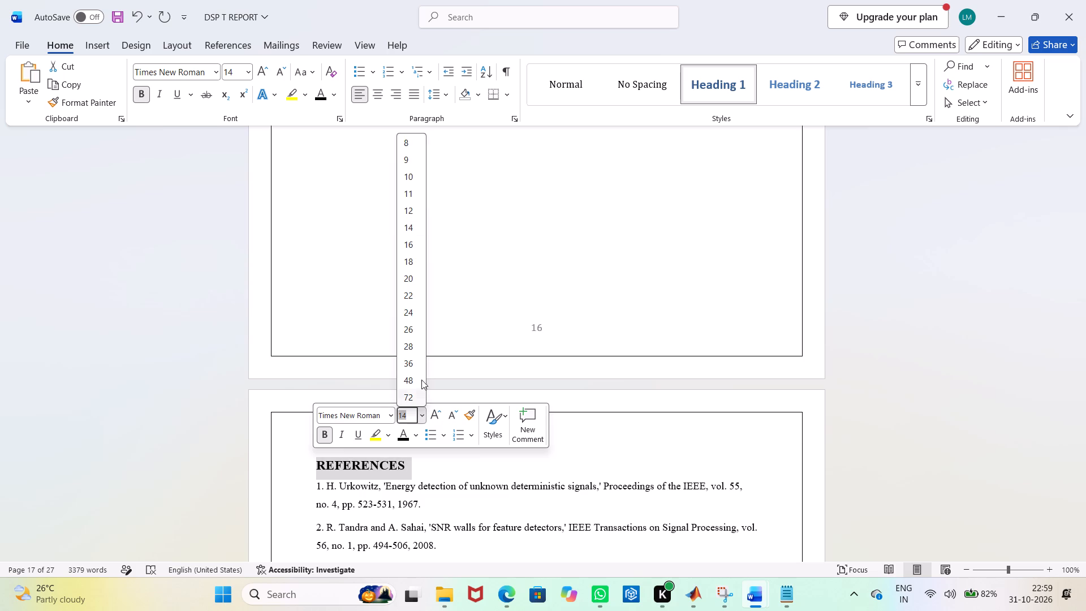
{"action": "left_click", "coordinate": [415, 245]}
{"action": "left_click", "coordinate": [522, 324]}
Set the font size of the MATLAB SIMULATION CODE heading to 16.
{"action": "scroll", "coordinate": [512, 434], "scroll_direction": "down", "scroll_amount": 7}
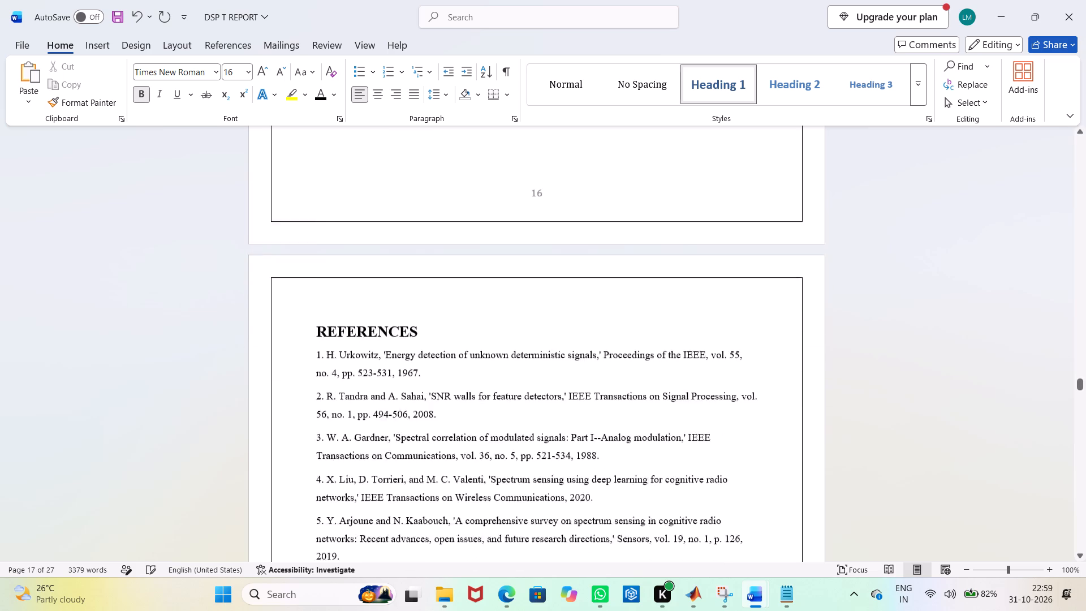
{"action": "scroll", "coordinate": [512, 434], "scroll_direction": "down", "scroll_amount": 15}
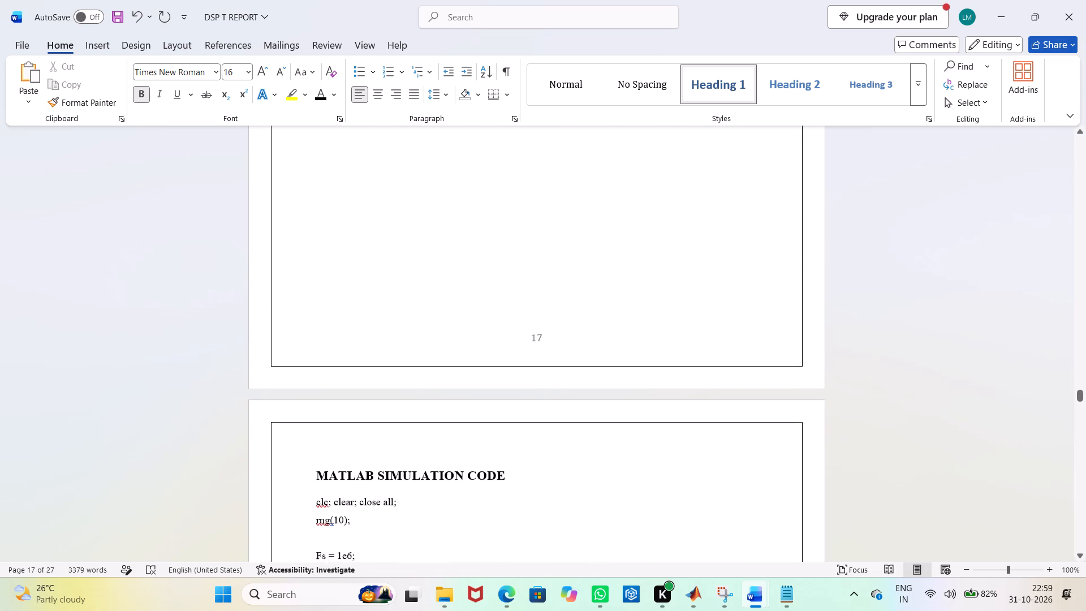
{"action": "left_click_drag", "start_coordinate": [507, 474], "coordinate": [334, 470]}
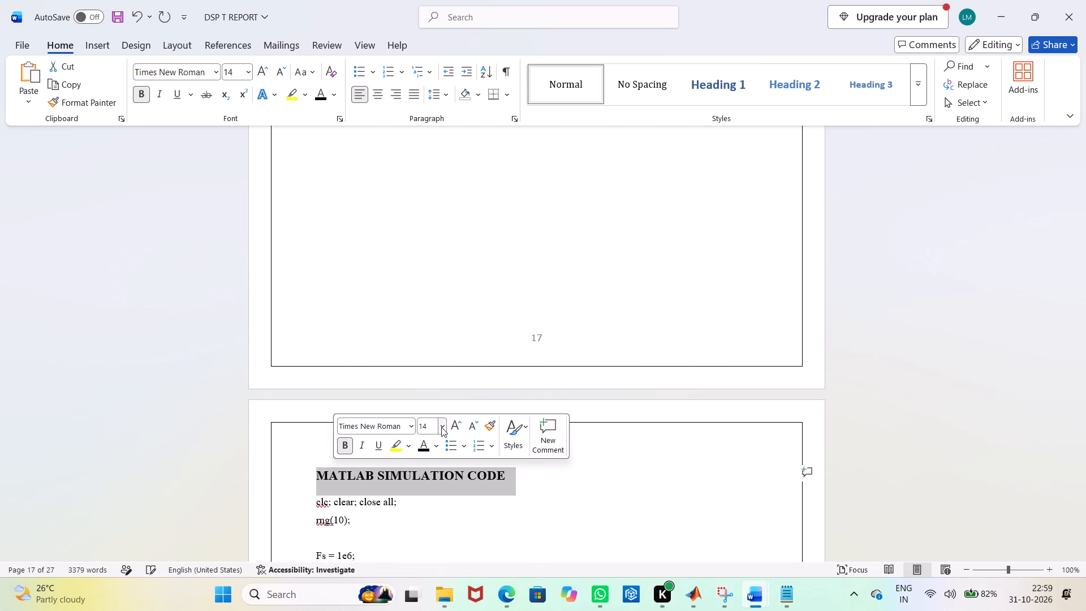
{"action": "left_click", "coordinate": [441, 427]}
{"action": "left_click", "coordinate": [432, 254]}
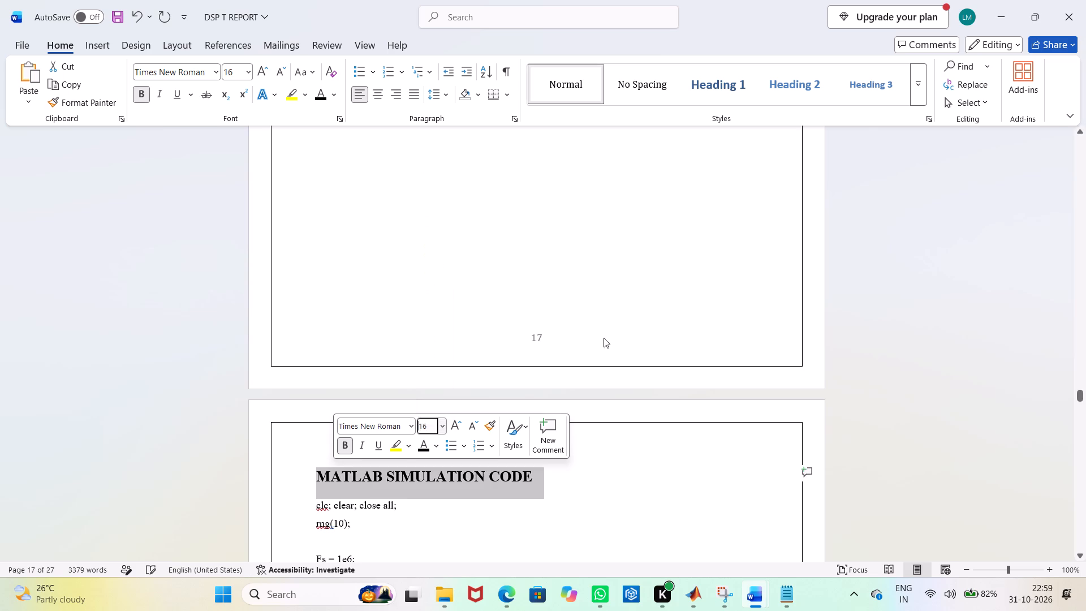
{"action": "left_click_drag", "start_coordinate": [607, 338], "coordinate": [609, 344]}
Look through the MATLAB code pages and check the font size of the SIMULATED RESULTS heading.
{"action": "scroll", "coordinate": [572, 466], "scroll_direction": "down", "scroll_amount": 16}
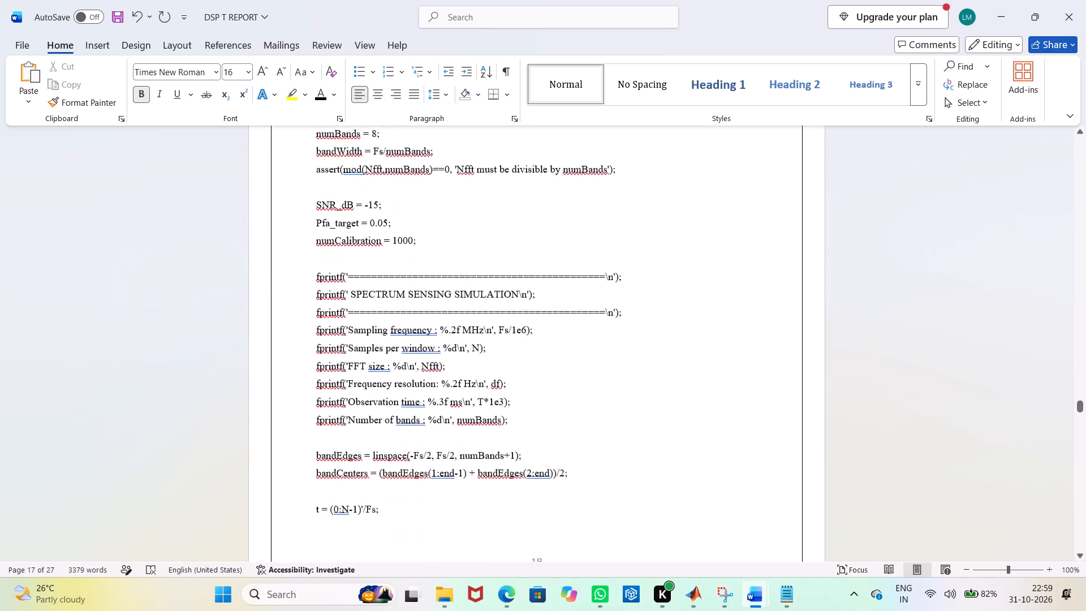
{"action": "scroll", "coordinate": [572, 467], "scroll_direction": "down", "scroll_amount": 18}
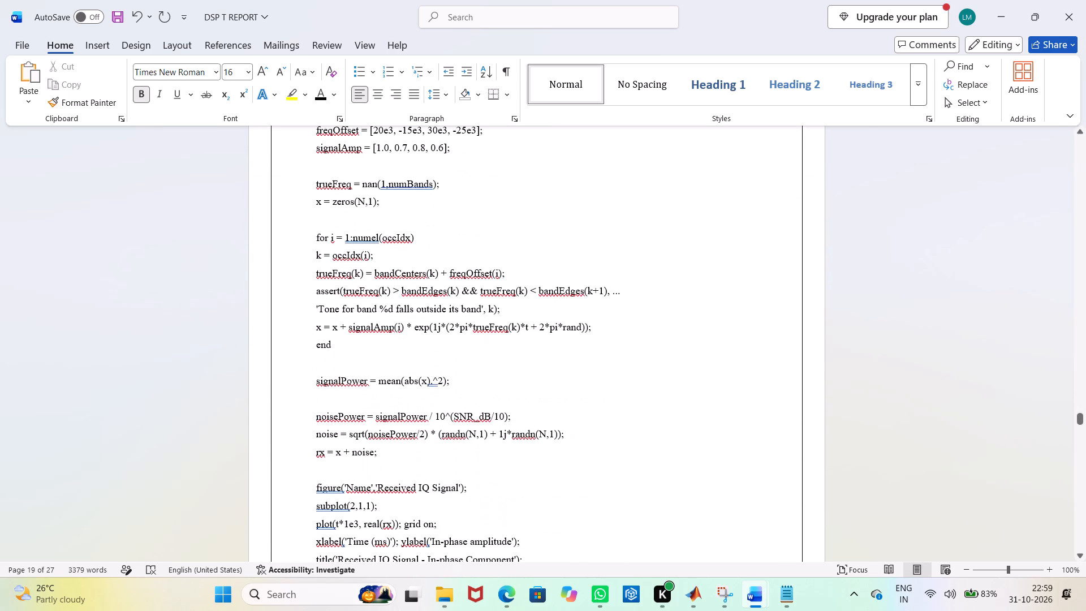
{"action": "left_click", "coordinate": [571, 470]}
{"action": "scroll", "coordinate": [658, 450], "scroll_direction": "down", "scroll_amount": 15}
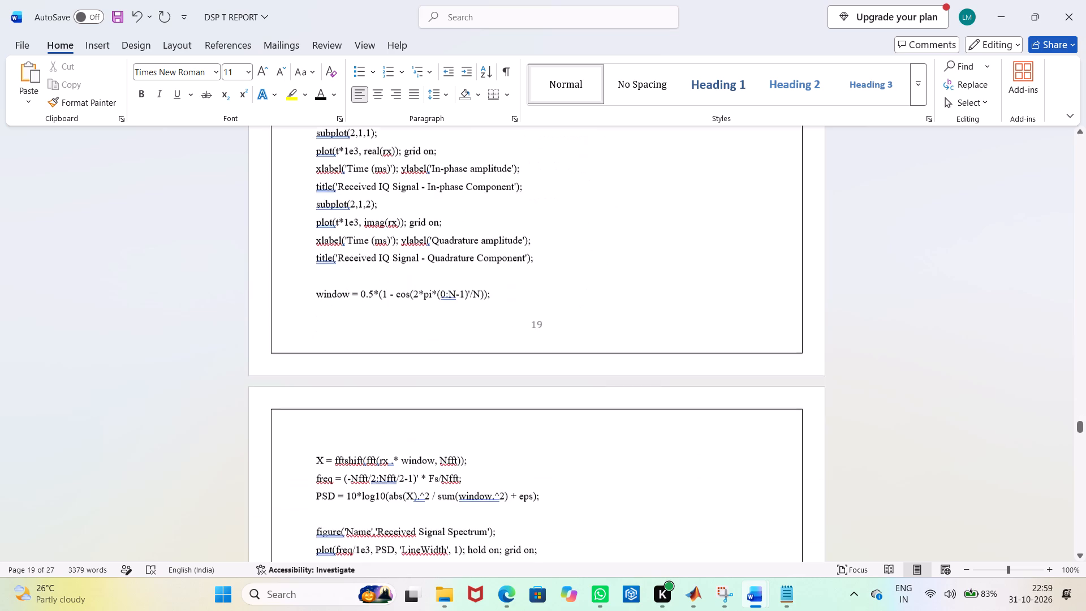
{"action": "scroll", "coordinate": [658, 451], "scroll_direction": "down", "scroll_amount": 18}
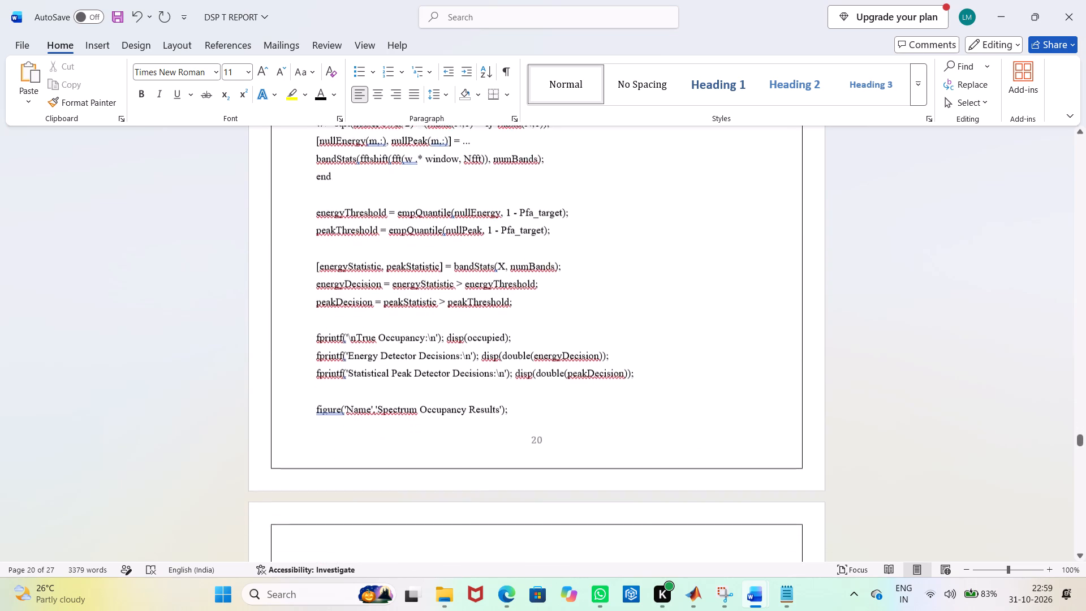
{"action": "scroll", "coordinate": [658, 451], "scroll_direction": "down", "scroll_amount": 12}
{"action": "scroll", "coordinate": [658, 451], "scroll_direction": "down", "scroll_amount": 12}
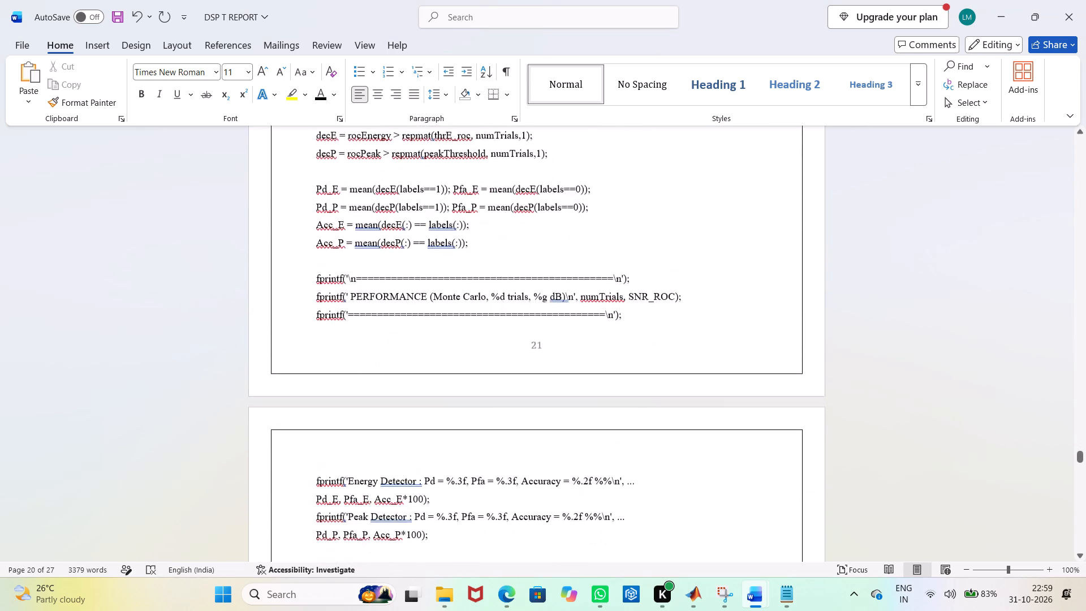
{"action": "scroll", "coordinate": [658, 451], "scroll_direction": "down", "scroll_amount": 20}
{"action": "scroll", "coordinate": [658, 451], "scroll_direction": "down", "scroll_amount": 14}
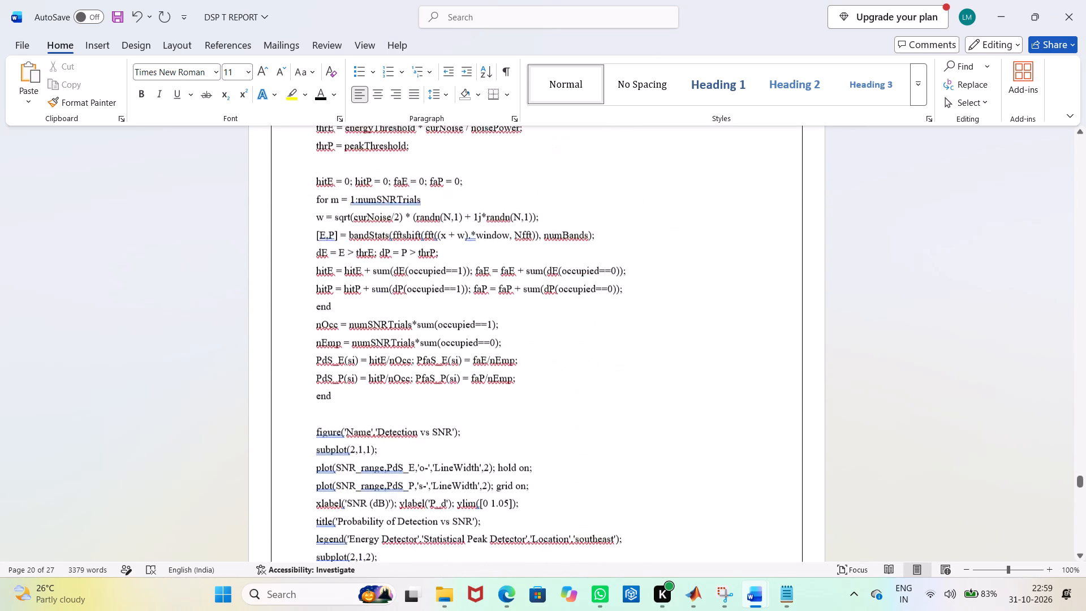
{"action": "scroll", "coordinate": [658, 451], "scroll_direction": "down", "scroll_amount": 4}
{"action": "scroll", "coordinate": [658, 451], "scroll_direction": "down", "scroll_amount": 20}
{"action": "scroll", "coordinate": [658, 451], "scroll_direction": "down", "scroll_amount": 5}
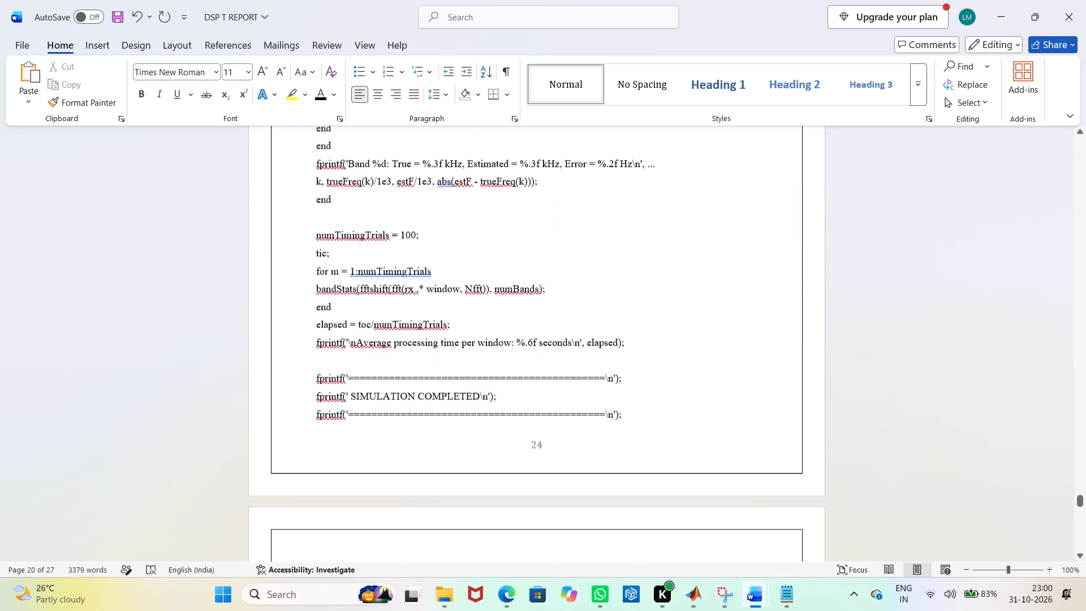
{"action": "scroll", "coordinate": [658, 451], "scroll_direction": "down", "scroll_amount": 16}
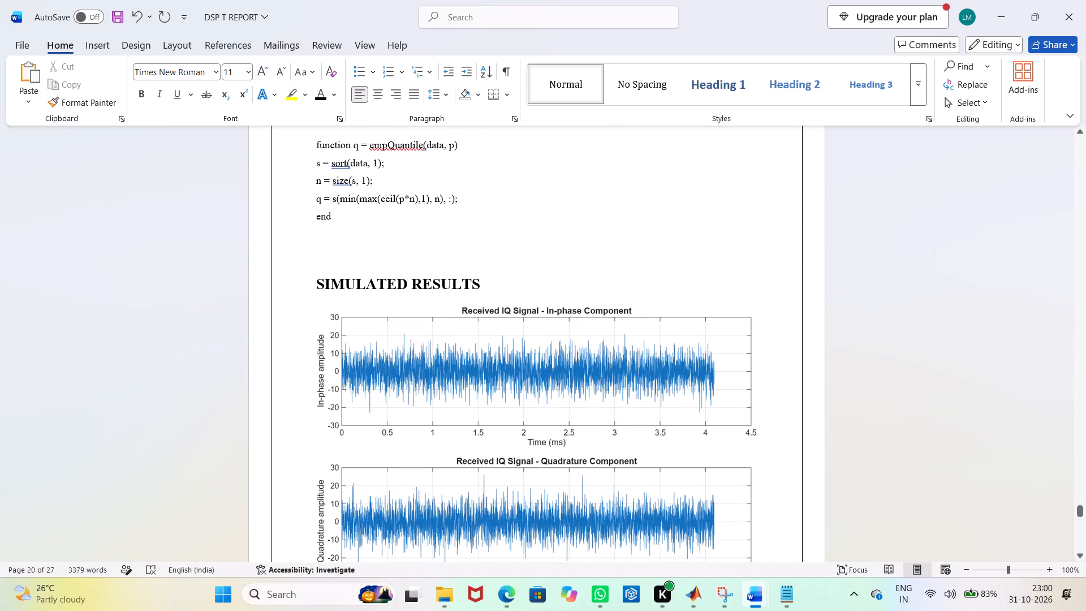
{"action": "left_click_drag", "start_coordinate": [480, 281], "coordinate": [302, 289]}
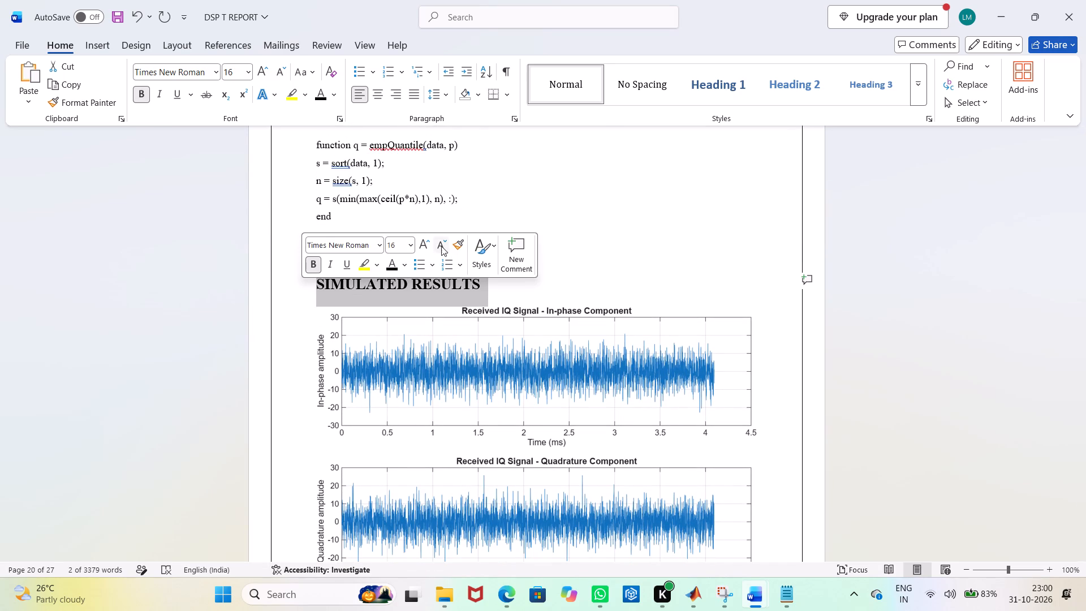
{"action": "left_click", "coordinate": [674, 226]}
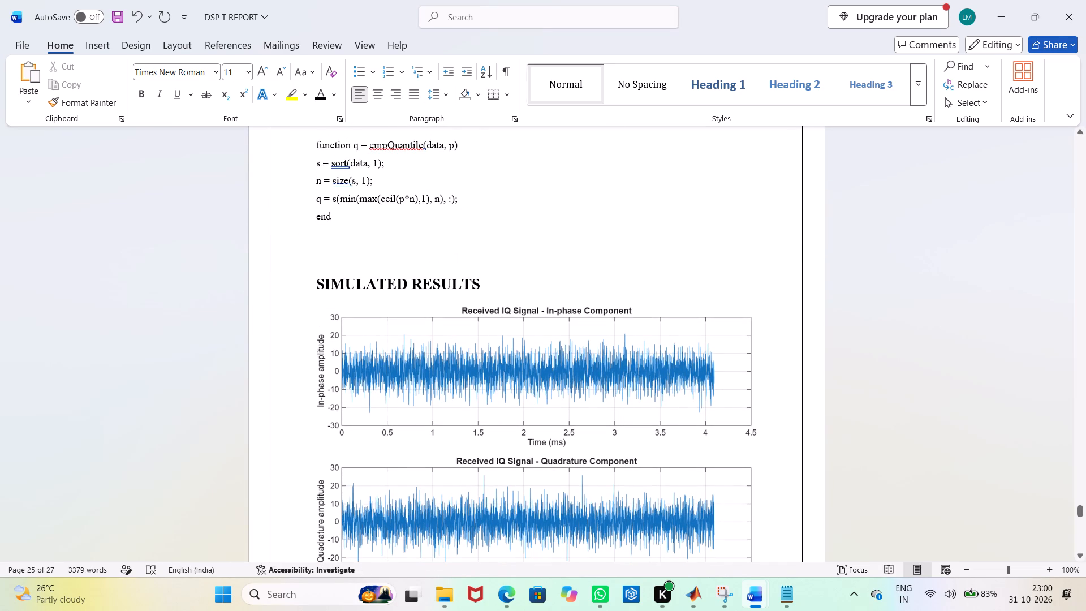
Review the front matter from the cover page through the declaration, certificate, acknowledgement, abstract, contents and abbreviations to the start of Chapter 1.
{"action": "scroll", "coordinate": [700, 295], "scroll_direction": "up", "scroll_amount": 14}
{"action": "scroll", "coordinate": [714, 297], "scroll_direction": "up", "scroll_amount": 18}
{"action": "scroll", "coordinate": [773, 316], "scroll_direction": "up", "scroll_amount": 8}
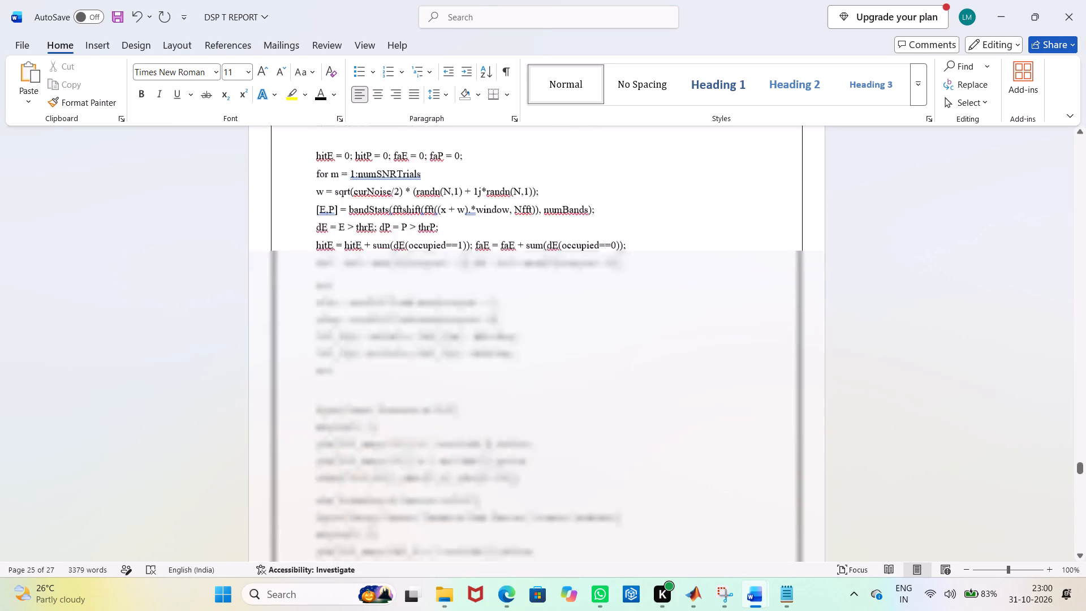
{"action": "scroll", "coordinate": [776, 318], "scroll_direction": "up", "scroll_amount": 9}
{"action": "scroll", "coordinate": [776, 318], "scroll_direction": "up", "scroll_amount": 19}
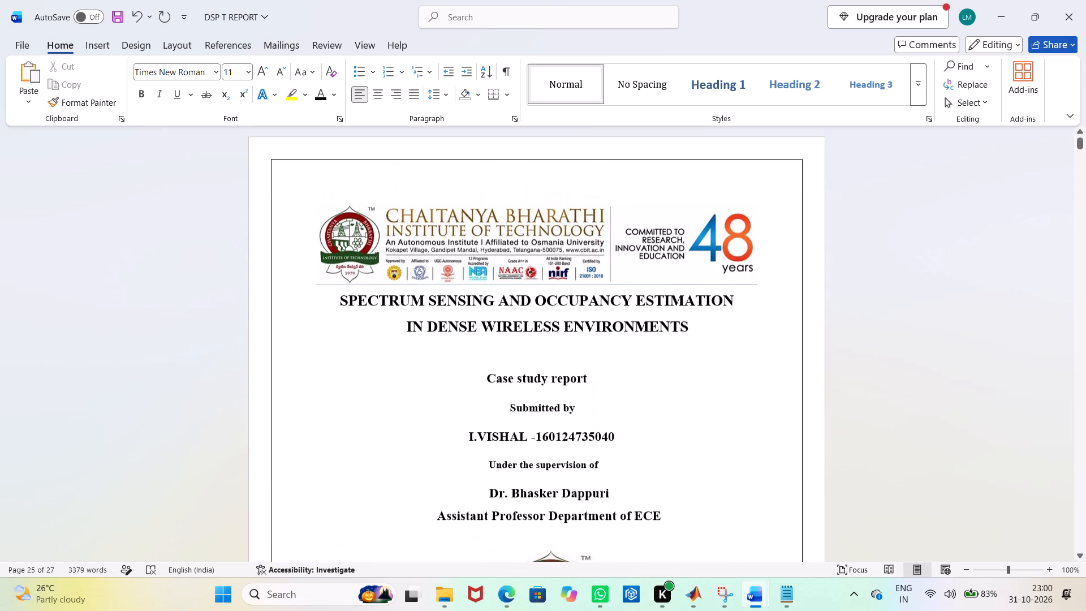
{"action": "scroll", "coordinate": [688, 360], "scroll_direction": "down", "scroll_amount": 3}
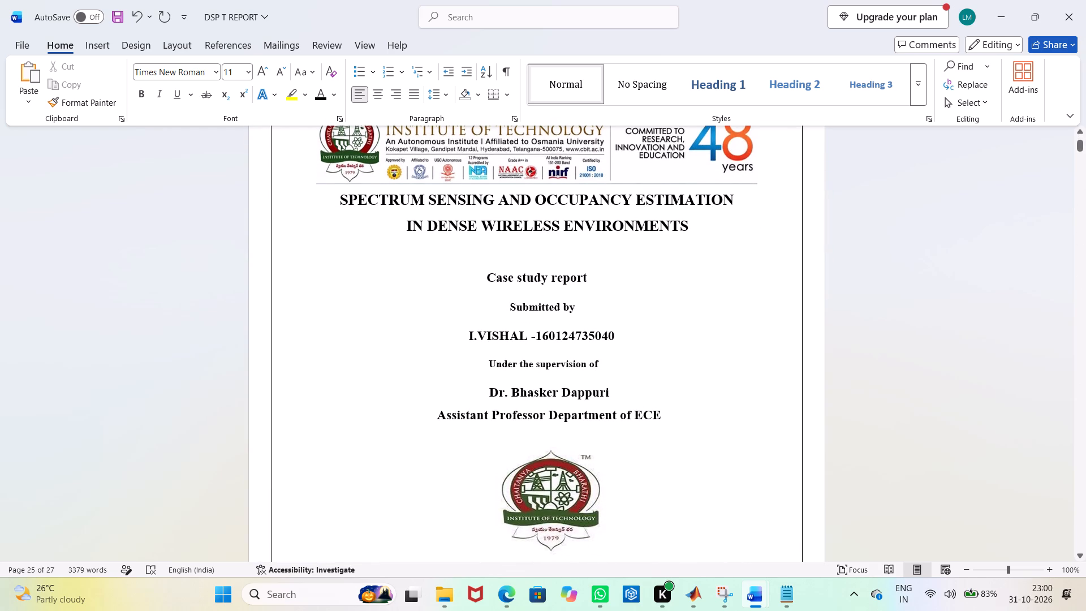
{"action": "scroll", "coordinate": [688, 361], "scroll_direction": "down", "scroll_amount": 5}
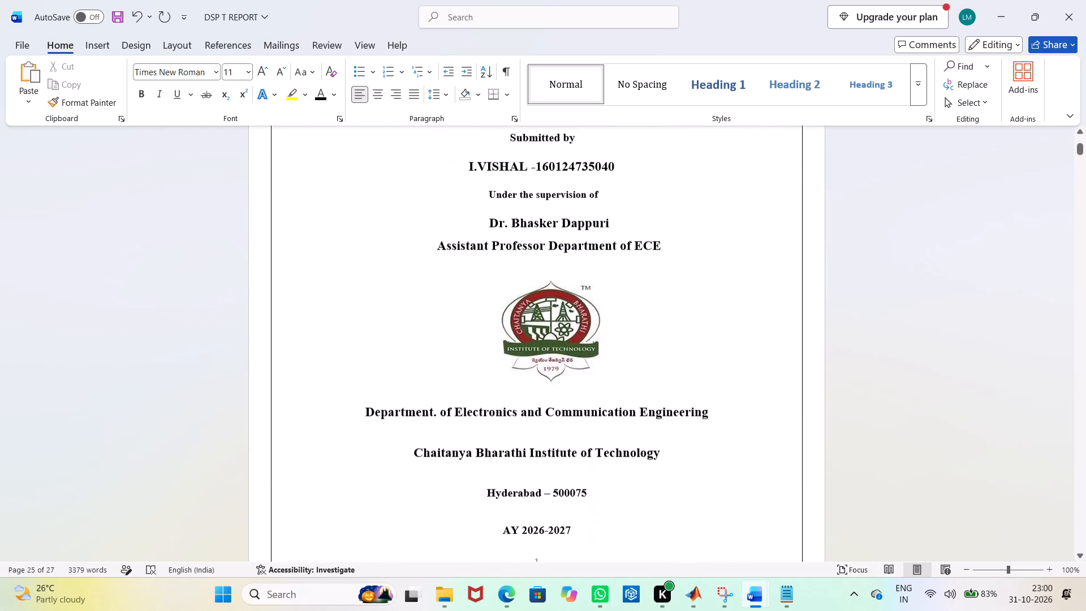
{"action": "scroll", "coordinate": [688, 361], "scroll_direction": "down", "scroll_amount": 12}
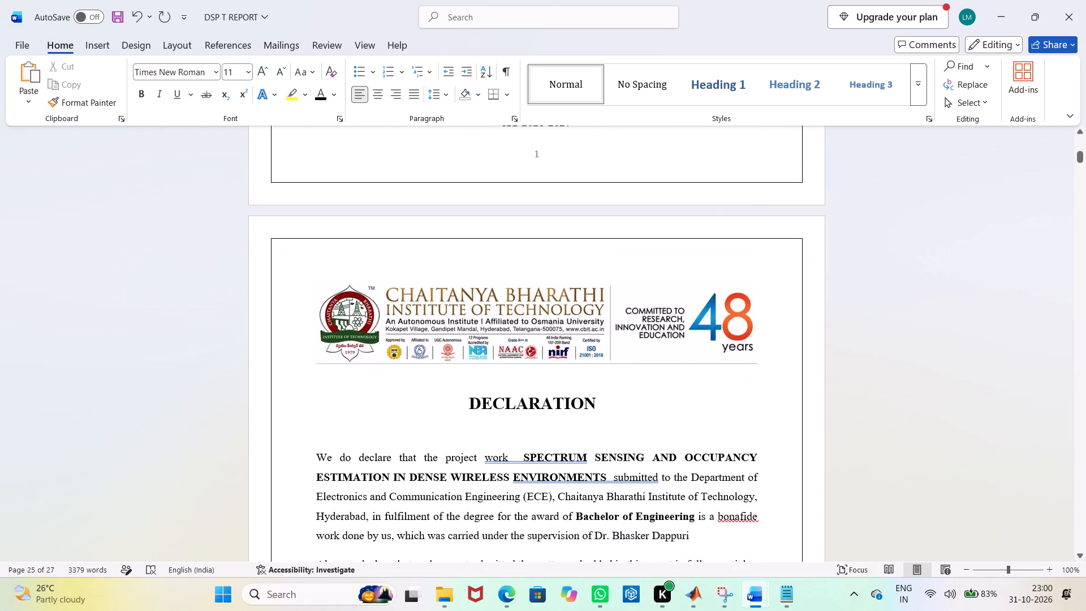
{"action": "scroll", "coordinate": [688, 361], "scroll_direction": "down", "scroll_amount": 1}
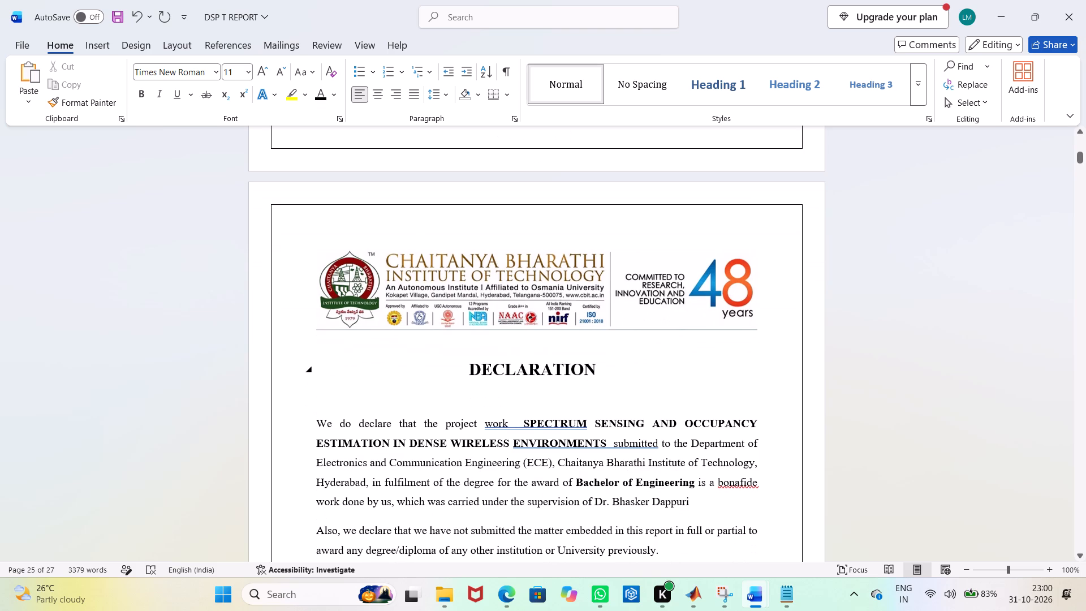
{"action": "scroll", "coordinate": [688, 361], "scroll_direction": "down", "scroll_amount": 1}
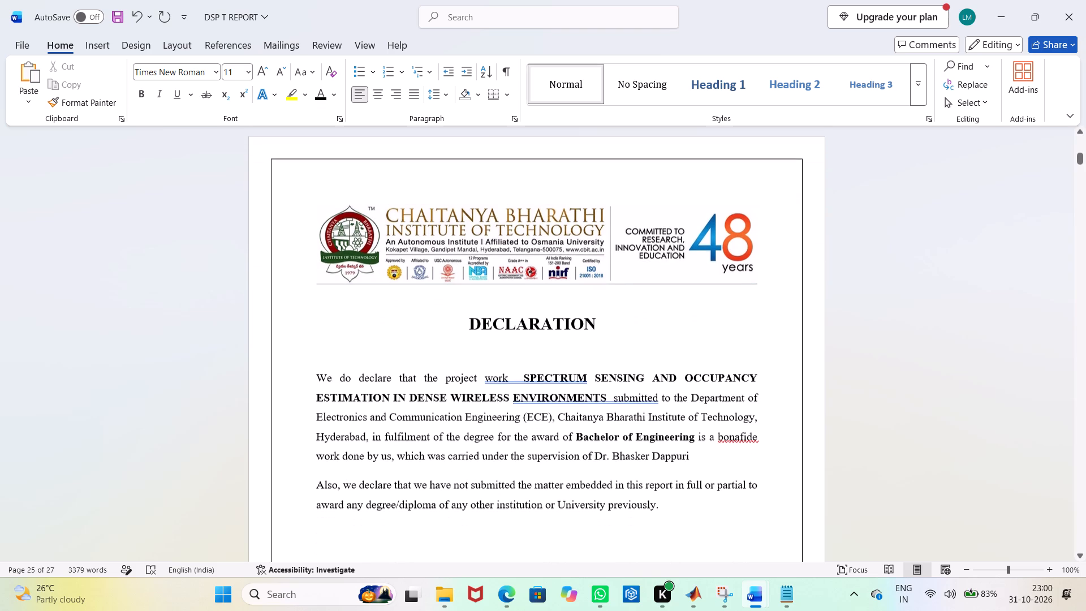
{"action": "scroll", "coordinate": [688, 361], "scroll_direction": "down", "scroll_amount": 1}
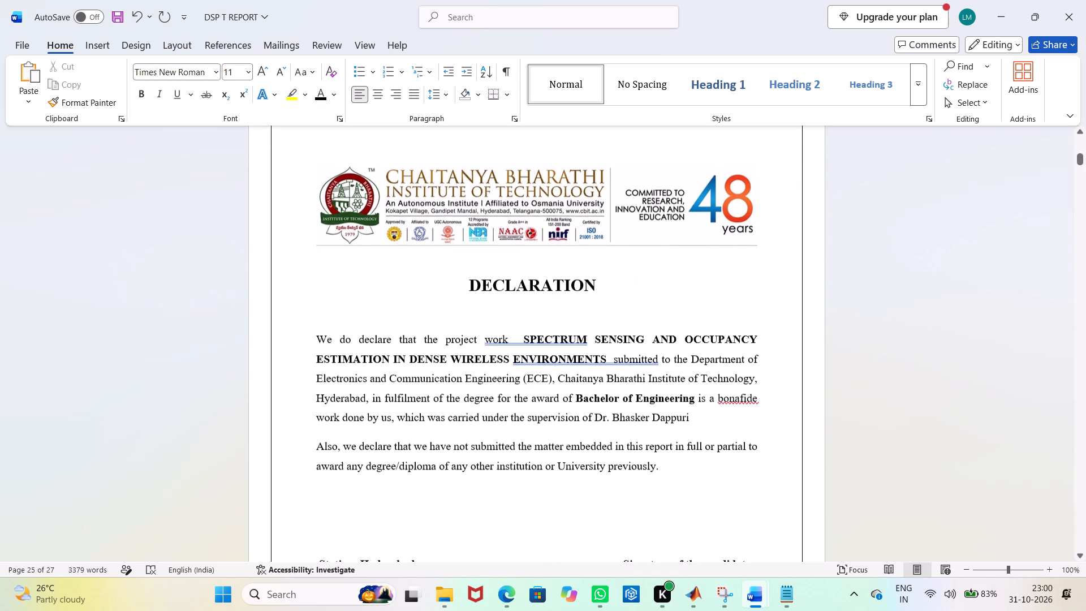
{"action": "scroll", "coordinate": [688, 361], "scroll_direction": "down", "scroll_amount": 5}
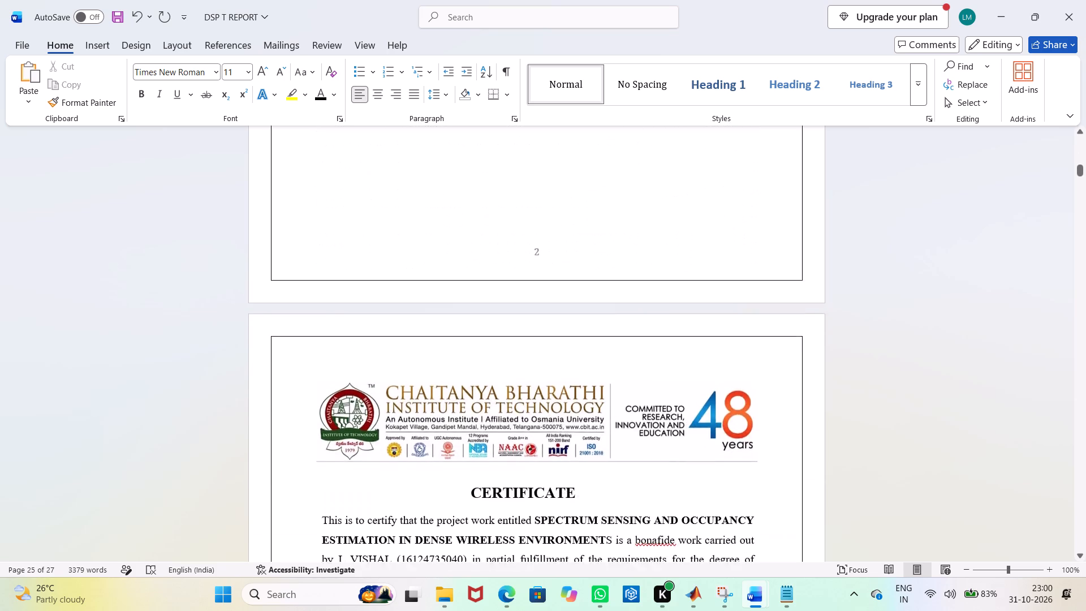
{"action": "scroll", "coordinate": [688, 361], "scroll_direction": "down", "scroll_amount": 1}
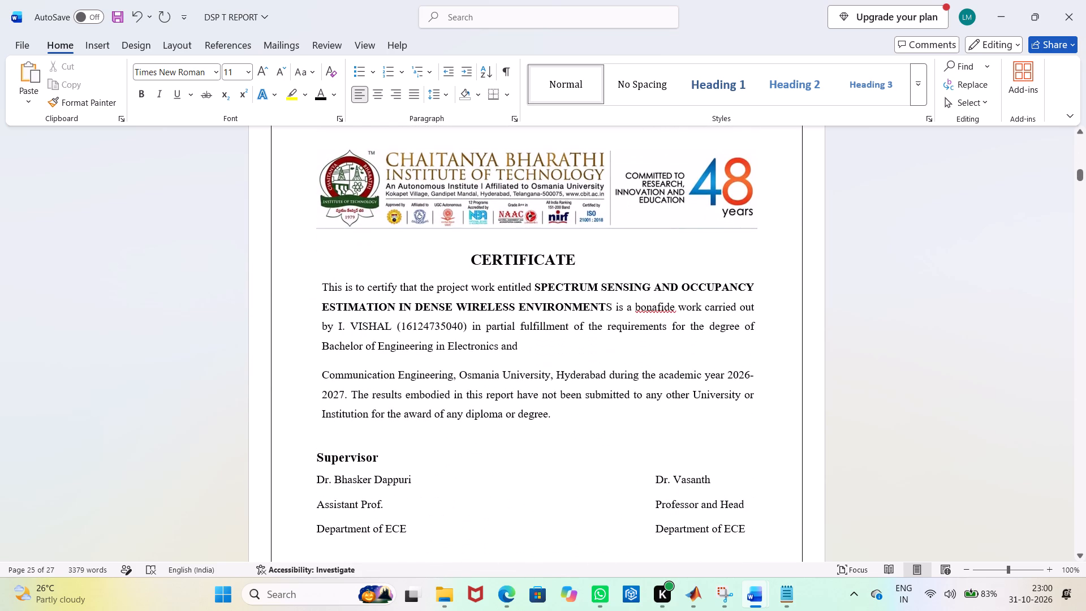
{"action": "scroll", "coordinate": [688, 361], "scroll_direction": "down", "scroll_amount": 4}
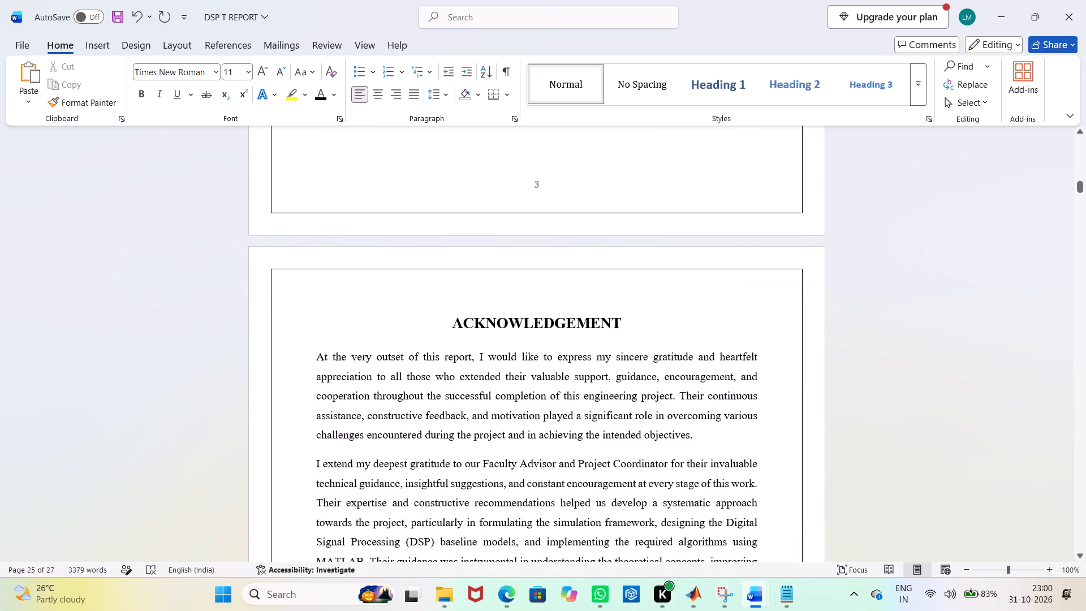
{"action": "scroll", "coordinate": [688, 361], "scroll_direction": "down", "scroll_amount": 4}
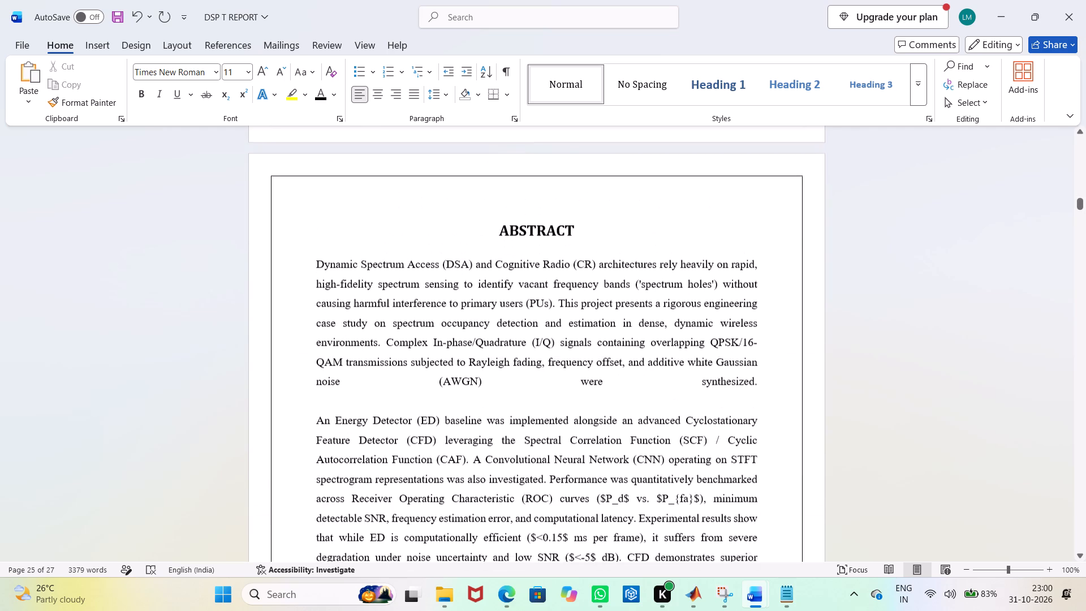
{"action": "scroll", "coordinate": [688, 361], "scroll_direction": "down", "scroll_amount": 3}
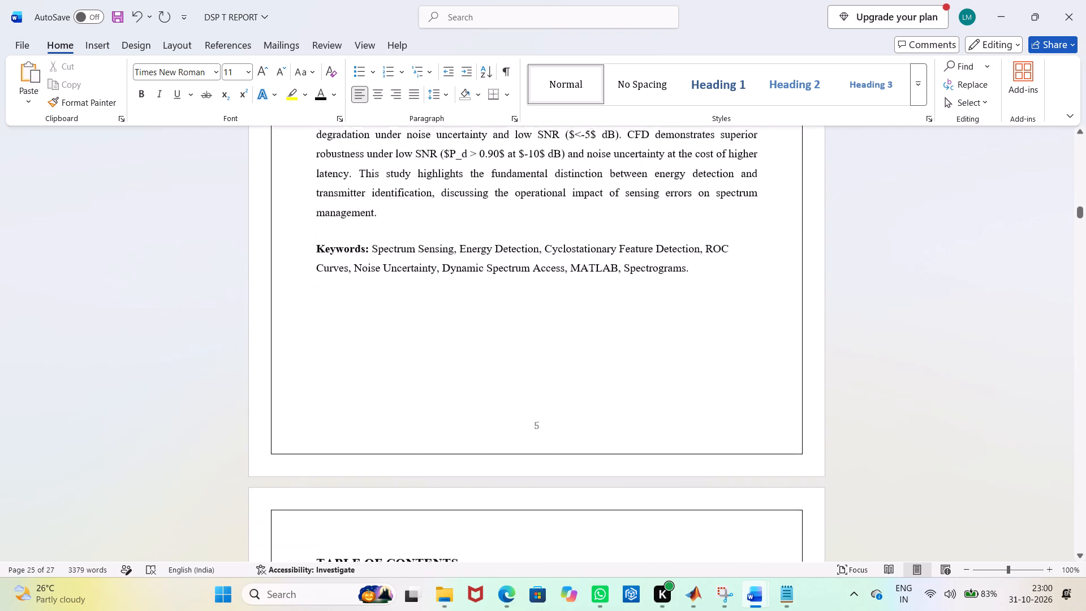
{"action": "scroll", "coordinate": [688, 361], "scroll_direction": "down", "scroll_amount": 3}
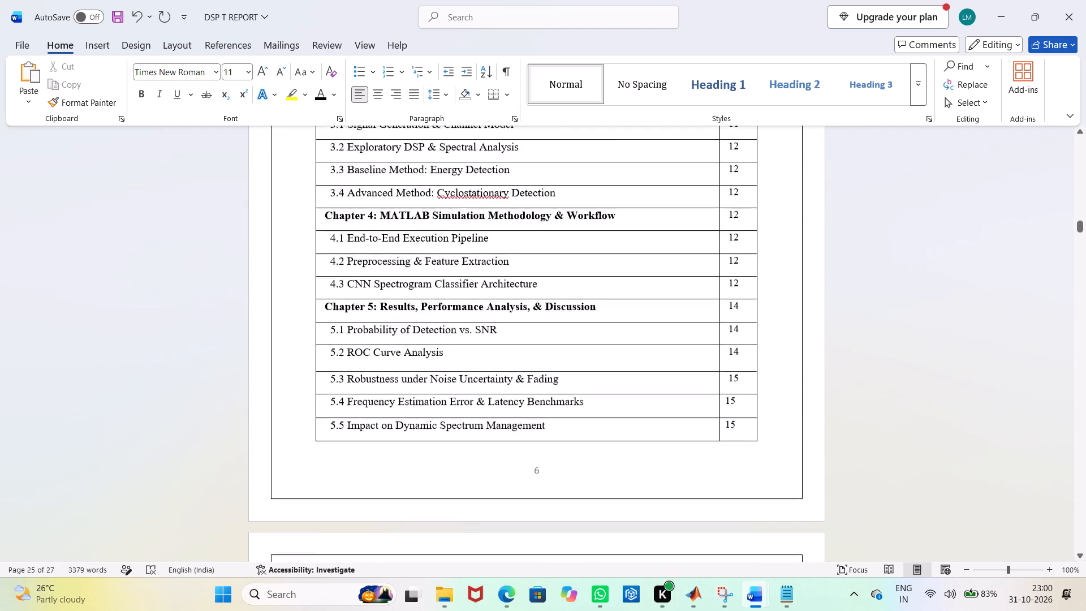
{"action": "scroll", "coordinate": [688, 361], "scroll_direction": "down", "scroll_amount": 1}
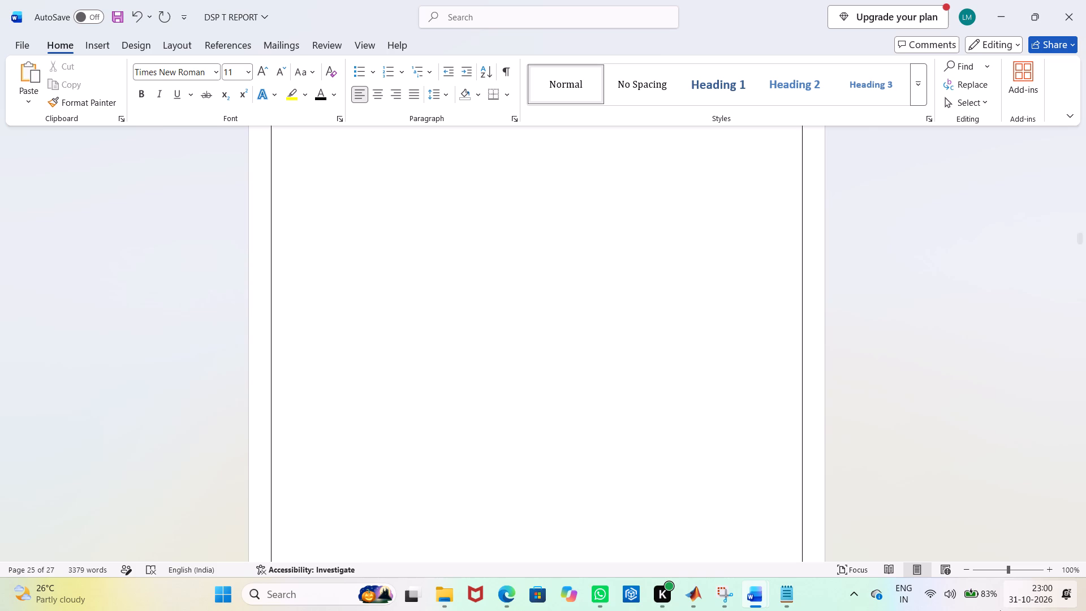
{"action": "scroll", "coordinate": [947, 610], "scroll_direction": "up", "scroll_amount": 6}
{"action": "scroll", "coordinate": [1085, 483], "scroll_direction": "down", "scroll_amount": 2}
{"action": "scroll", "coordinate": [649, 417], "scroll_direction": "down", "scroll_amount": 8}
{"action": "scroll", "coordinate": [649, 417], "scroll_direction": "up", "scroll_amount": 1}
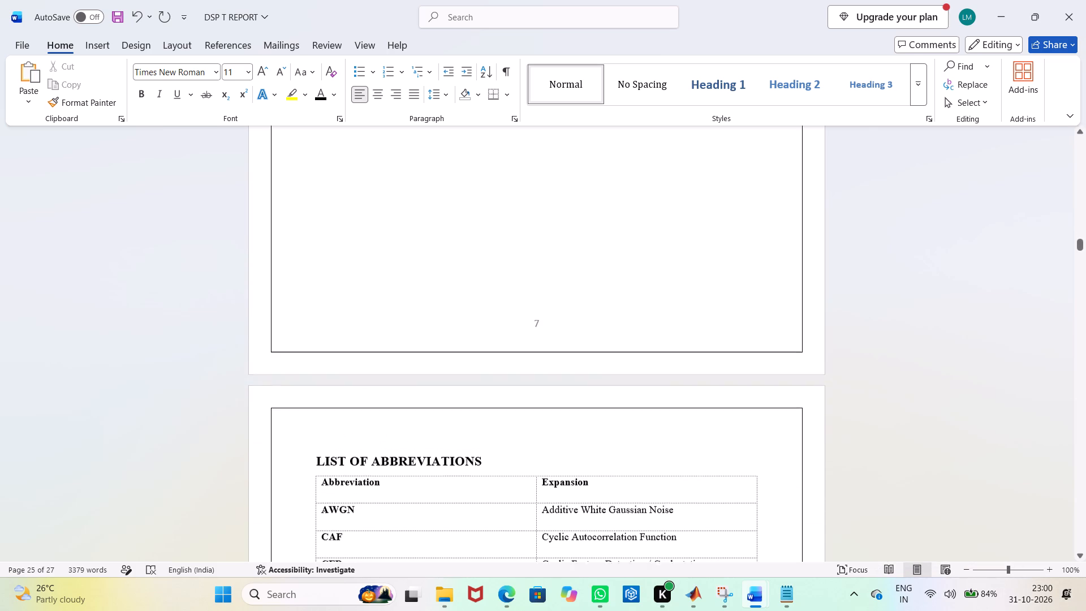
{"action": "scroll", "coordinate": [649, 417], "scroll_direction": "down", "scroll_amount": 10}
{"action": "scroll", "coordinate": [649, 416], "scroll_direction": "down", "scroll_amount": 17}
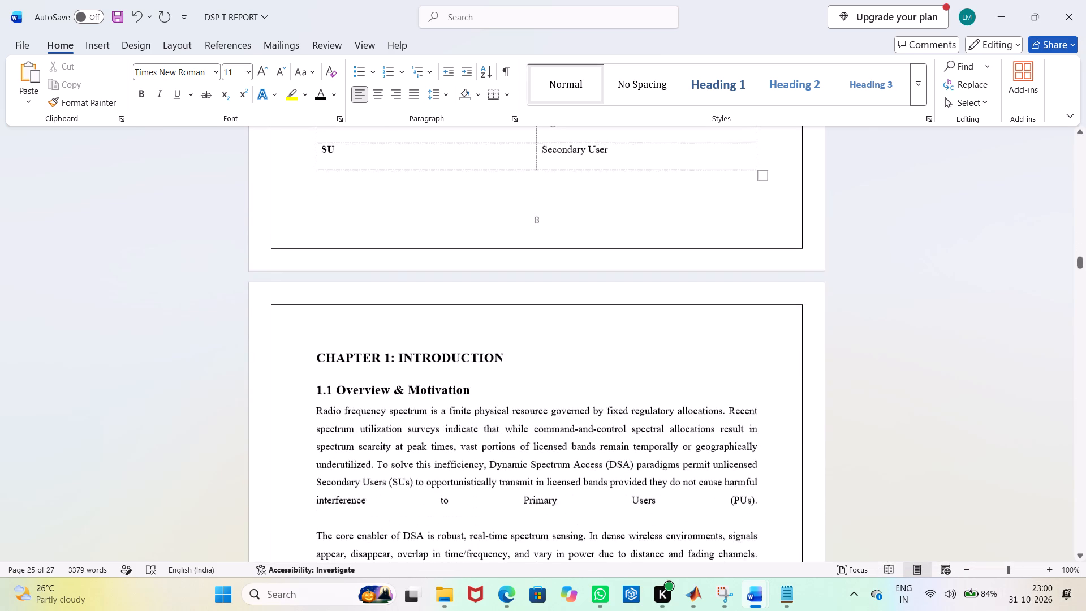
{"action": "scroll", "coordinate": [546, 332], "scroll_direction": "down", "scroll_amount": 1}
{"action": "scroll", "coordinate": [546, 332], "scroll_direction": "up", "scroll_amount": 7}
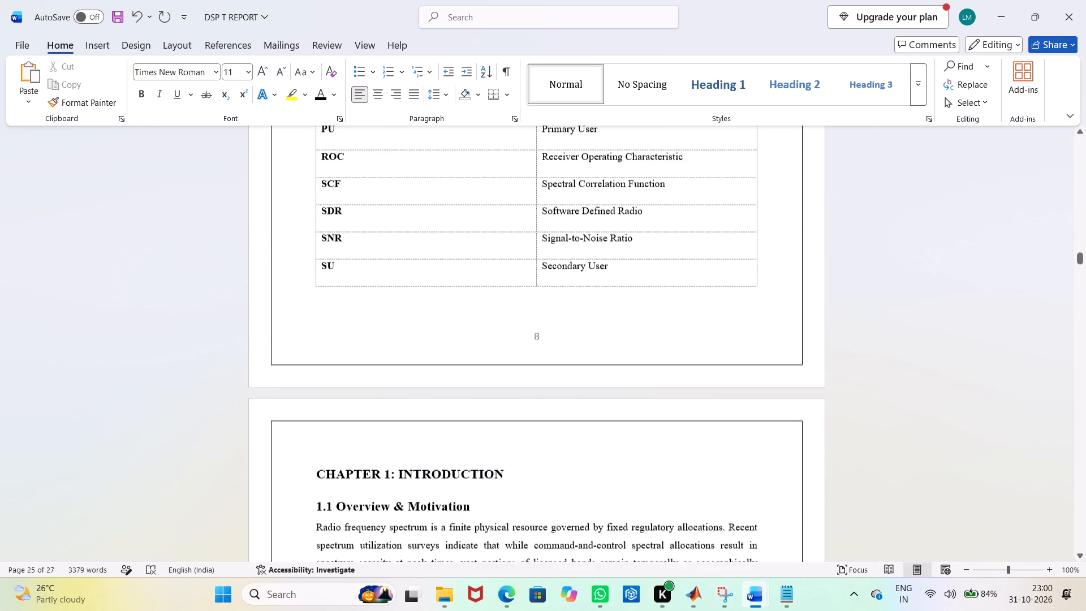
{"action": "scroll", "coordinate": [546, 332], "scroll_direction": "up", "scroll_amount": 9}
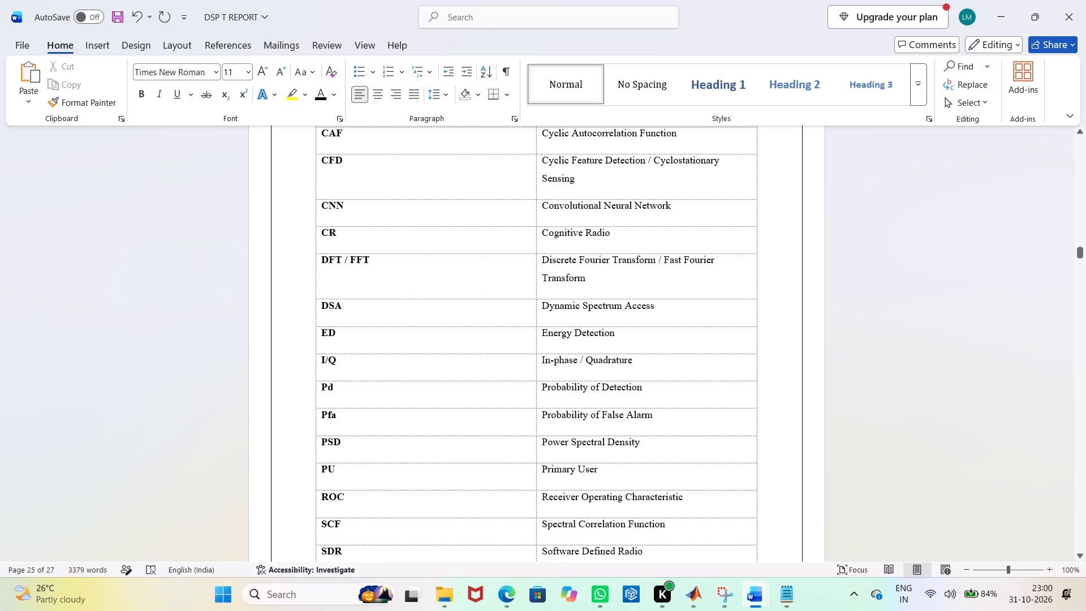
{"action": "scroll", "coordinate": [933, 270], "scroll_direction": "up", "scroll_amount": 6}
{"action": "scroll", "coordinate": [726, 263], "scroll_direction": "up", "scroll_amount": 12}
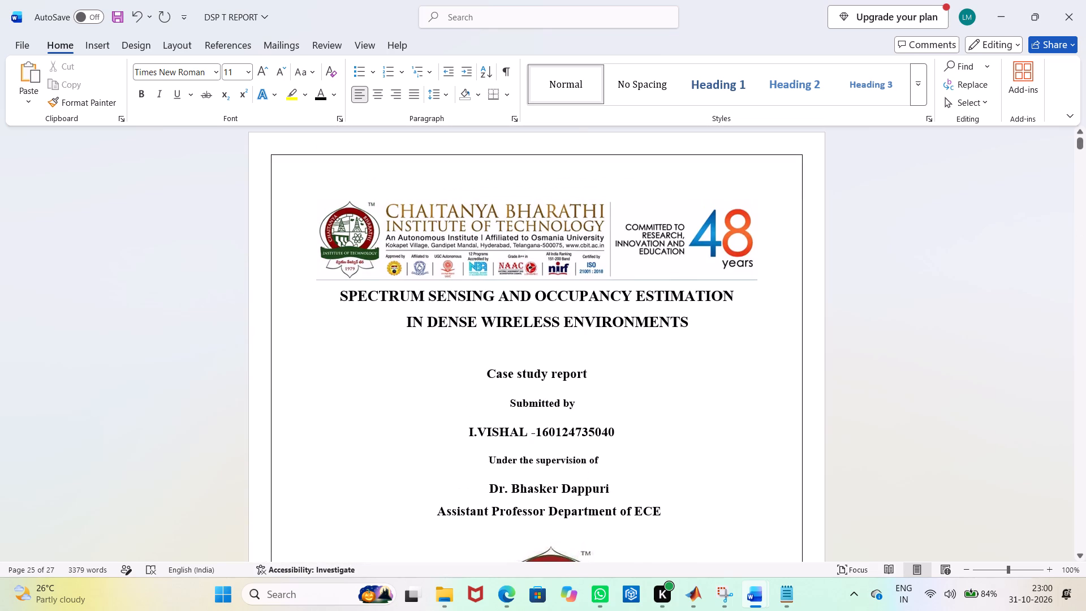
Skim the whole report down to the final simulation plots and back up through the MATLAB code pages.
{"action": "scroll", "coordinate": [726, 263], "scroll_direction": "down", "scroll_amount": 13}
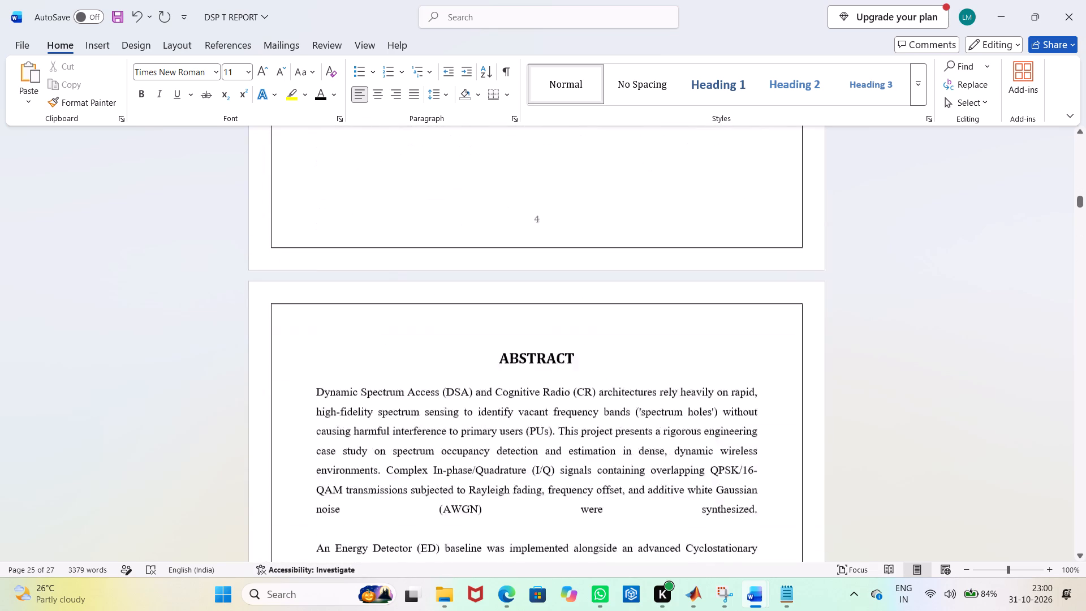
{"action": "scroll", "coordinate": [726, 263], "scroll_direction": "down", "scroll_amount": 15}
{"action": "scroll", "coordinate": [726, 263], "scroll_direction": "down", "scroll_amount": 12}
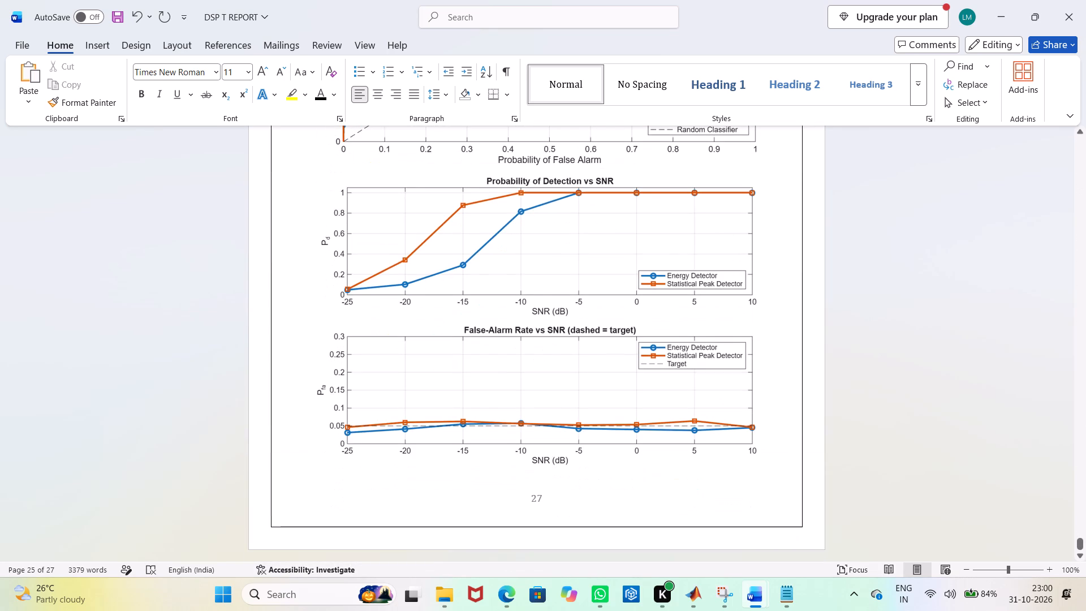
{"action": "scroll", "coordinate": [726, 263], "scroll_direction": "up", "scroll_amount": 7}
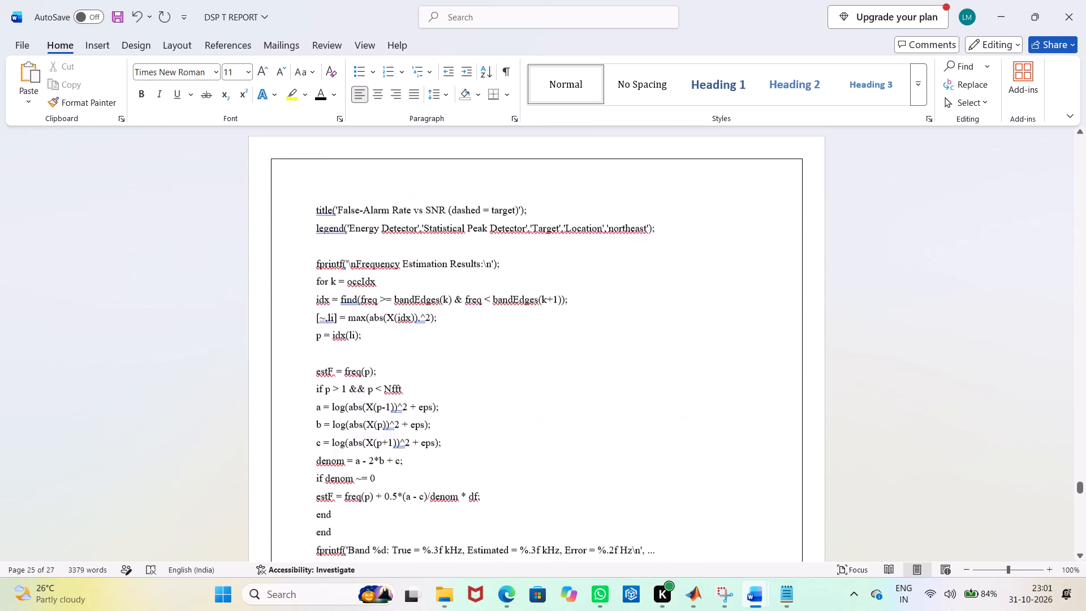
{"action": "scroll", "coordinate": [726, 263], "scroll_direction": "up", "scroll_amount": 5}
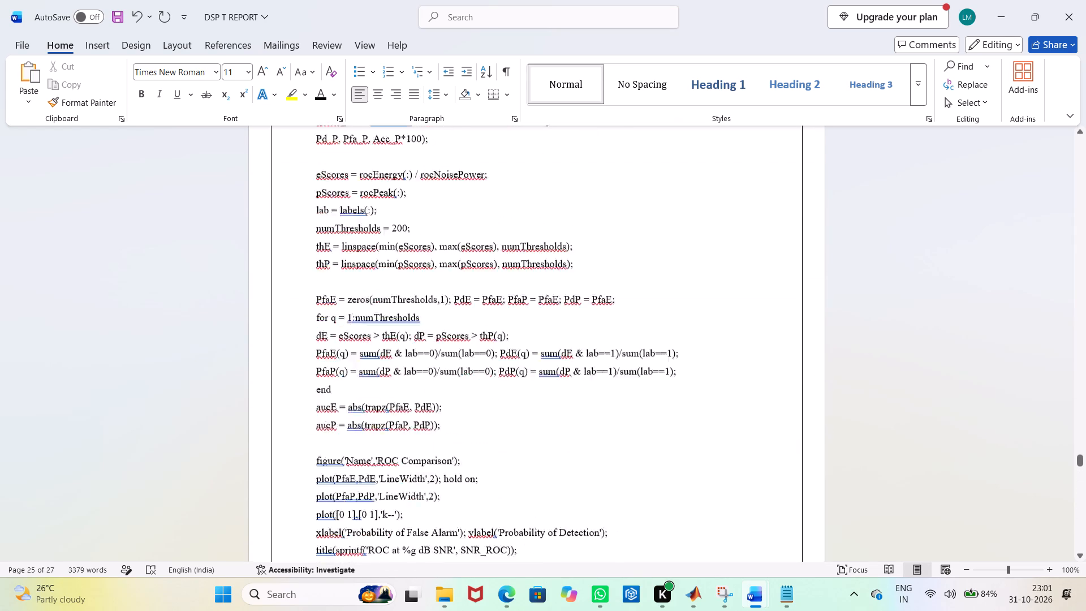
{"action": "scroll", "coordinate": [726, 263], "scroll_direction": "up", "scroll_amount": 6}
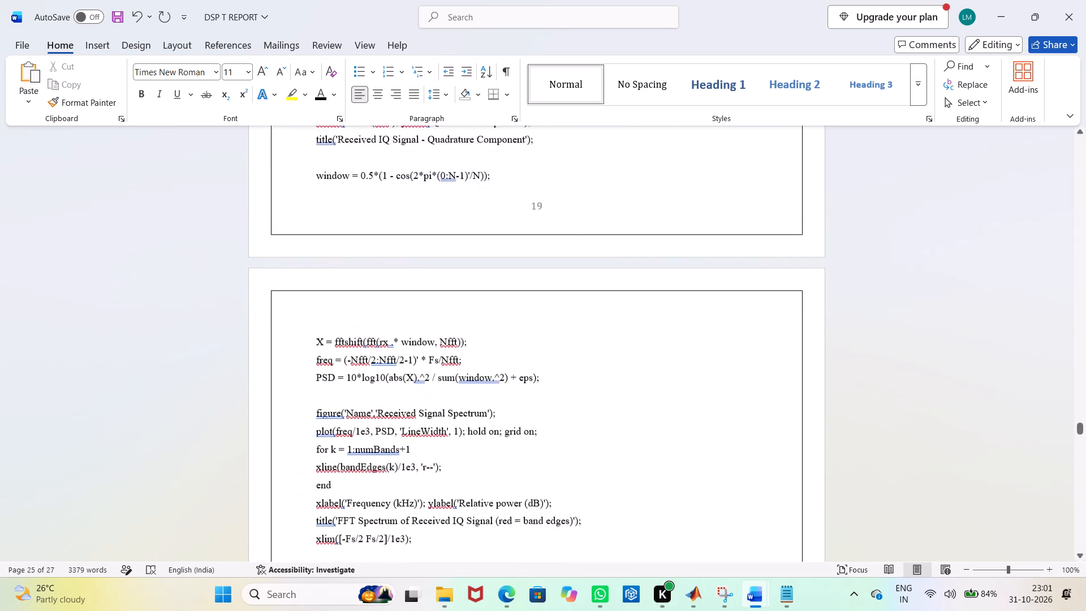
{"action": "scroll", "coordinate": [726, 263], "scroll_direction": "up", "scroll_amount": 2}
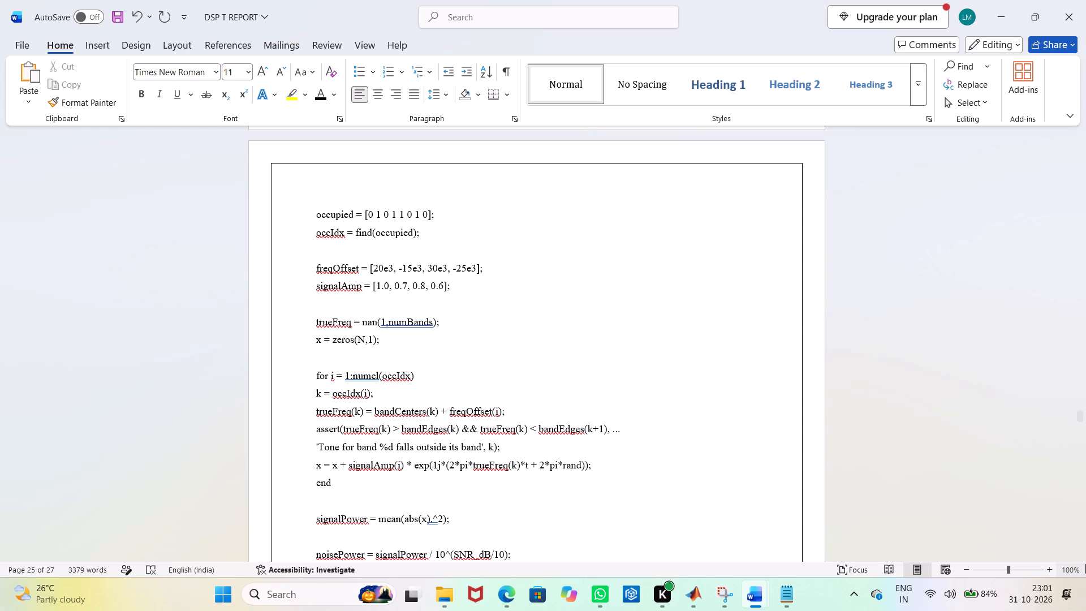
Insert six spaces before the first line of the cover page title, SPECTRUM SENSING AND OCCUPANCY ESTIMATION.
{"action": "scroll", "coordinate": [670, 412], "scroll_direction": "up", "scroll_amount": 5}
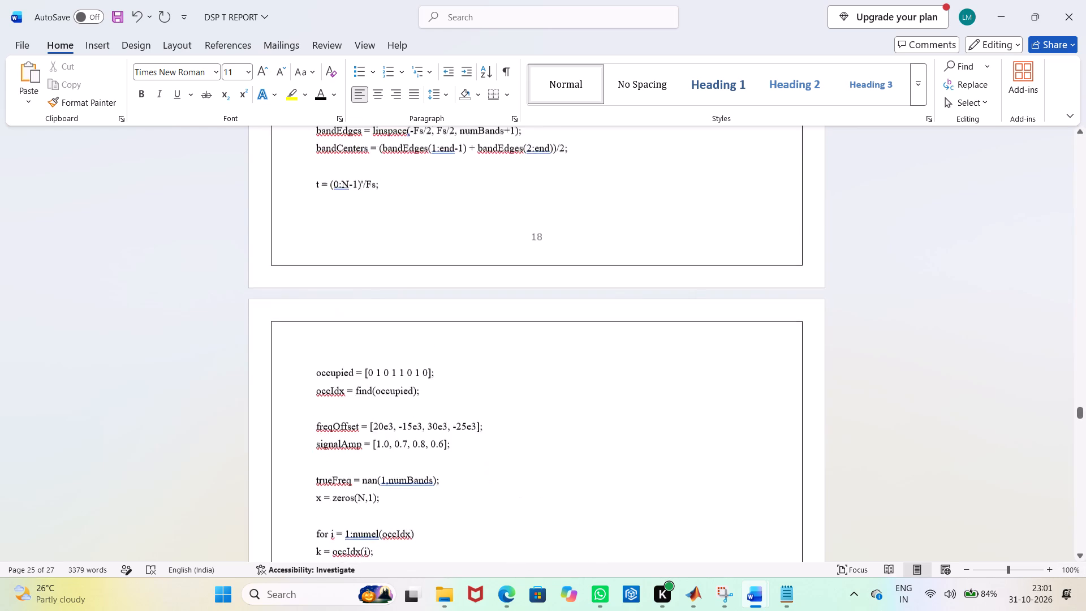
{"action": "scroll", "coordinate": [670, 409], "scroll_direction": "up", "scroll_amount": 20}
{"action": "scroll", "coordinate": [670, 409], "scroll_direction": "up", "scroll_amount": 9}
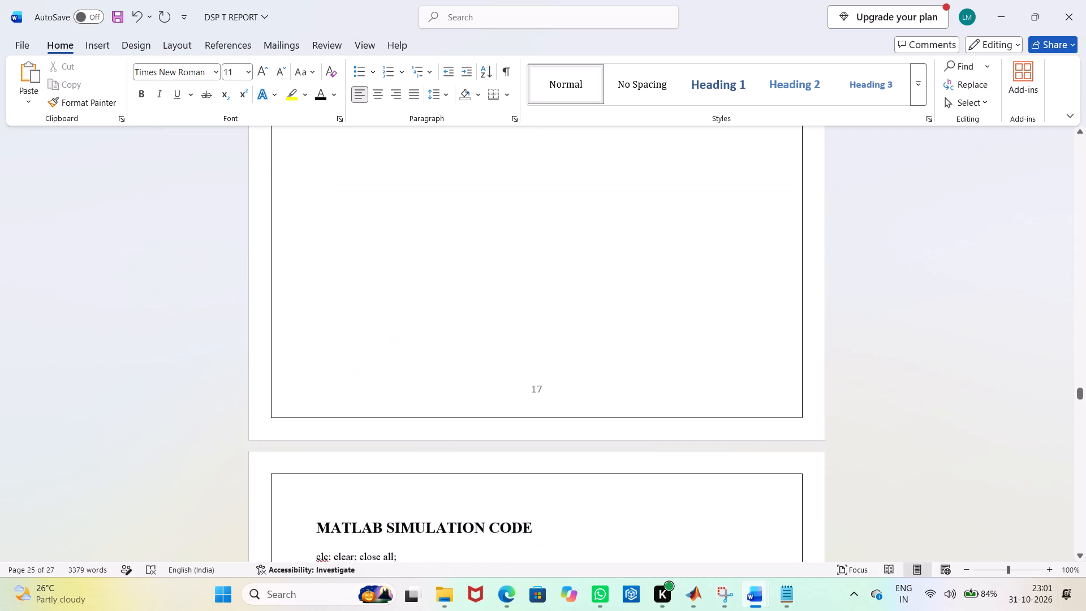
{"action": "scroll", "coordinate": [670, 409], "scroll_direction": "up", "scroll_amount": 19}
{"action": "scroll", "coordinate": [670, 410], "scroll_direction": "up", "scroll_amount": 6}
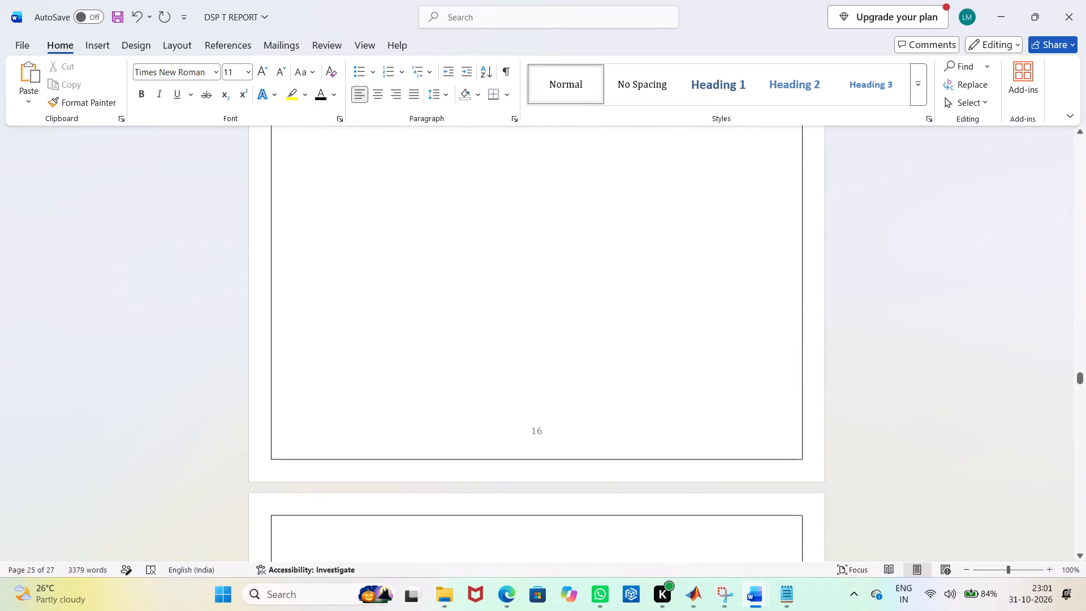
{"action": "scroll", "coordinate": [670, 410], "scroll_direction": "up", "scroll_amount": 13}
{"action": "scroll", "coordinate": [670, 410], "scroll_direction": "down", "scroll_amount": 4}
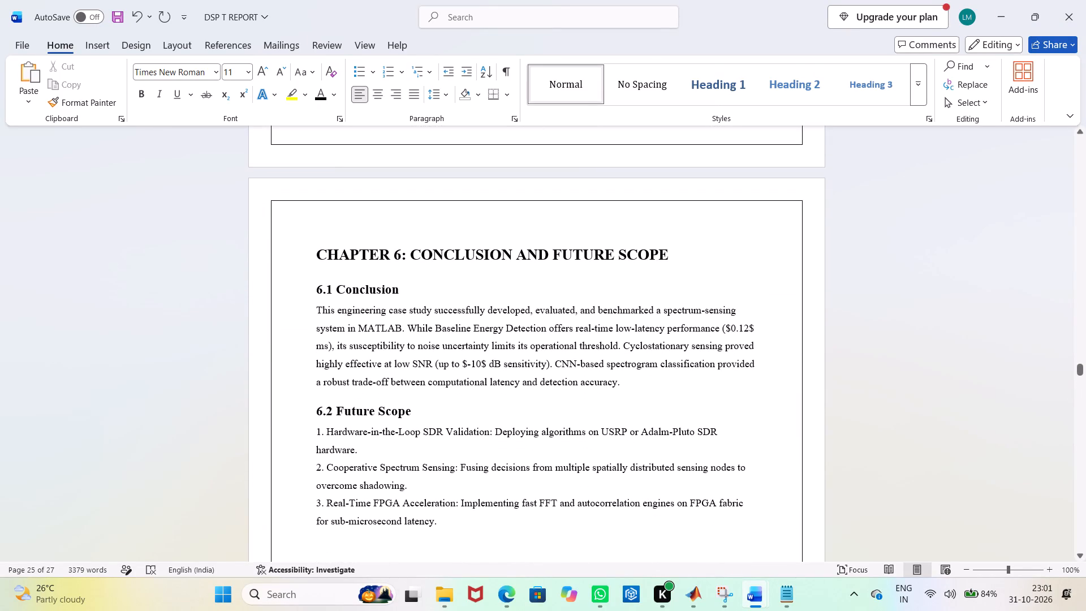
{"action": "scroll", "coordinate": [683, 266], "scroll_direction": "up", "scroll_amount": 16}
{"action": "scroll", "coordinate": [683, 266], "scroll_direction": "up", "scroll_amount": 7}
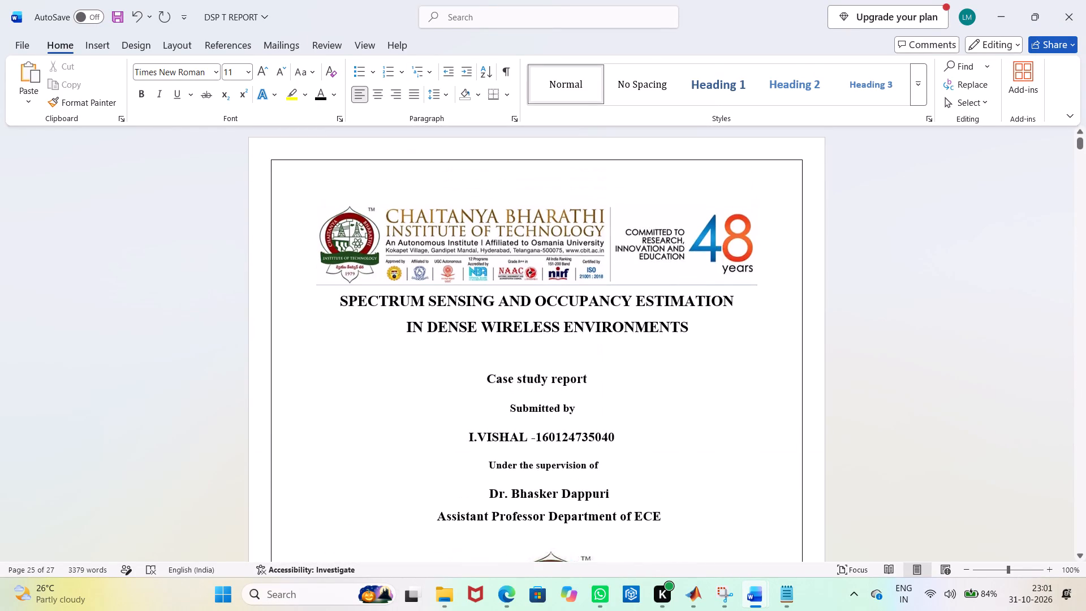
{"action": "scroll", "coordinate": [683, 266], "scroll_direction": "down", "scroll_amount": 1}
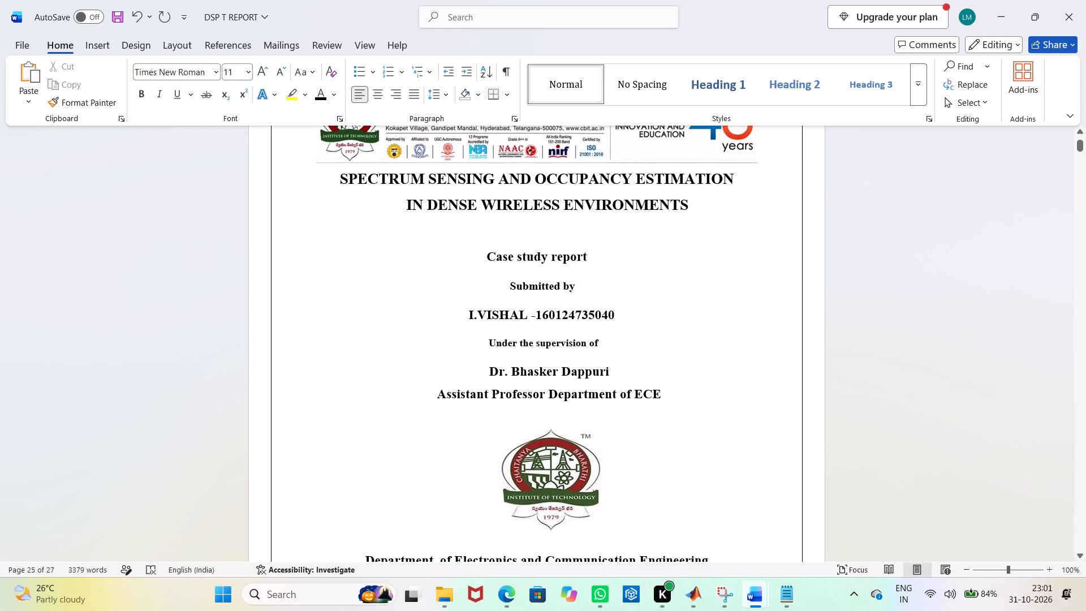
{"action": "left_click", "coordinate": [323, 179]}
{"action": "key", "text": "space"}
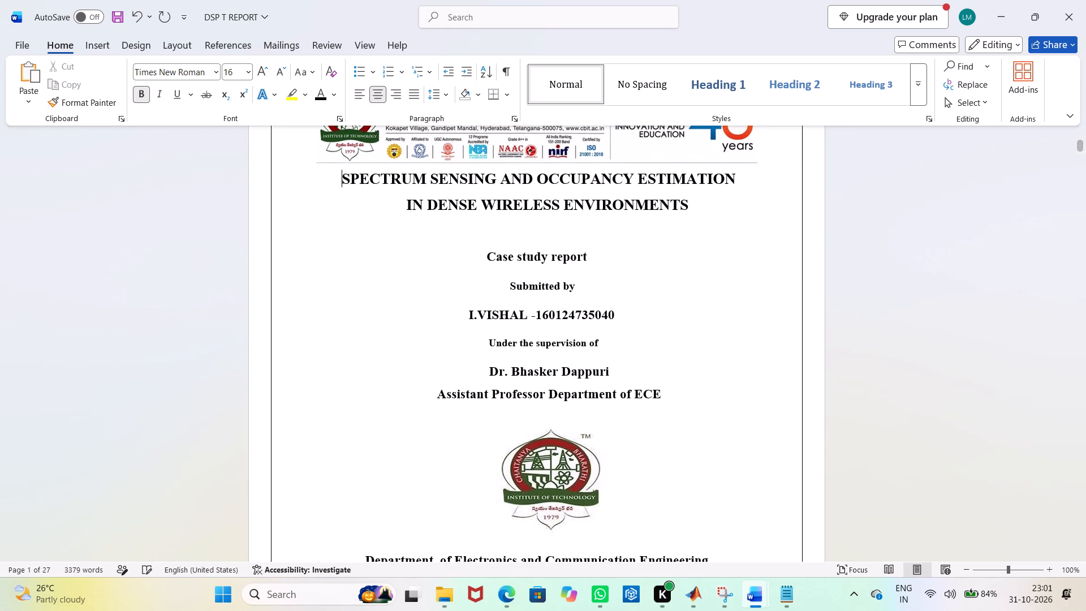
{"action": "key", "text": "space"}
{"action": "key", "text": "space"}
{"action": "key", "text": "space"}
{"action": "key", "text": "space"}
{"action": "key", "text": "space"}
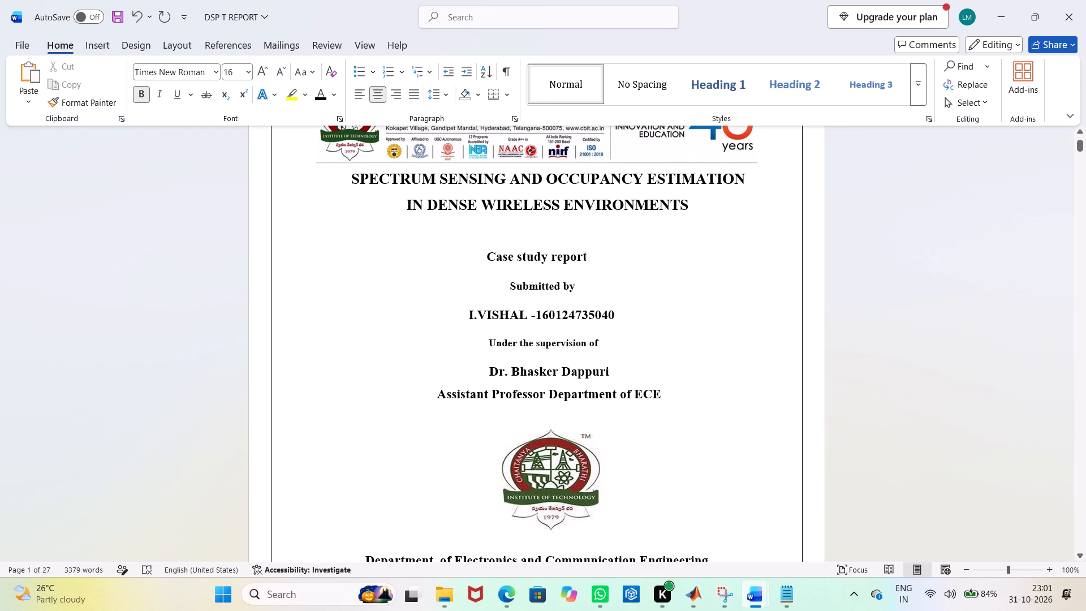
Save the report with the adjusted cover page title.
{"action": "scroll", "coordinate": [644, 277], "scroll_direction": "up", "scroll_amount": 4}
{"action": "scroll", "coordinate": [644, 277], "scroll_direction": "down", "scroll_amount": 7}
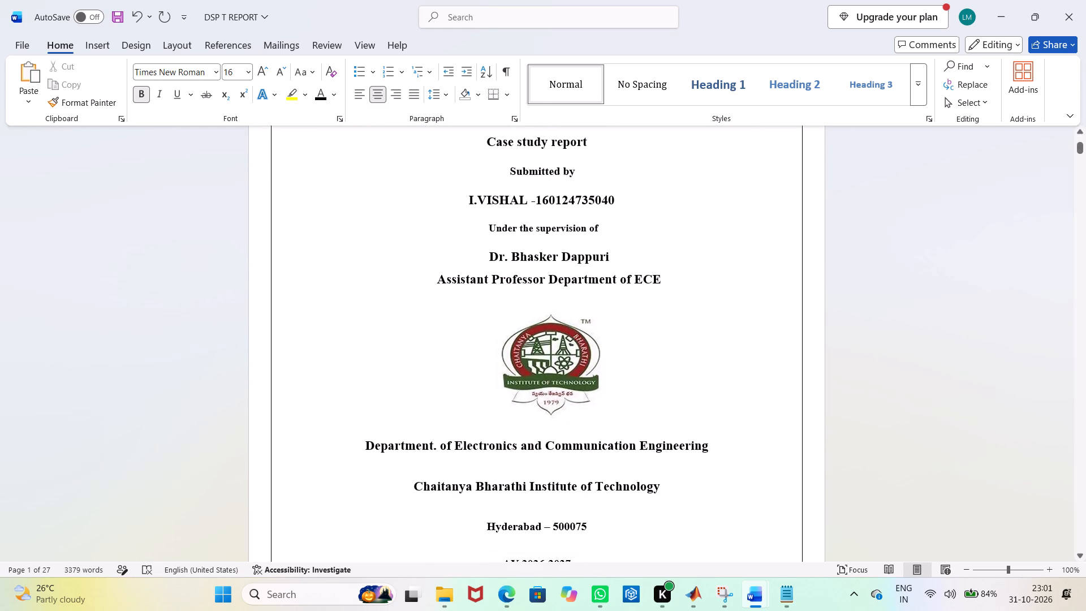
{"action": "scroll", "coordinate": [751, 348], "scroll_direction": "down", "scroll_amount": 5}
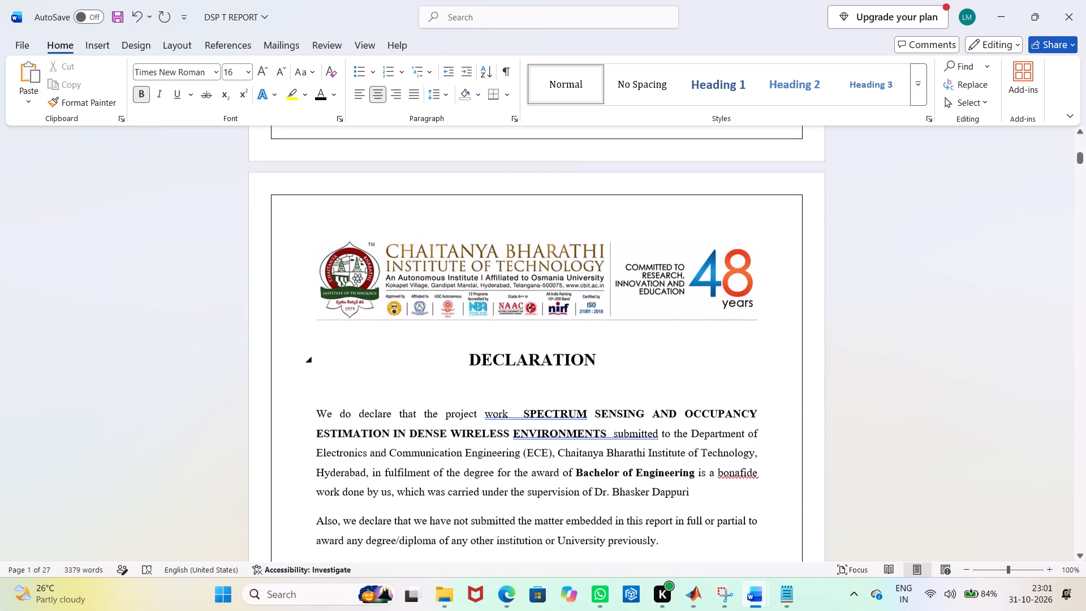
{"action": "scroll", "coordinate": [751, 348], "scroll_direction": "down", "scroll_amount": 12}
{"action": "scroll", "coordinate": [751, 348], "scroll_direction": "down", "scroll_amount": 12}
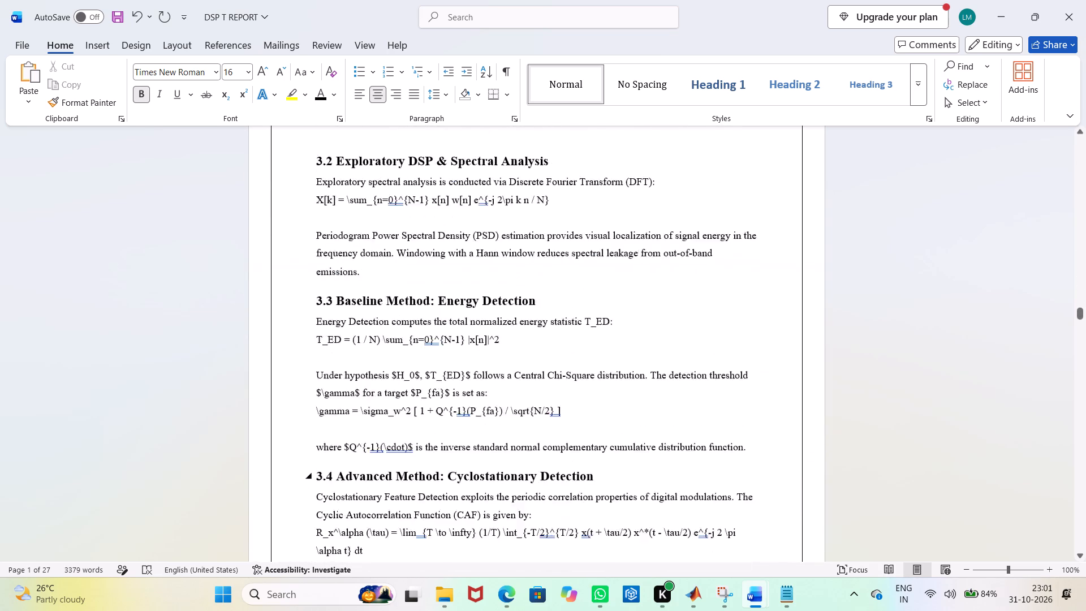
{"action": "scroll", "coordinate": [751, 348], "scroll_direction": "up", "scroll_amount": 20}
{"action": "scroll", "coordinate": [751, 348], "scroll_direction": "up", "scroll_amount": 13}
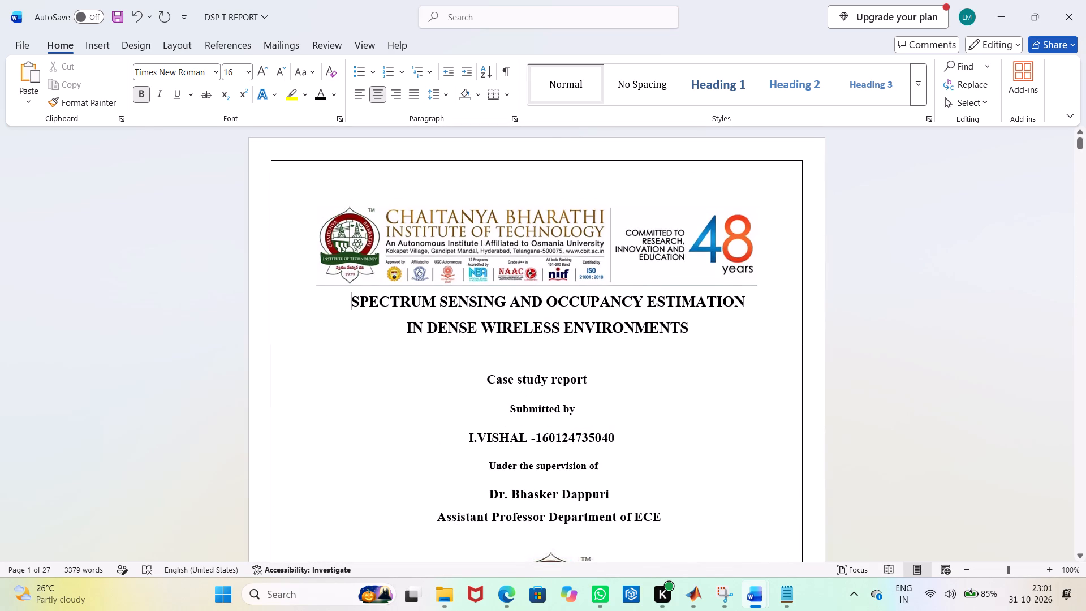
{"action": "key", "text": "ctrl+s"}
Review the front matter from the cover page through the declaration and certificate to the acknowledgement.
{"action": "scroll", "coordinate": [675, 383], "scroll_direction": "down", "scroll_amount": 2}
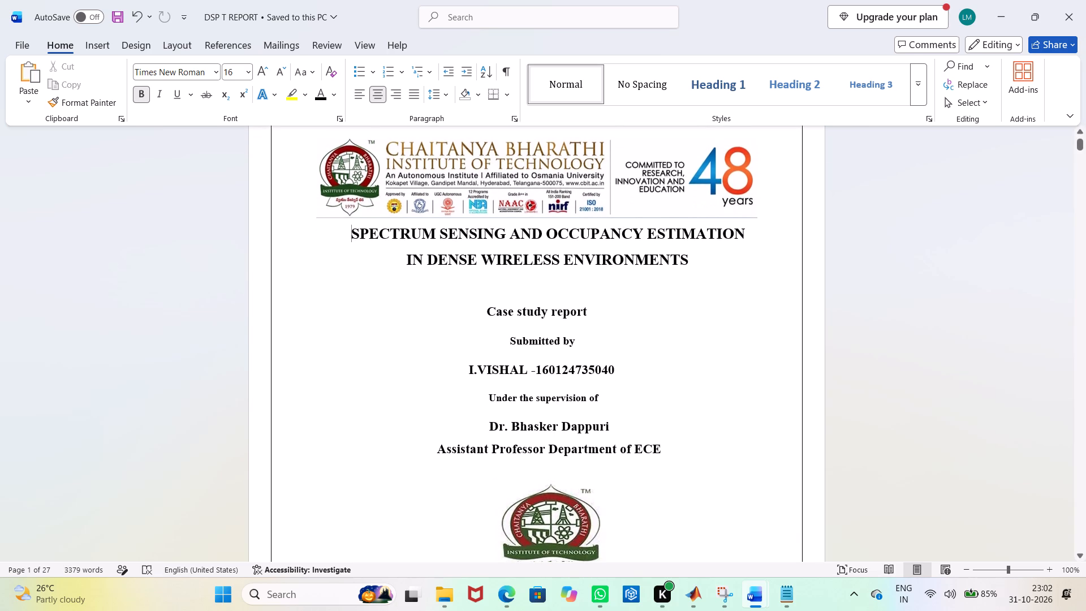
{"action": "scroll", "coordinate": [675, 383], "scroll_direction": "down", "scroll_amount": 2}
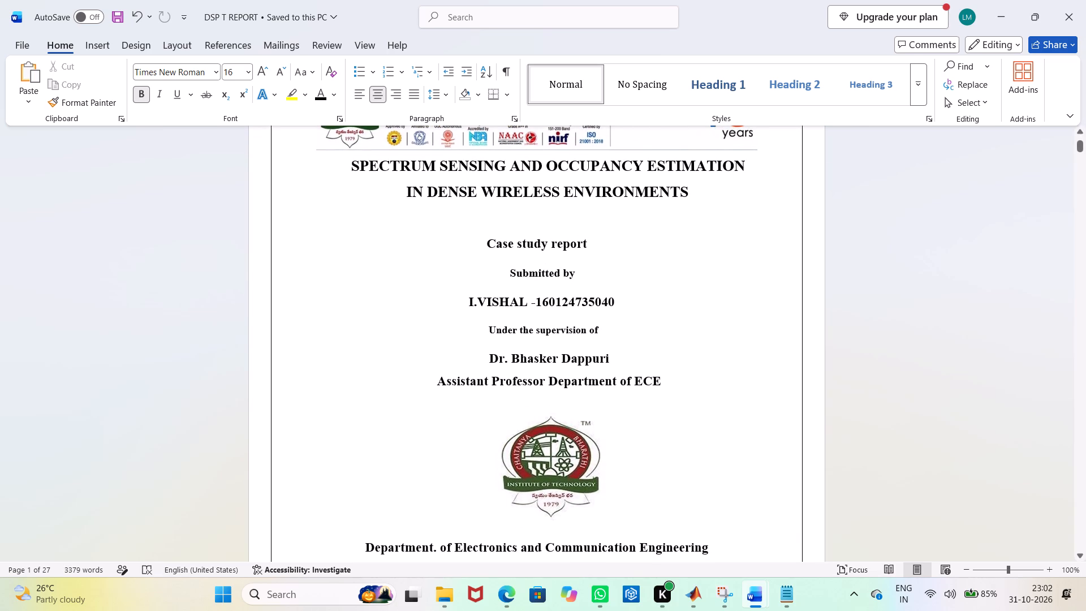
{"action": "scroll", "coordinate": [675, 383], "scroll_direction": "down", "scroll_amount": 10}
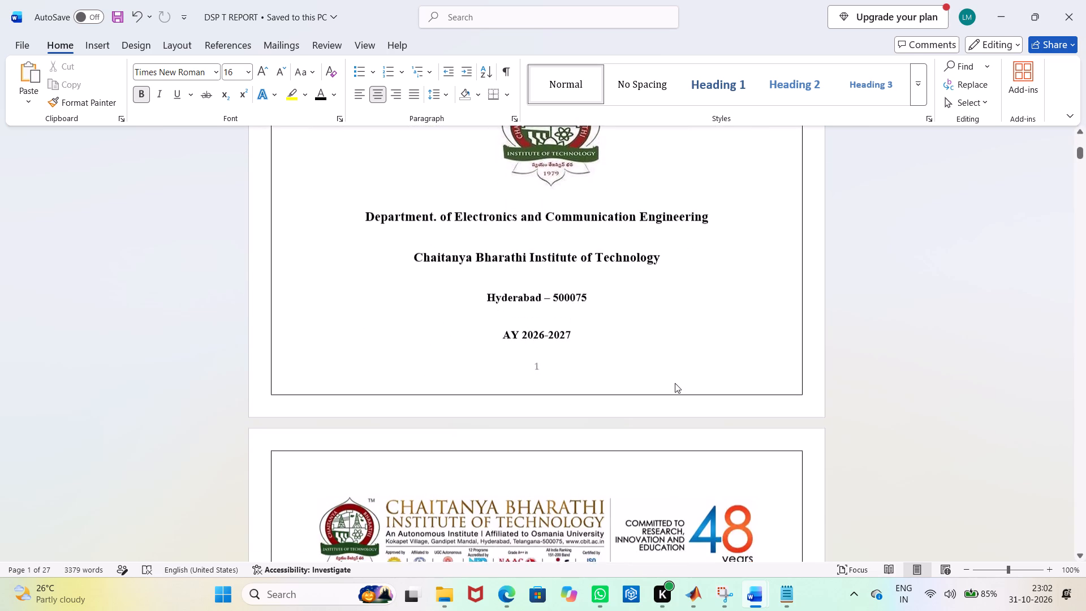
{"action": "scroll", "coordinate": [675, 383], "scroll_direction": "down", "scroll_amount": 9}
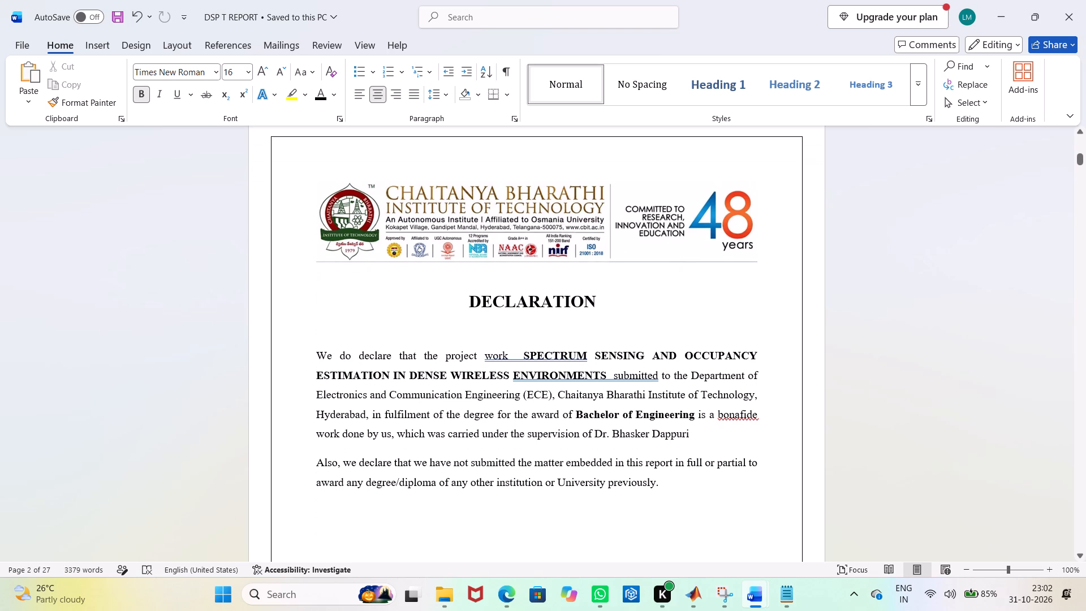
{"action": "scroll", "coordinate": [675, 384], "scroll_direction": "down", "scroll_amount": 17}
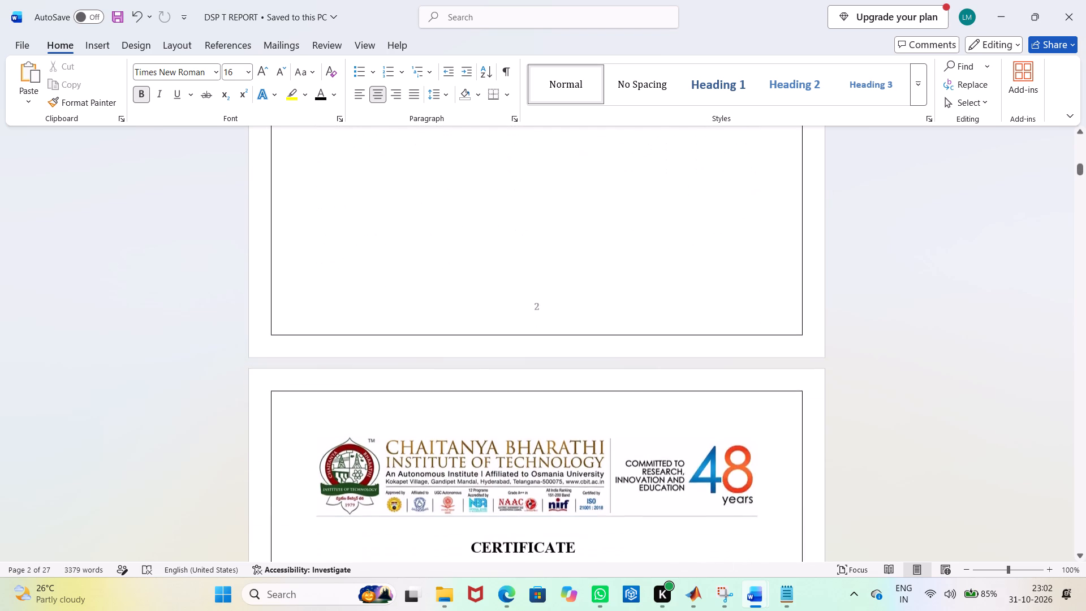
{"action": "scroll", "coordinate": [675, 384], "scroll_direction": "down", "scroll_amount": 14}
{"action": "scroll", "coordinate": [675, 384], "scroll_direction": "up", "scroll_amount": 3}
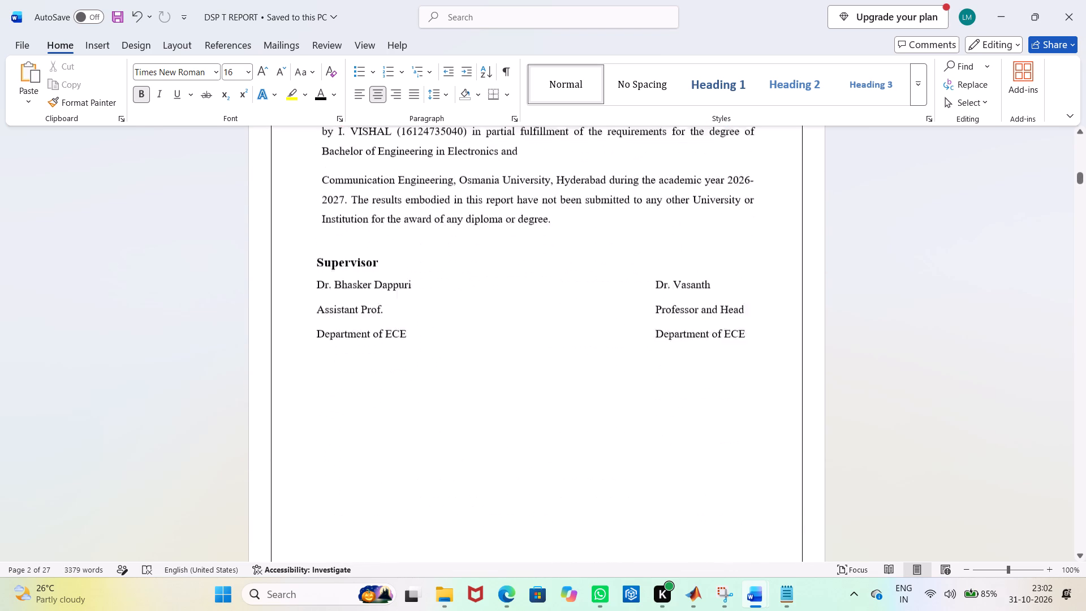
{"action": "scroll", "coordinate": [675, 384], "scroll_direction": "down", "scroll_amount": 20}
{"action": "scroll", "coordinate": [675, 384], "scroll_direction": "down", "scroll_amount": 3}
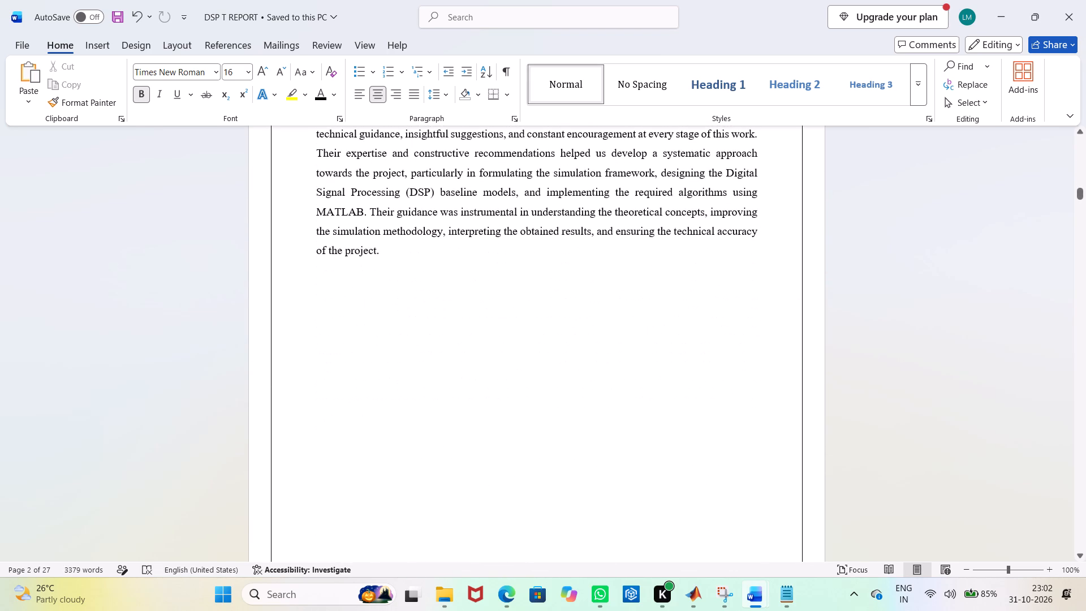
Examine the table of contents and its page numbers alongside the Chapter 1 pages.
{"action": "scroll", "coordinate": [675, 384], "scroll_direction": "down", "scroll_amount": 10}
{"action": "scroll", "coordinate": [675, 384], "scroll_direction": "up", "scroll_amount": 1}
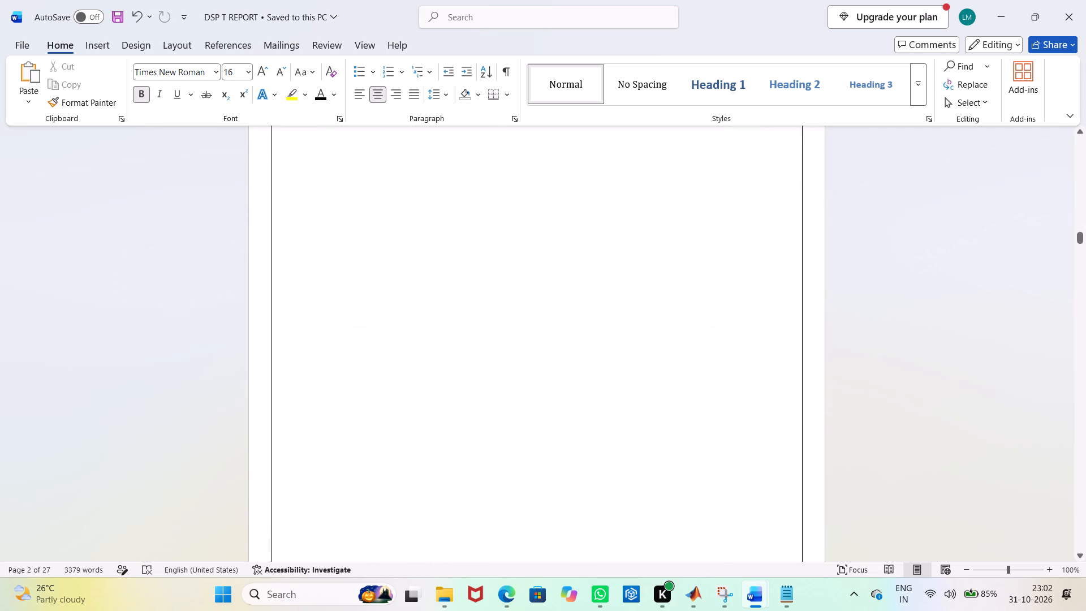
{"action": "scroll", "coordinate": [675, 384], "scroll_direction": "up", "scroll_amount": 1}
{"action": "scroll", "coordinate": [675, 384], "scroll_direction": "left", "scroll_amount": 1}
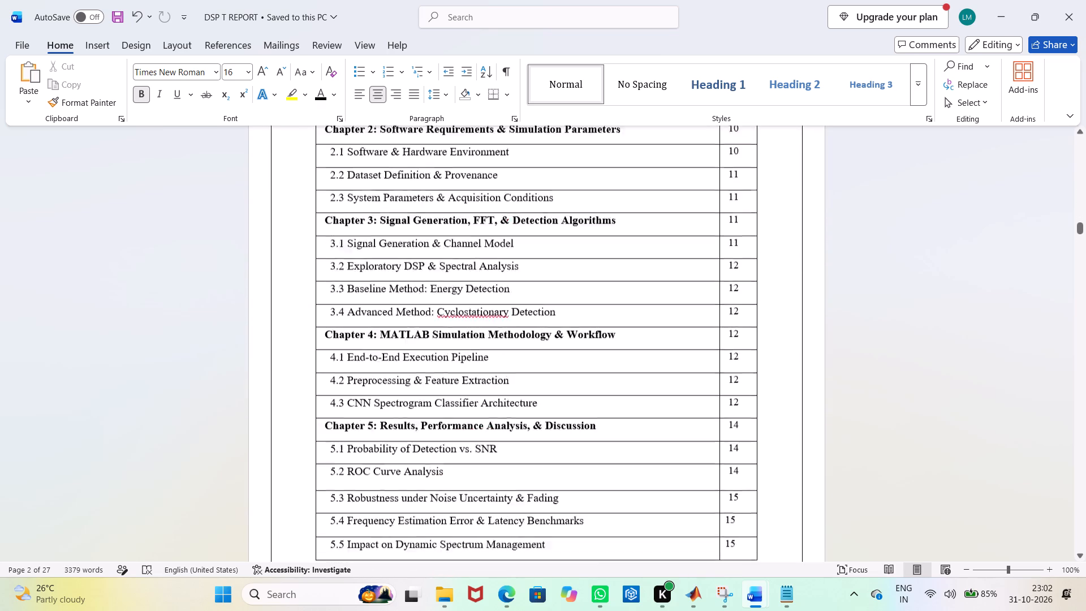
{"action": "scroll", "coordinate": [675, 384], "scroll_direction": "left", "scroll_amount": 1}
{"action": "scroll", "coordinate": [675, 384], "scroll_direction": "down", "scroll_amount": 6}
{"action": "scroll", "coordinate": [675, 384], "scroll_direction": "up", "scroll_amount": 1}
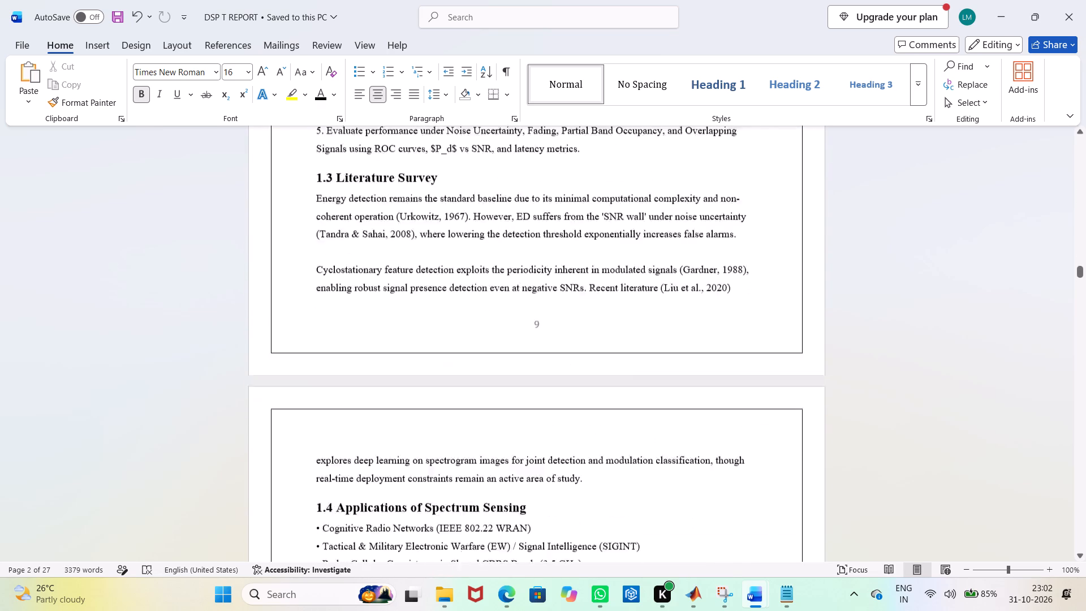
{"action": "scroll", "coordinate": [675, 384], "scroll_direction": "up", "scroll_amount": 12}
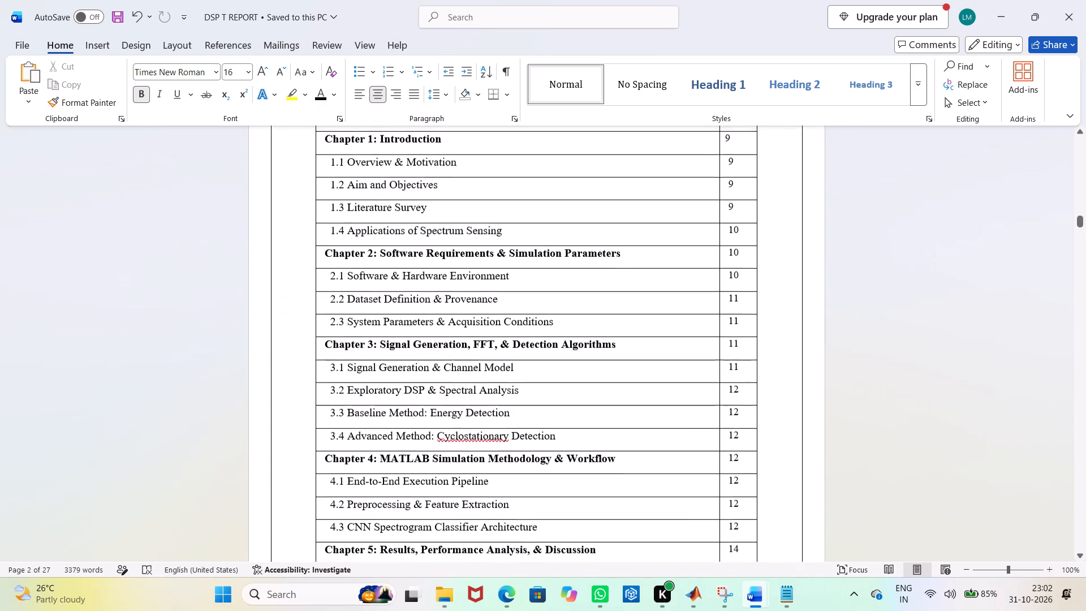
{"action": "scroll", "coordinate": [368, 328], "scroll_direction": "up", "scroll_amount": 1}
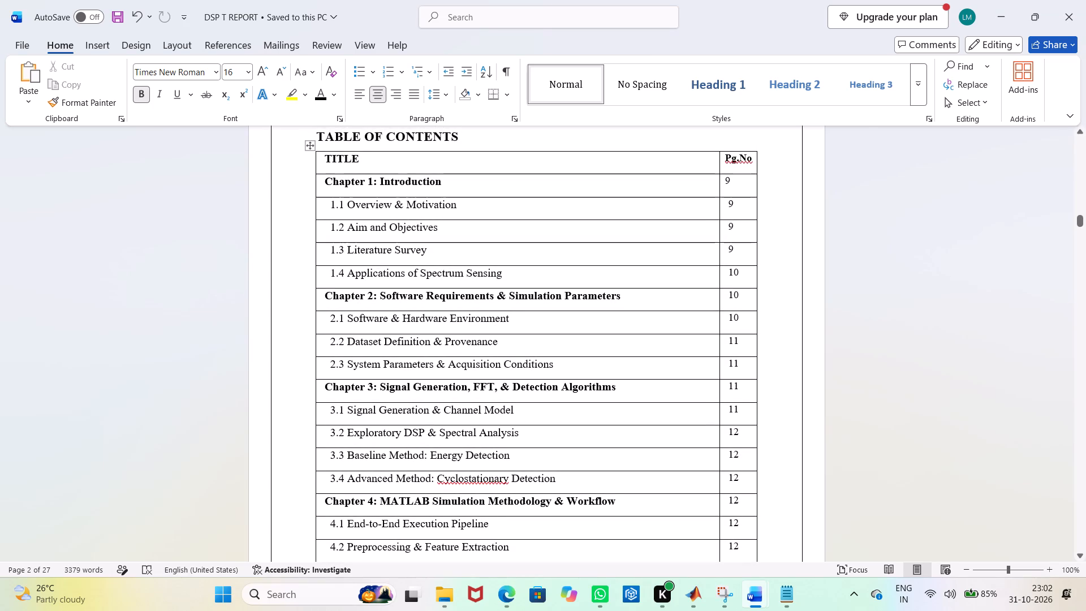
Center the TITLE column header in the table of contents.
{"action": "scroll", "coordinate": [612, 248], "scroll_direction": "up", "scroll_amount": 12}
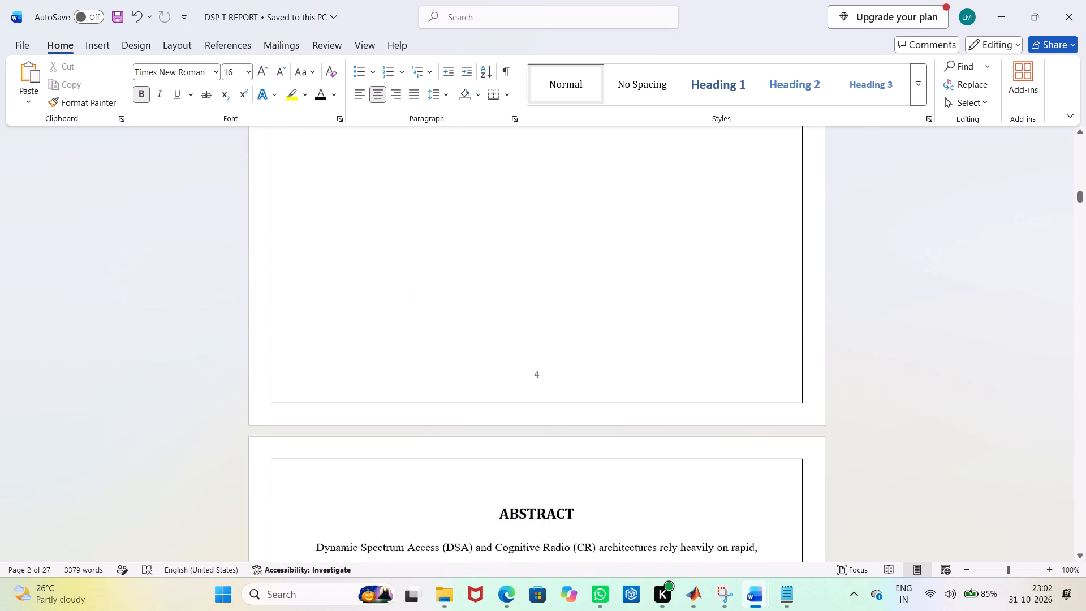
{"action": "scroll", "coordinate": [612, 248], "scroll_direction": "up", "scroll_amount": 16}
{"action": "scroll", "coordinate": [612, 248], "scroll_direction": "down", "scroll_amount": 12}
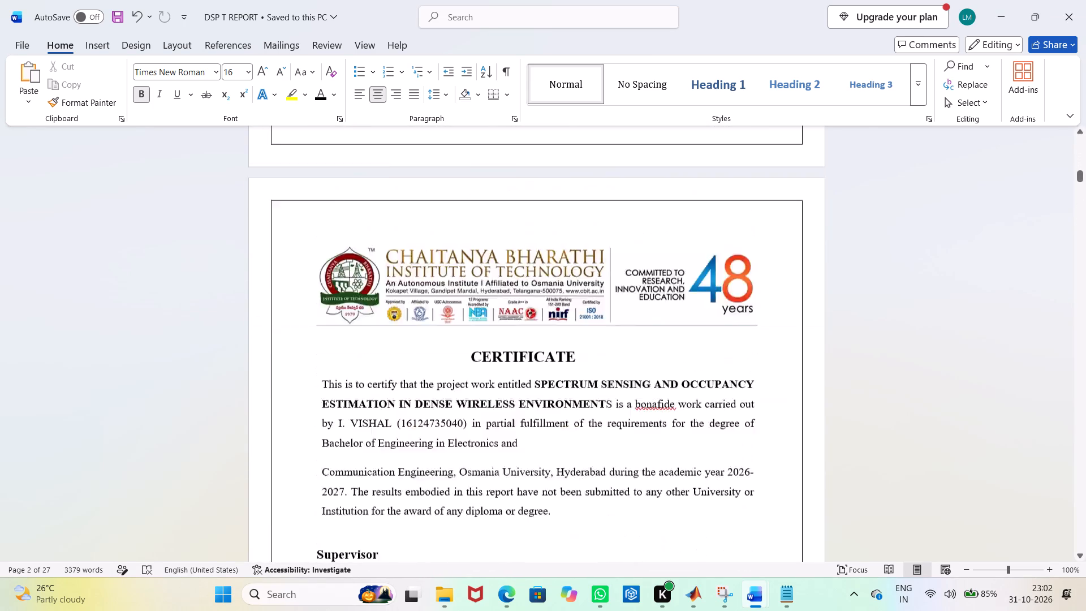
{"action": "scroll", "coordinate": [612, 248], "scroll_direction": "down", "scroll_amount": 8}
{"action": "scroll", "coordinate": [558, 307], "scroll_direction": "down", "scroll_amount": 1}
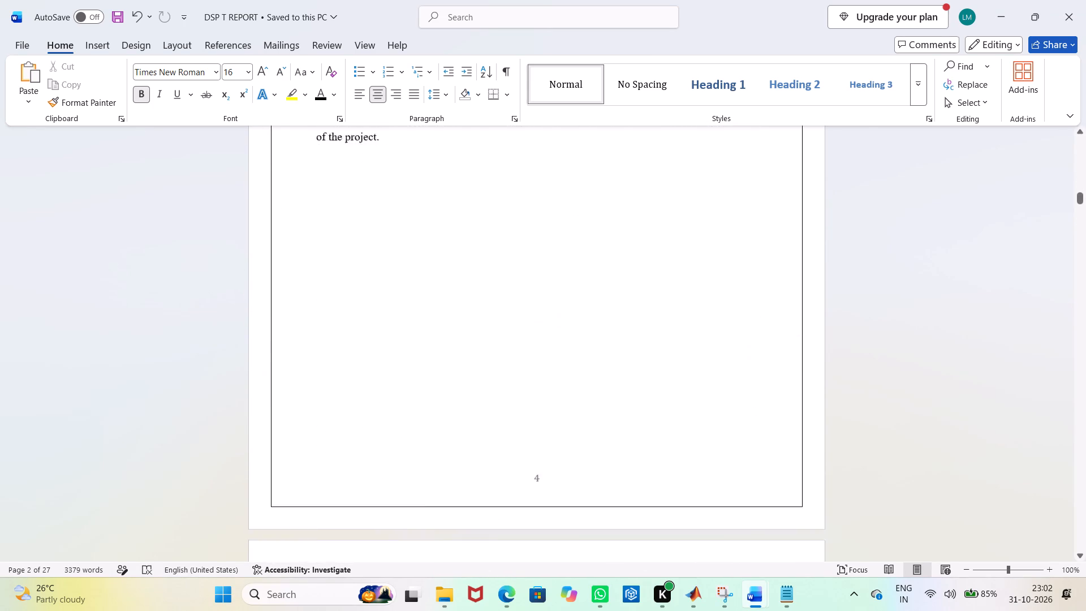
{"action": "scroll", "coordinate": [555, 308], "scroll_direction": "down", "scroll_amount": 5}
{"action": "scroll", "coordinate": [490, 302], "scroll_direction": "up", "scroll_amount": 1}
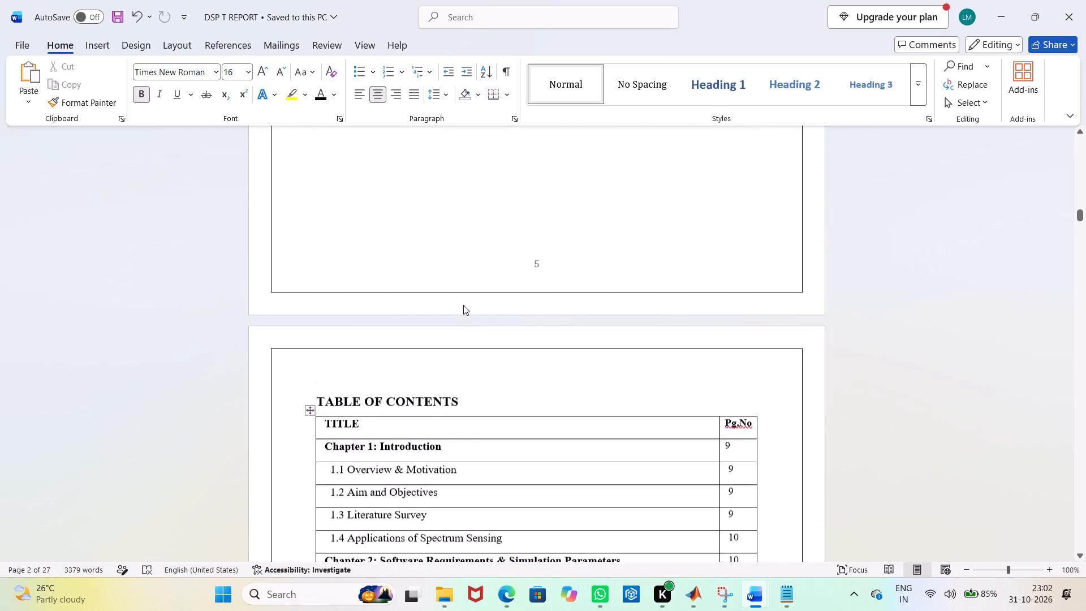
{"action": "left_click_drag", "start_coordinate": [361, 311], "coordinate": [321, 307]}
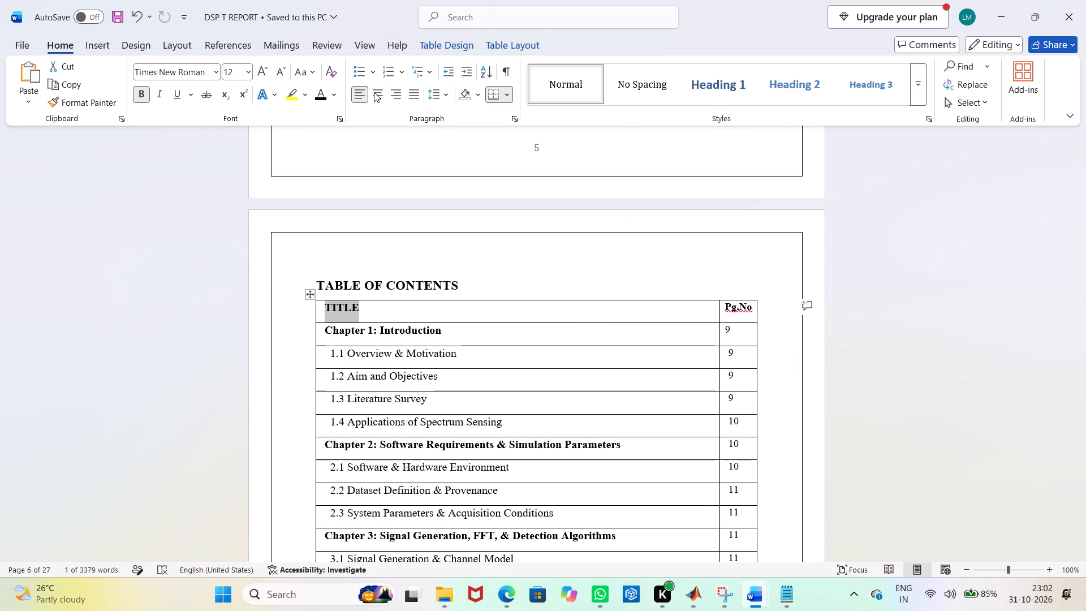
{"action": "left_click", "coordinate": [374, 92]}
{"action": "left_click", "coordinate": [522, 229]}
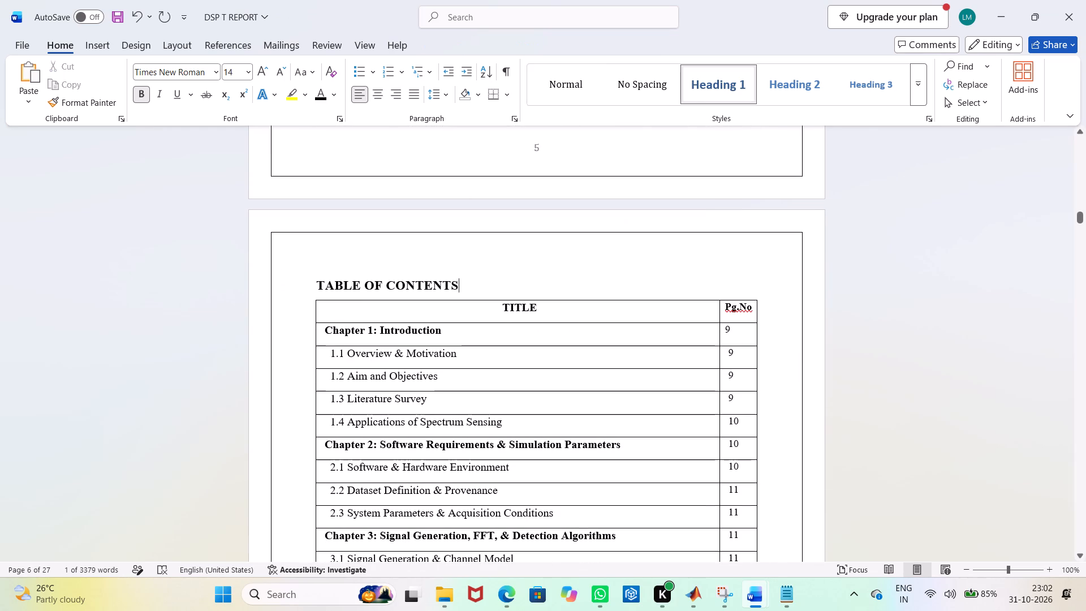
Set the font size of the Abbreviation and Expansion column headers in the list of abbreviations to 14.
{"action": "scroll", "coordinate": [594, 253], "scroll_direction": "up", "scroll_amount": 2}
{"action": "scroll", "coordinate": [594, 253], "scroll_direction": "down", "scroll_amount": 20}
{"action": "scroll", "coordinate": [594, 253], "scroll_direction": "down", "scroll_amount": 4}
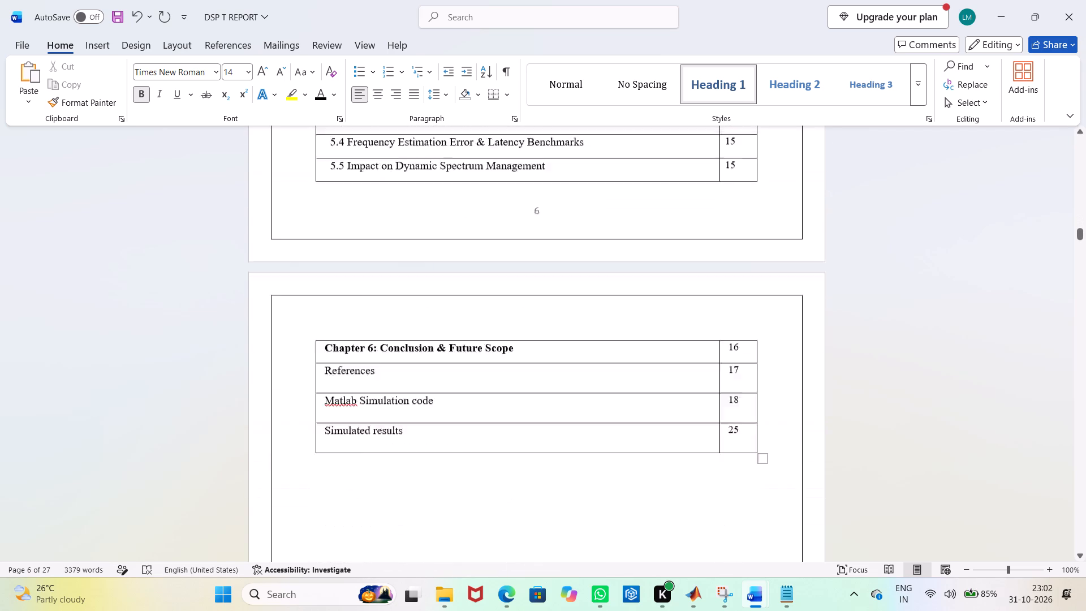
{"action": "scroll", "coordinate": [595, 284], "scroll_direction": "down", "scroll_amount": 20}
{"action": "scroll", "coordinate": [595, 284], "scroll_direction": "down", "scroll_amount": 10}
{"action": "scroll", "coordinate": [595, 284], "scroll_direction": "up", "scroll_amount": 5}
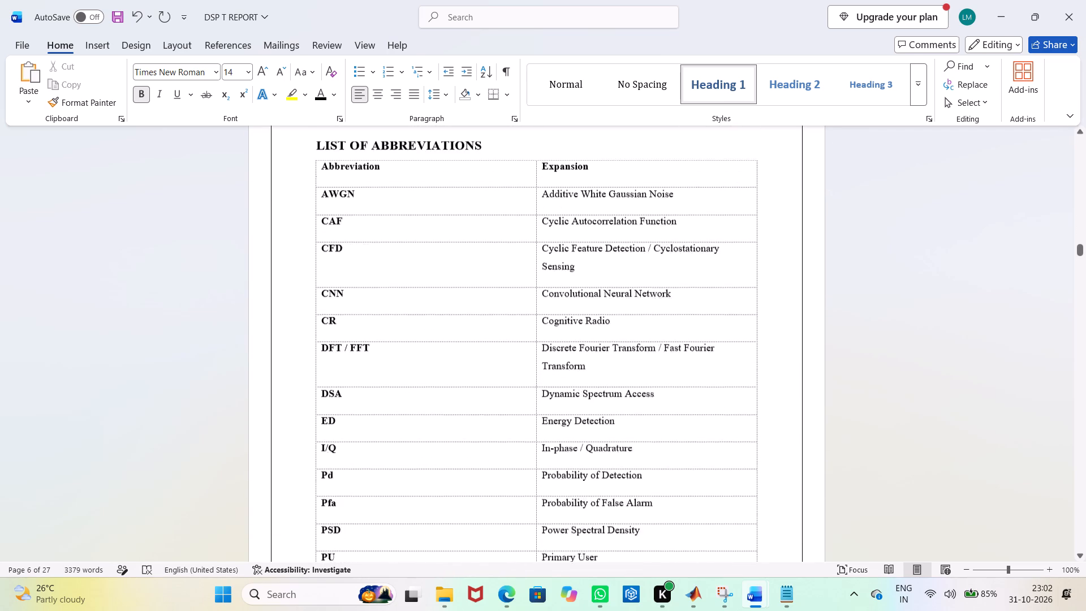
{"action": "left_click_drag", "start_coordinate": [413, 233], "coordinate": [342, 226]}
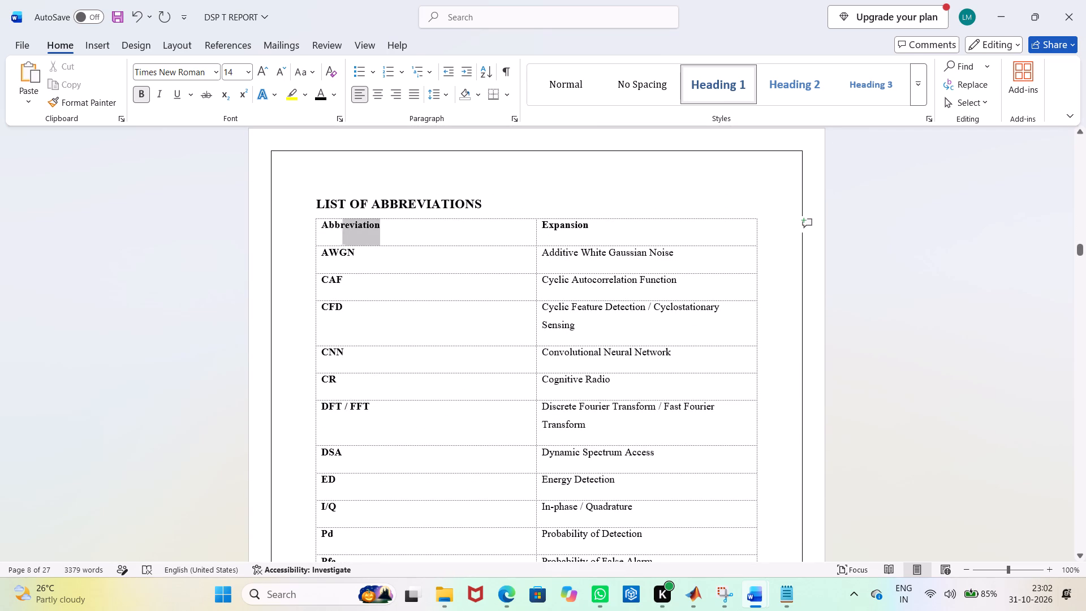
{"action": "left_click_drag", "start_coordinate": [342, 226], "coordinate": [325, 226]}
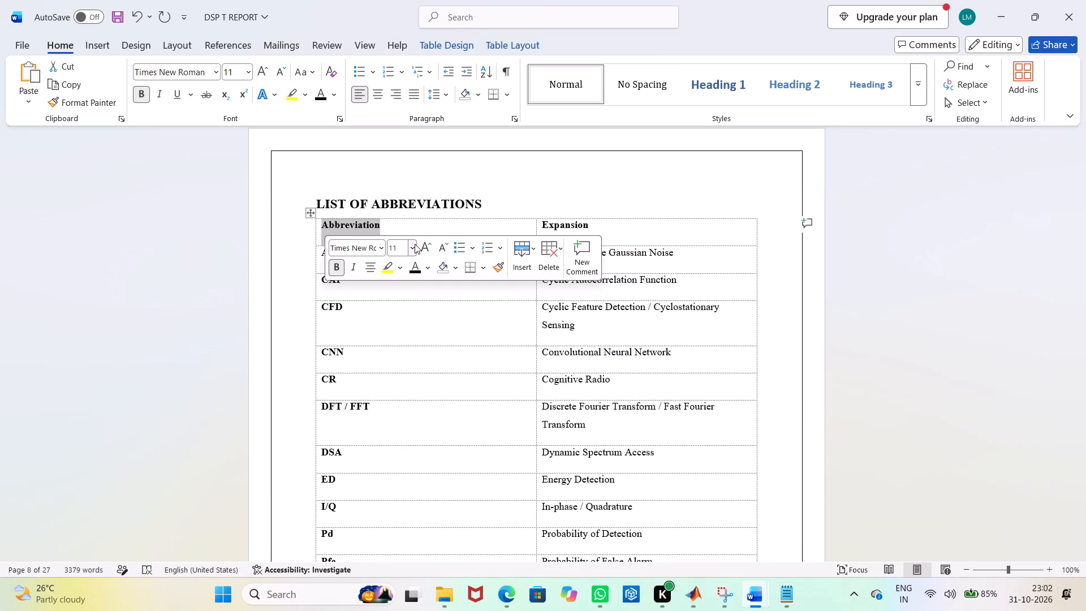
{"action": "left_click", "coordinate": [415, 246]}
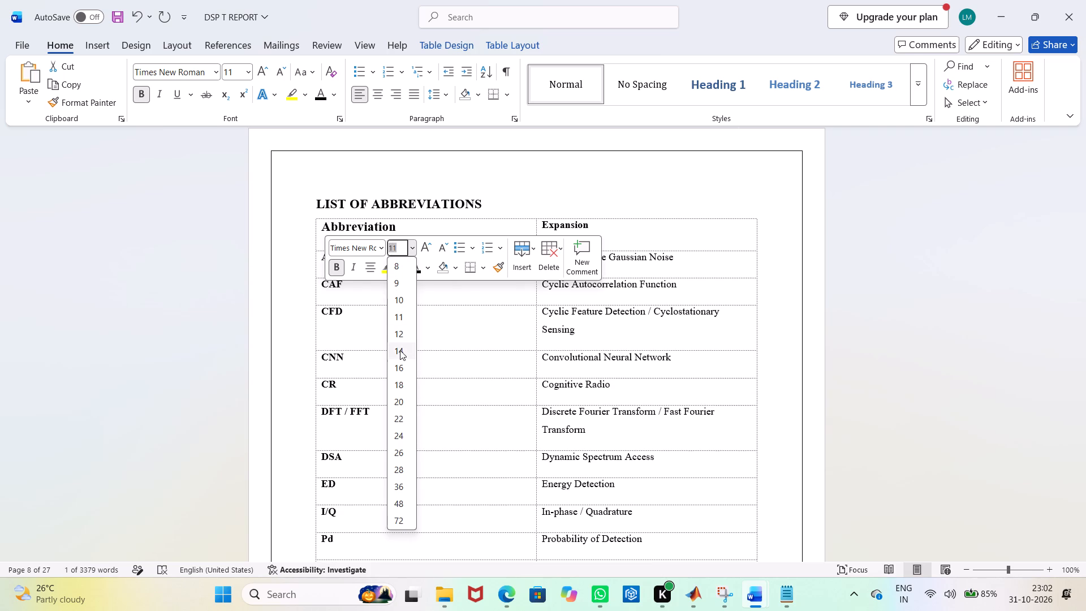
{"action": "left_click", "coordinate": [400, 350]}
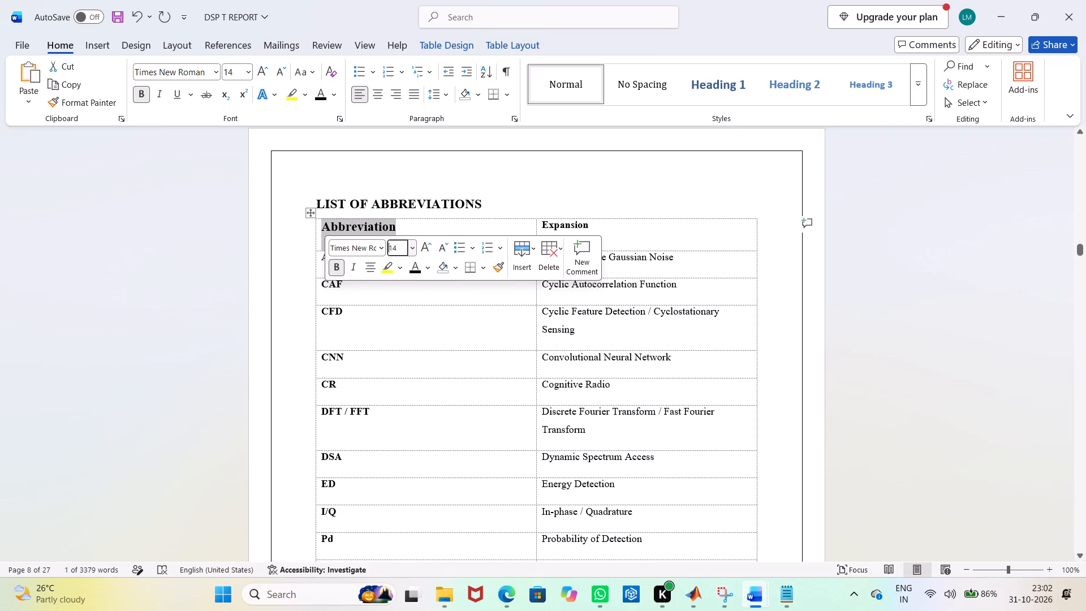
{"action": "left_click_drag", "start_coordinate": [597, 226], "coordinate": [548, 225]}
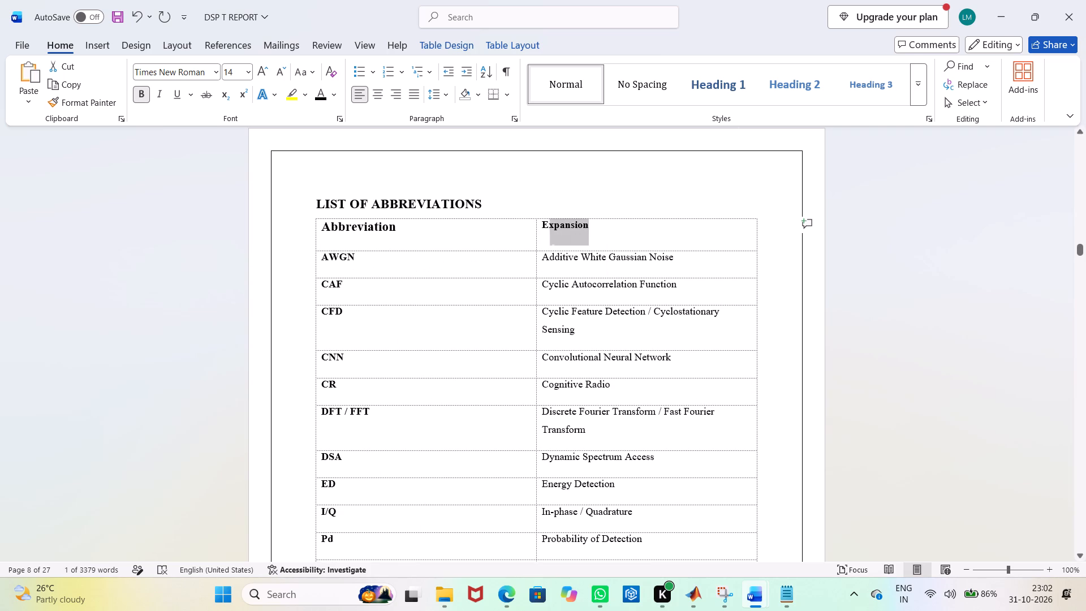
{"action": "left_click_drag", "start_coordinate": [548, 225], "coordinate": [544, 225]}
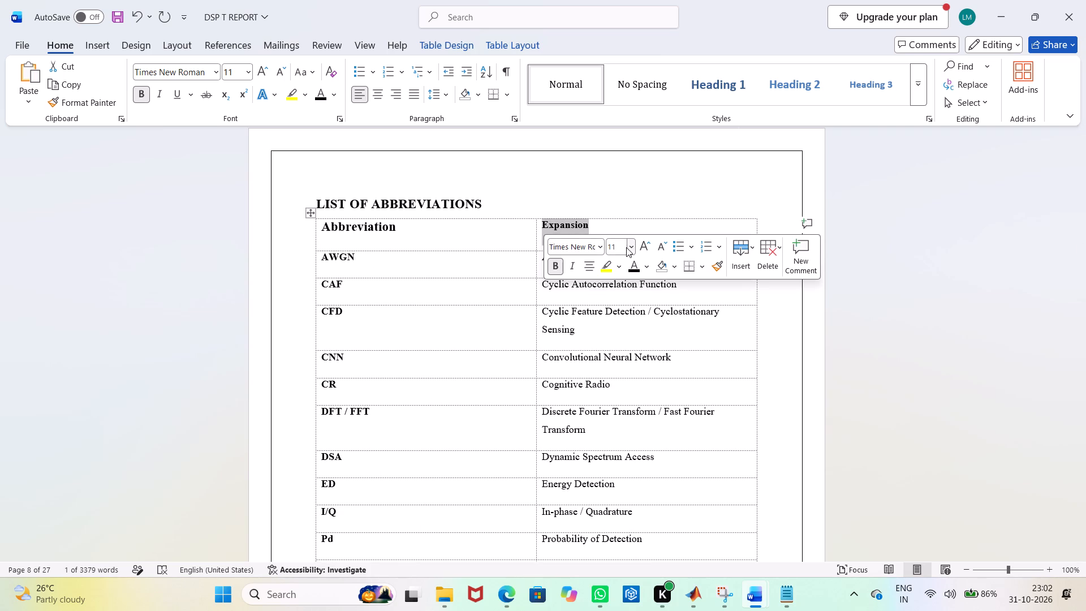
{"action": "left_click", "coordinate": [629, 248]}
{"action": "left_click", "coordinate": [622, 347]}
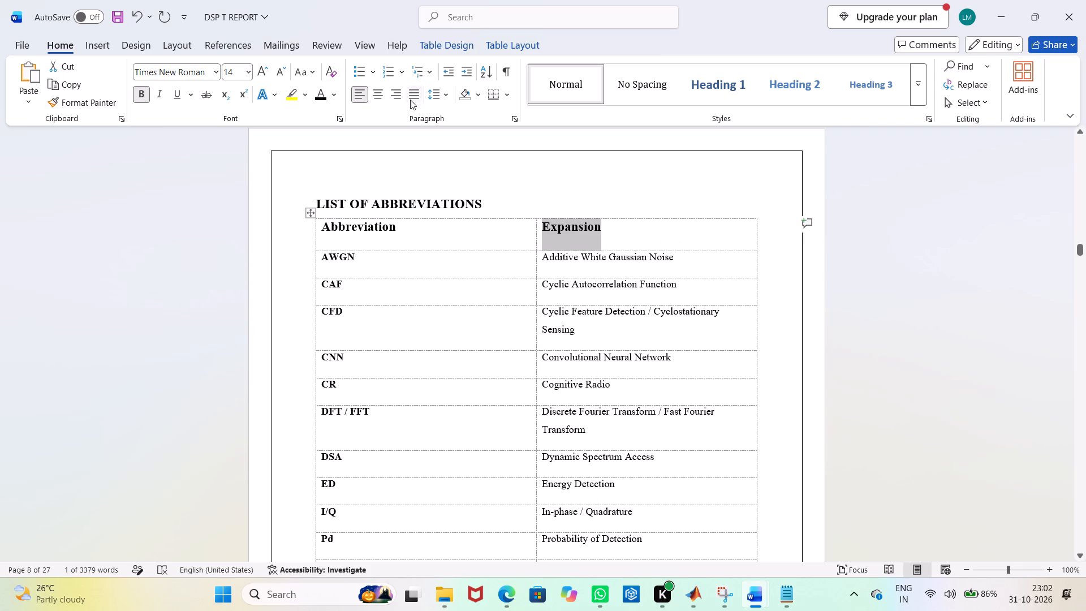
Center the Expansion and Abbreviation column headers in the list of abbreviations.
{"action": "left_click", "coordinate": [380, 95]}
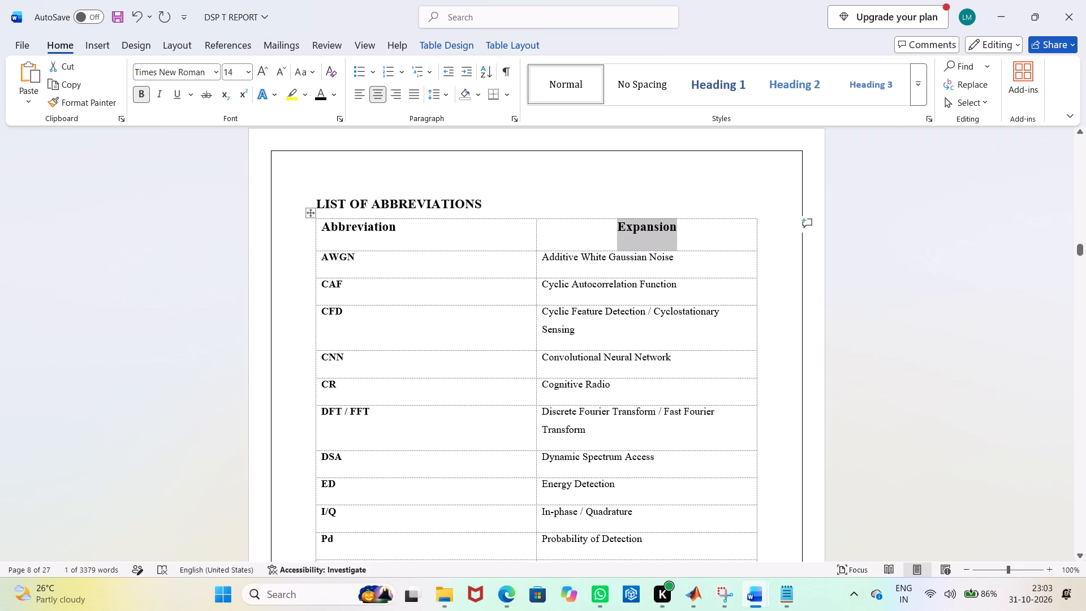
{"action": "left_click_drag", "start_coordinate": [420, 226], "coordinate": [321, 221]}
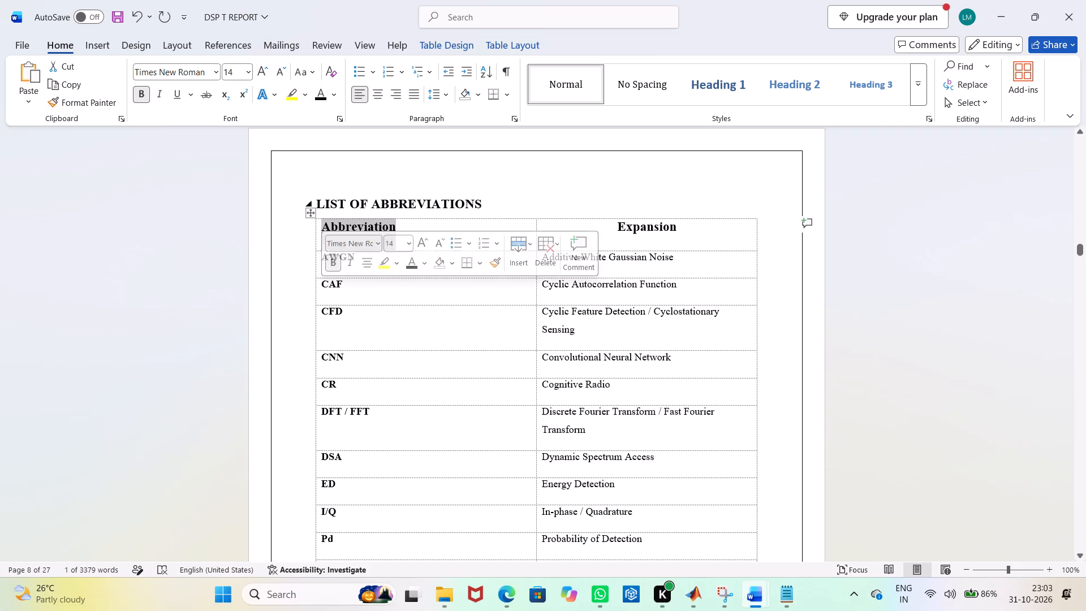
{"action": "left_click", "coordinate": [376, 96]}
{"action": "left_click", "coordinate": [445, 169]}
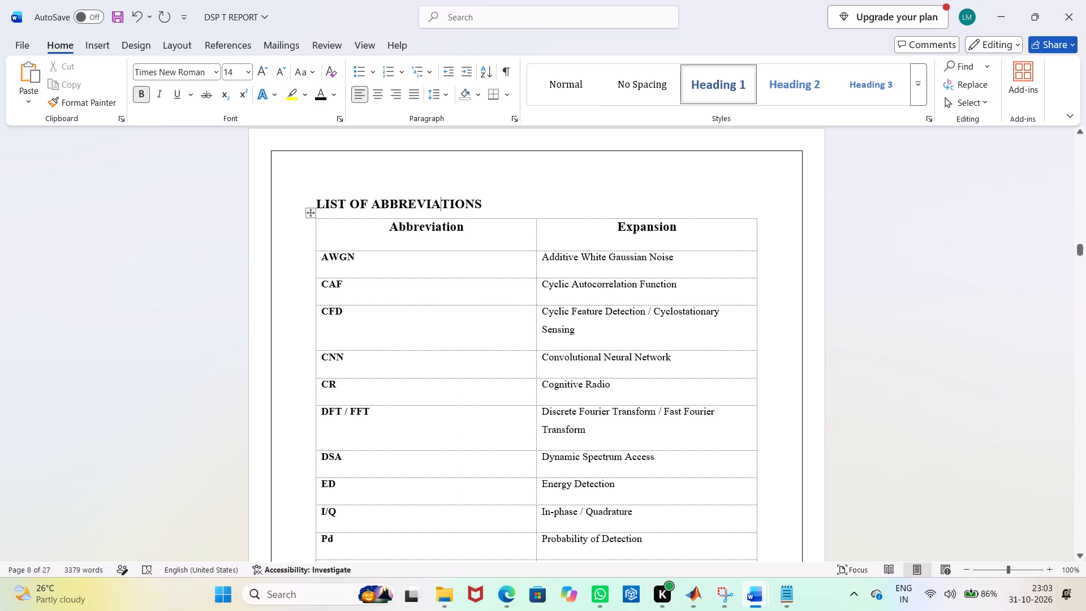
Center all the entries of the Abbreviation column, from AWGN down to SU.
{"action": "scroll", "coordinate": [632, 349], "scroll_direction": "down", "scroll_amount": 2}
{"action": "scroll", "coordinate": [665, 411], "scroll_direction": "up", "scroll_amount": 3}
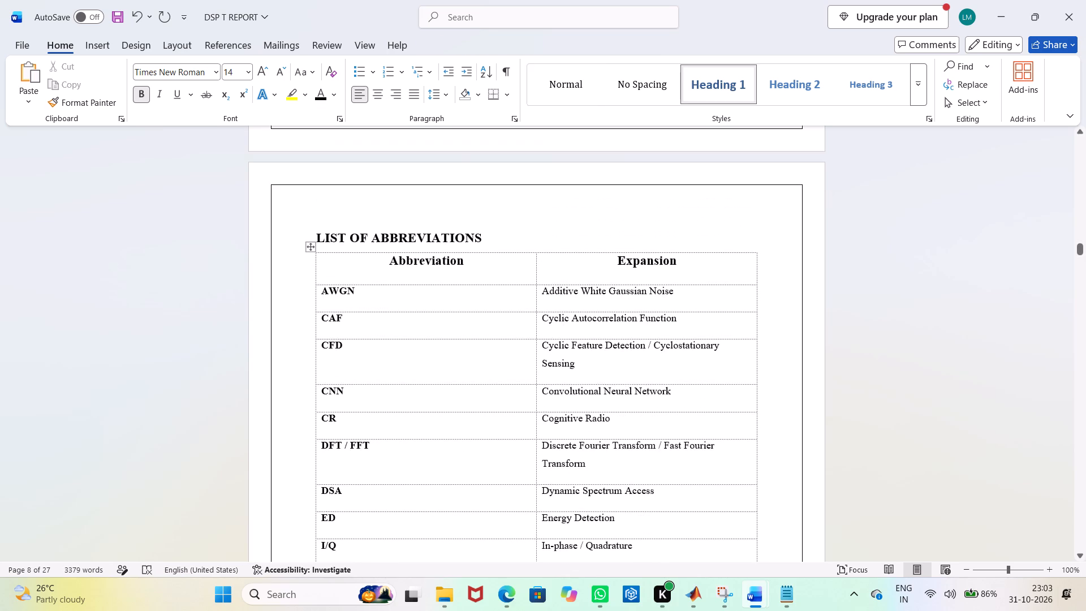
{"action": "scroll", "coordinate": [665, 411], "scroll_direction": "down", "scroll_amount": 2}
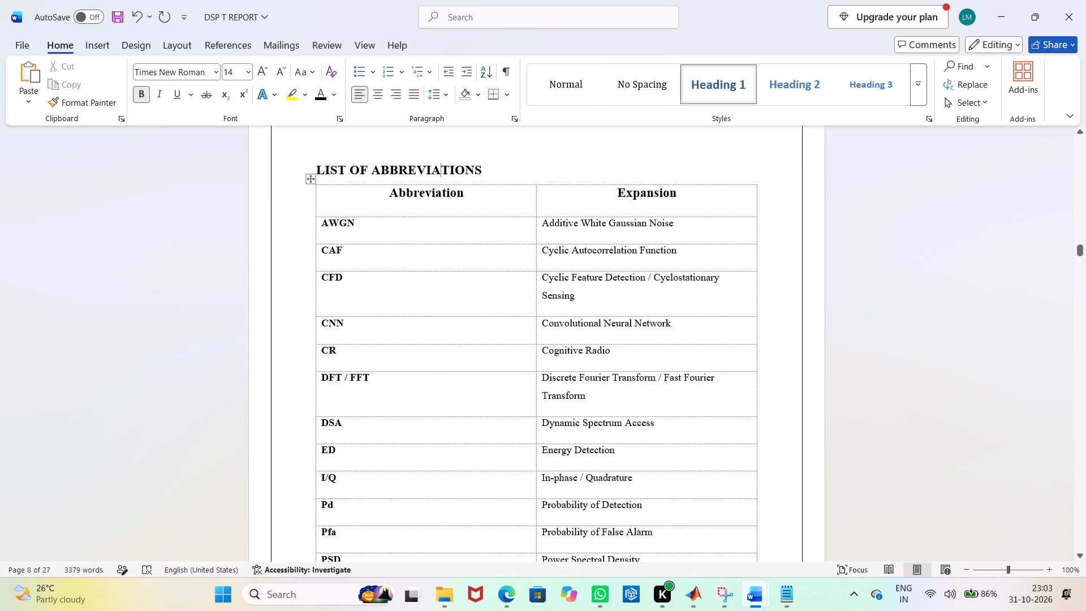
{"action": "left_click_drag", "start_coordinate": [362, 223], "coordinate": [318, 359]}
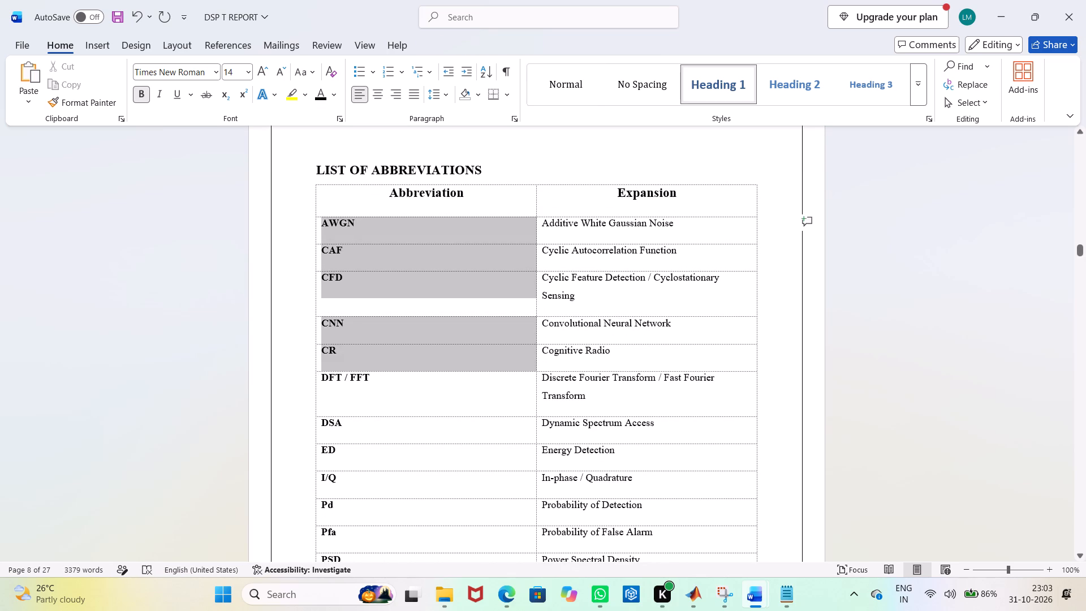
{"action": "left_click_drag", "start_coordinate": [318, 359], "coordinate": [313, 440]}
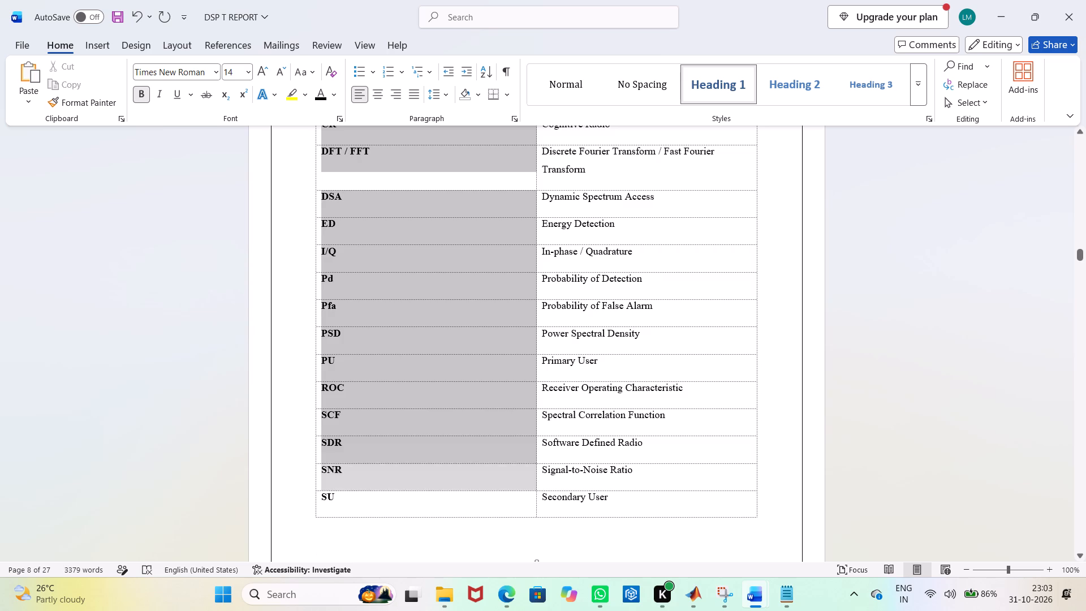
{"action": "left_click_drag", "start_coordinate": [313, 440], "coordinate": [348, 345]}
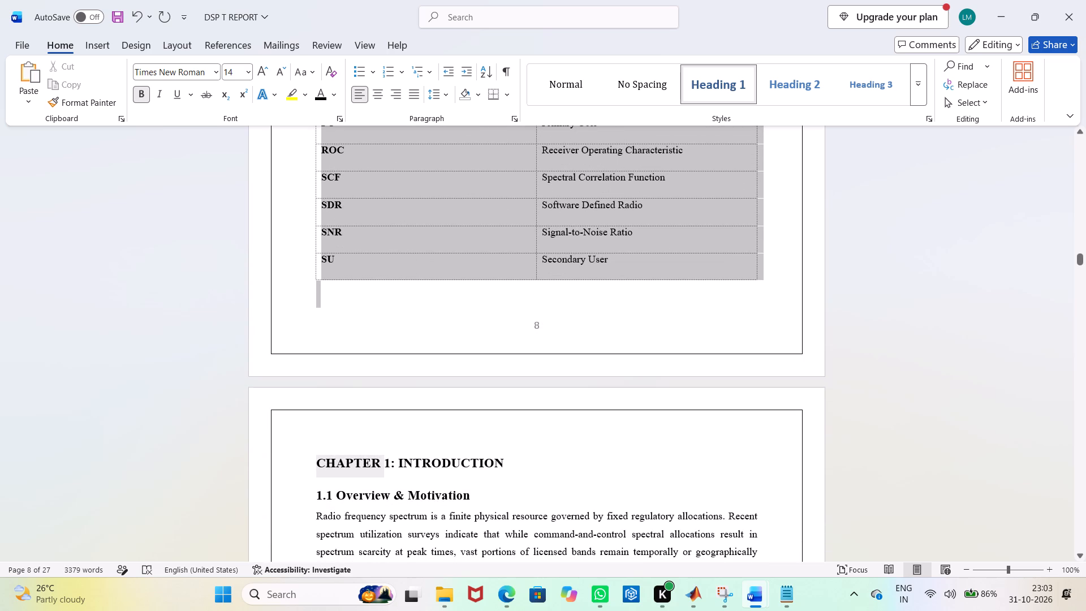
{"action": "left_click_drag", "start_coordinate": [348, 345], "coordinate": [385, 263]}
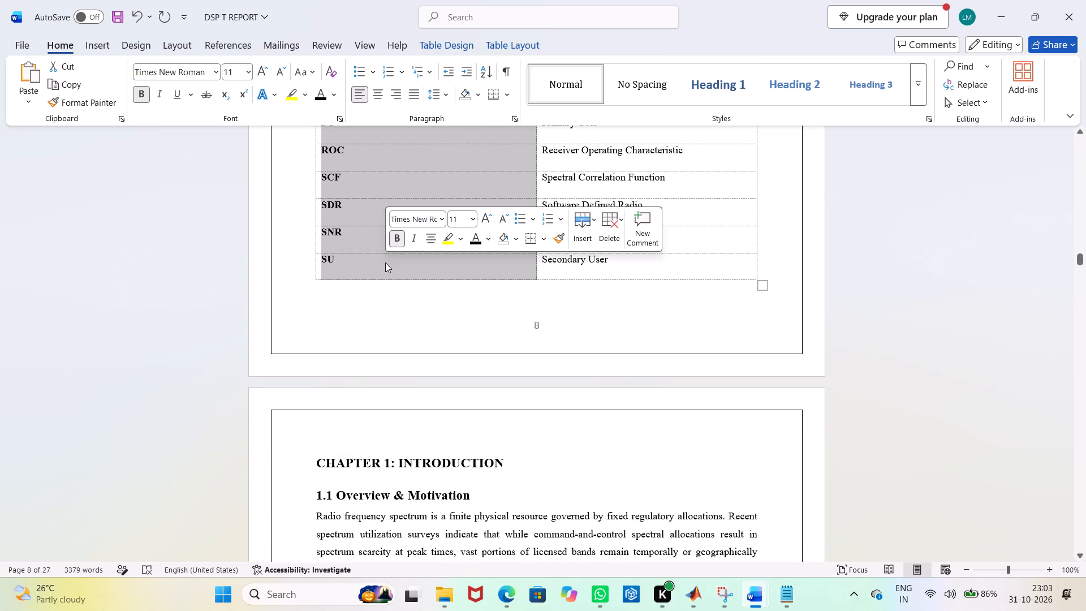
{"action": "left_click", "coordinate": [374, 94]}
{"action": "left_click", "coordinate": [453, 381]}
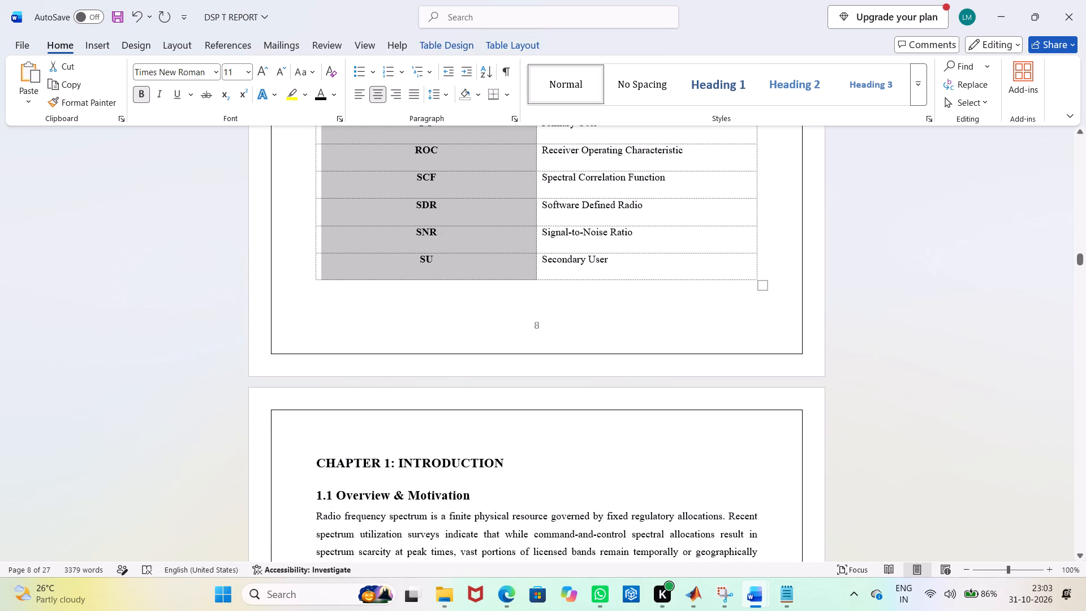
Review the list of abbreviations and the Chapter 1 pages down to section 1.4.
{"action": "scroll", "coordinate": [445, 334], "scroll_direction": "up", "scroll_amount": 15}
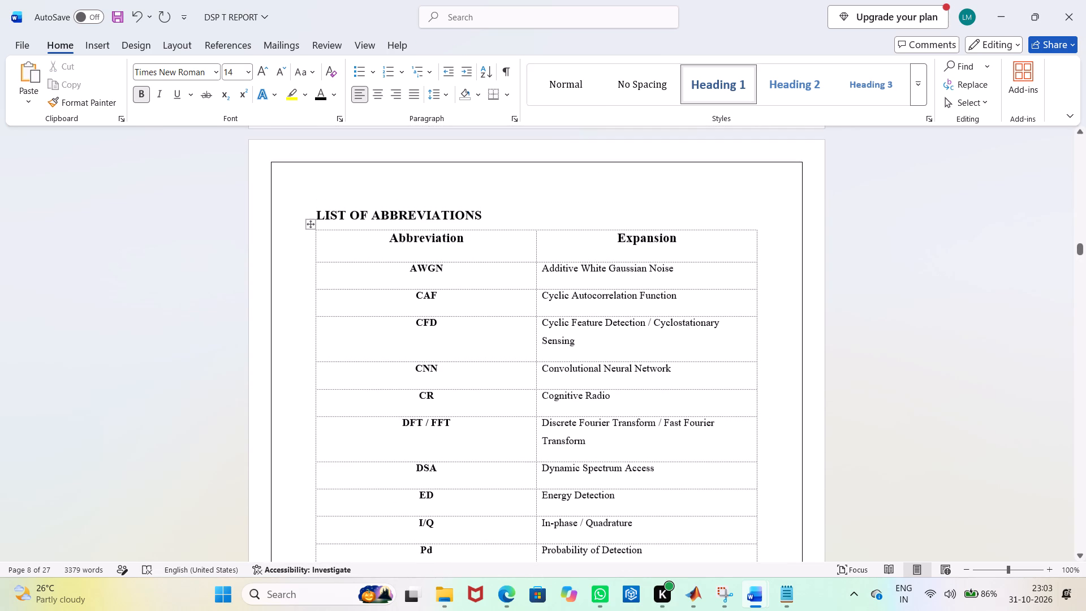
{"action": "scroll", "coordinate": [652, 325], "scroll_direction": "down", "scroll_amount": 3}
{"action": "scroll", "coordinate": [652, 325], "scroll_direction": "up", "scroll_amount": 2}
{"action": "scroll", "coordinate": [652, 325], "scroll_direction": "down", "scroll_amount": 4}
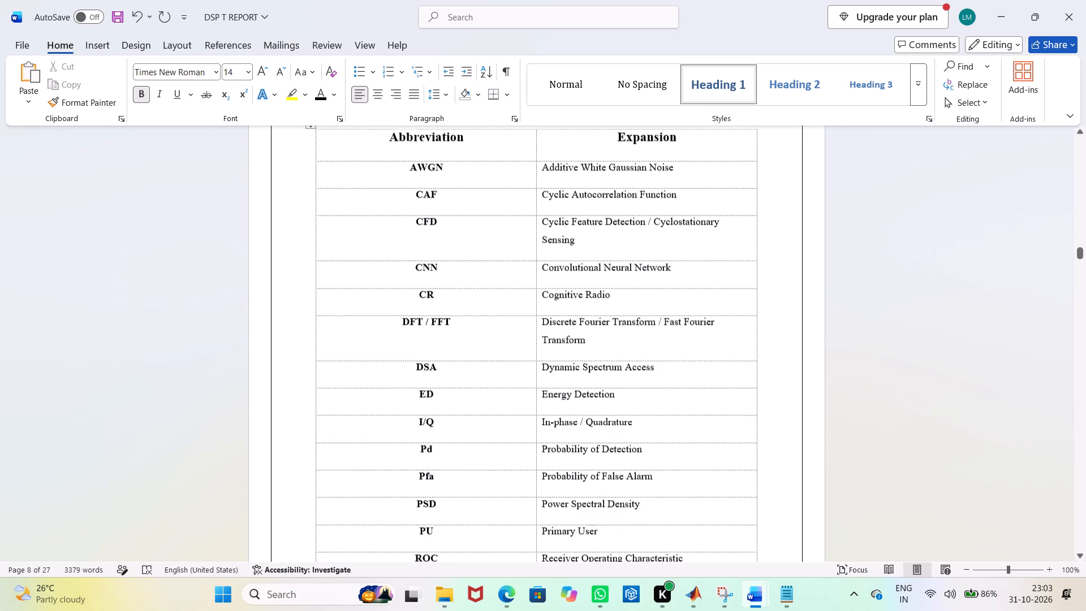
{"action": "scroll", "coordinate": [652, 325], "scroll_direction": "down", "scroll_amount": 18}
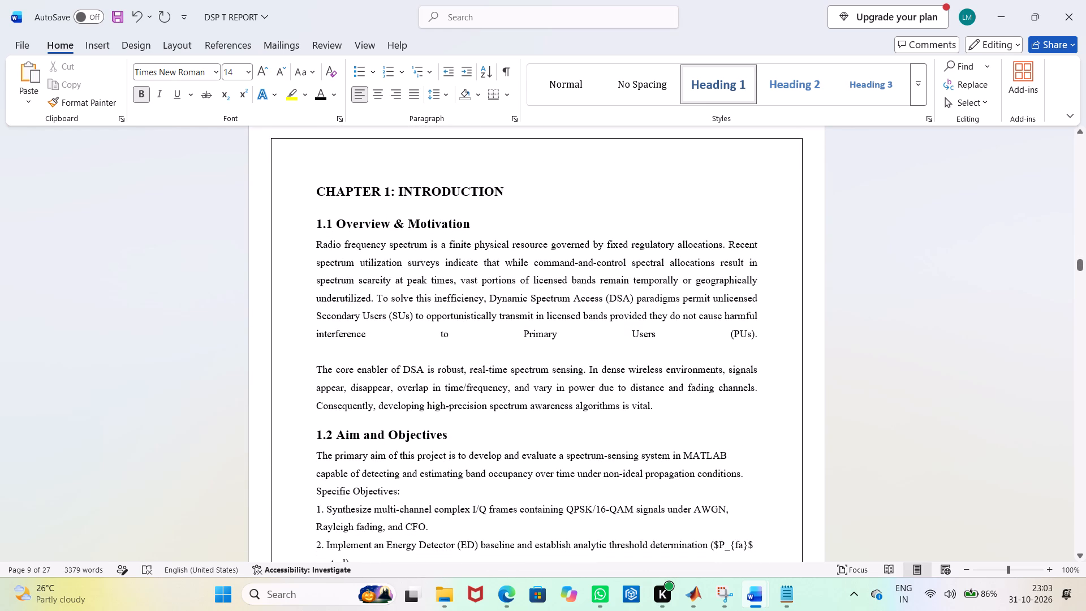
{"action": "scroll", "coordinate": [653, 325], "scroll_direction": "down", "scroll_amount": 12}
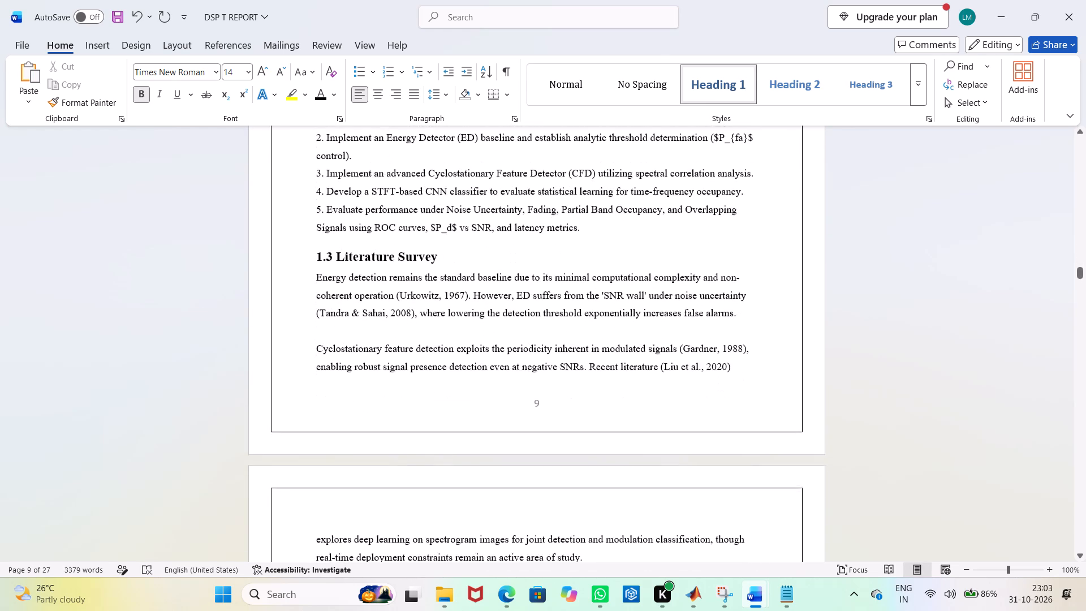
{"action": "scroll", "coordinate": [653, 325], "scroll_direction": "down", "scroll_amount": 4}
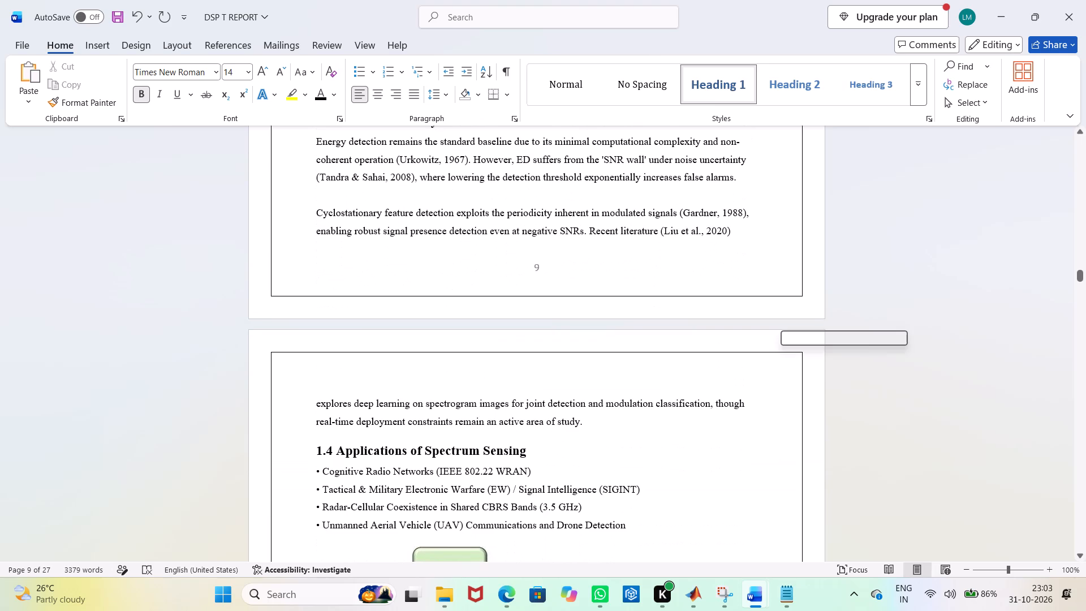
{"action": "scroll", "coordinate": [786, 326], "scroll_direction": "up", "scroll_amount": 16}
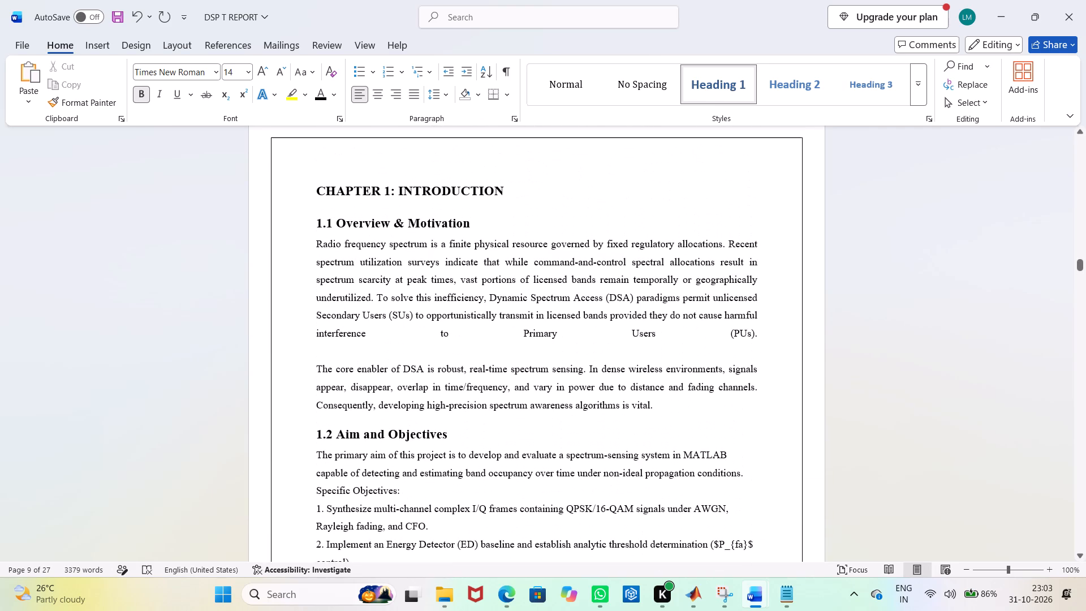
Save the report.
{"action": "key", "text": "ctrl+s"}
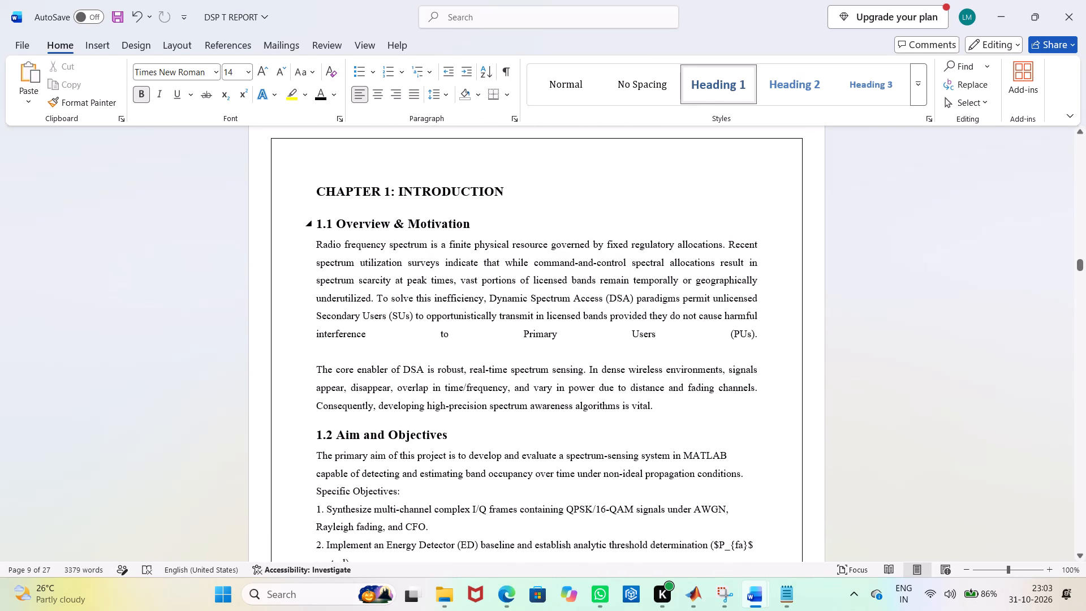
Look back over the list of abbreviations and the table of contents up to the abstract page.
{"action": "scroll", "coordinate": [549, 213], "scroll_direction": "up", "scroll_amount": 20}
{"action": "scroll", "coordinate": [549, 213], "scroll_direction": "up", "scroll_amount": 5}
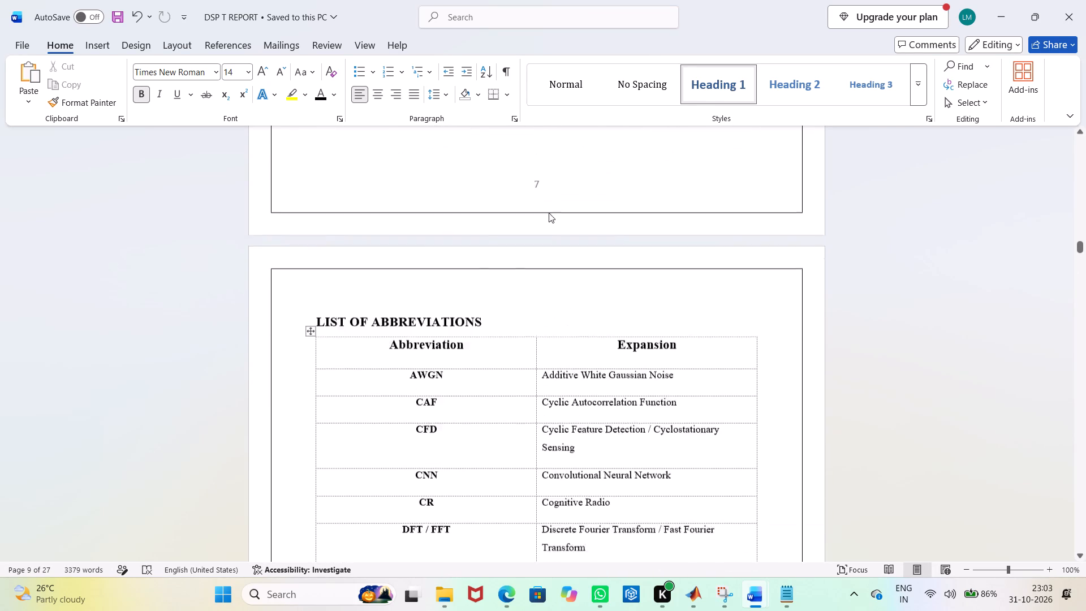
{"action": "scroll", "coordinate": [549, 213], "scroll_direction": "up", "scroll_amount": 20}
{"action": "scroll", "coordinate": [549, 213], "scroll_direction": "up", "scroll_amount": 13}
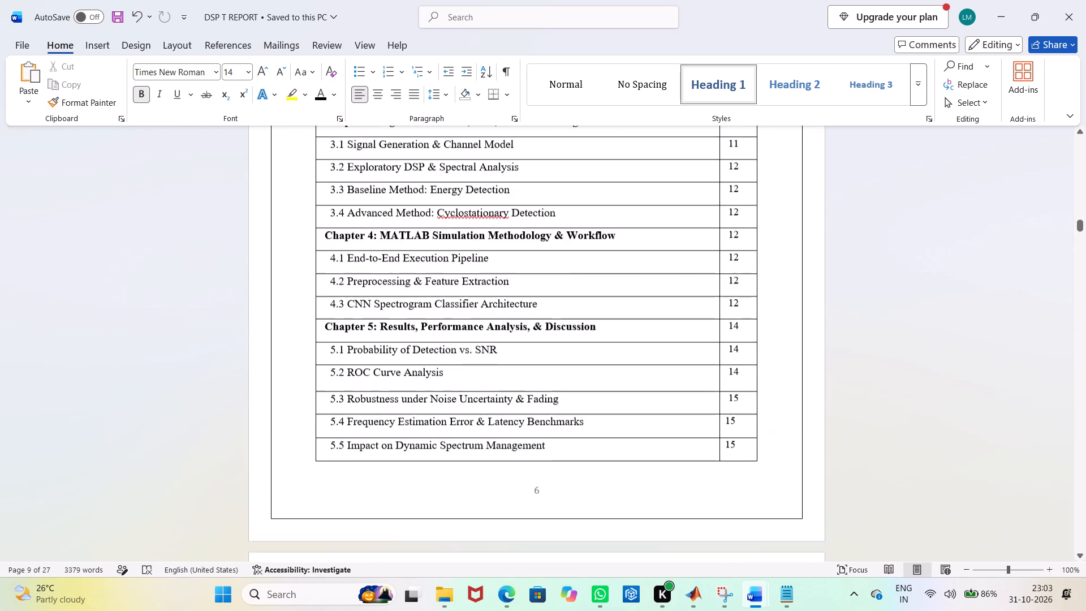
{"action": "scroll", "coordinate": [549, 214], "scroll_direction": "down", "scroll_amount": 20}
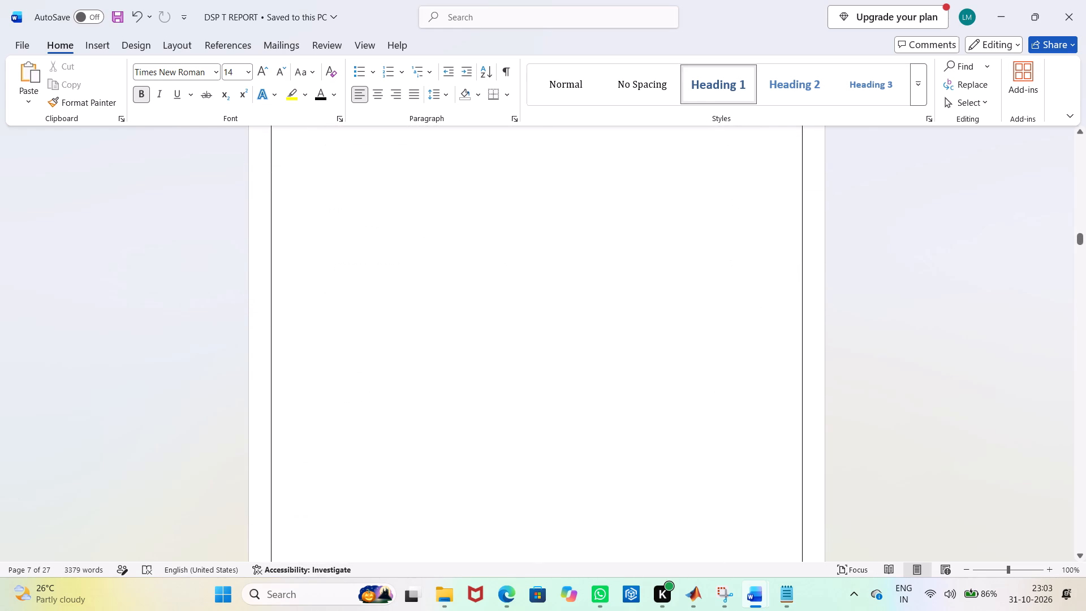
{"action": "scroll", "coordinate": [549, 214], "scroll_direction": "down", "scroll_amount": 1}
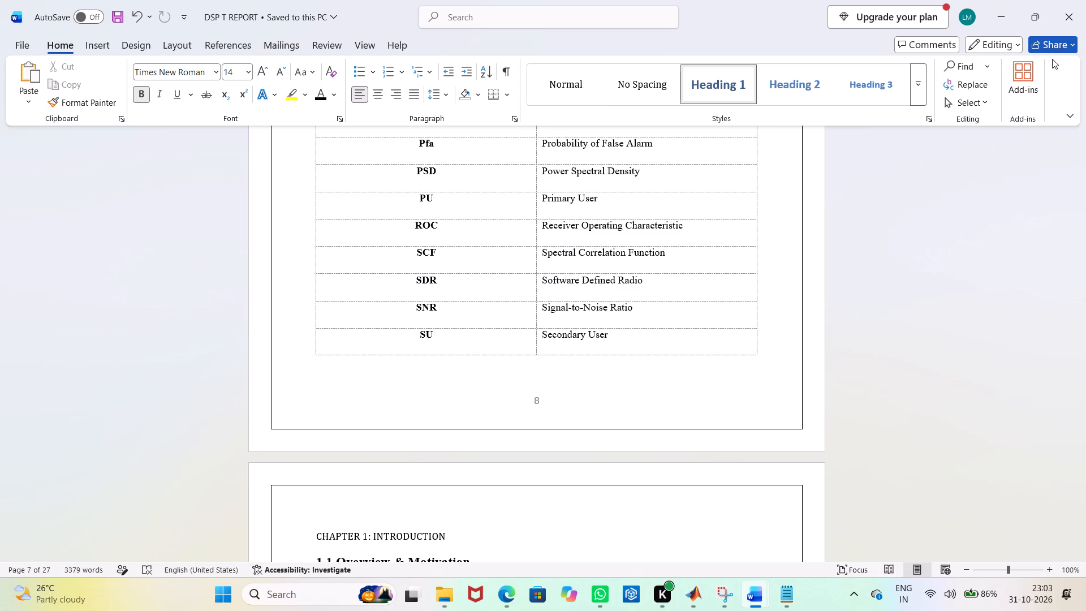
{"action": "scroll", "coordinate": [1001, 58], "scroll_direction": "up", "scroll_amount": 6}
{"action": "scroll", "coordinate": [1001, 47], "scroll_direction": "down", "scroll_amount": 10}
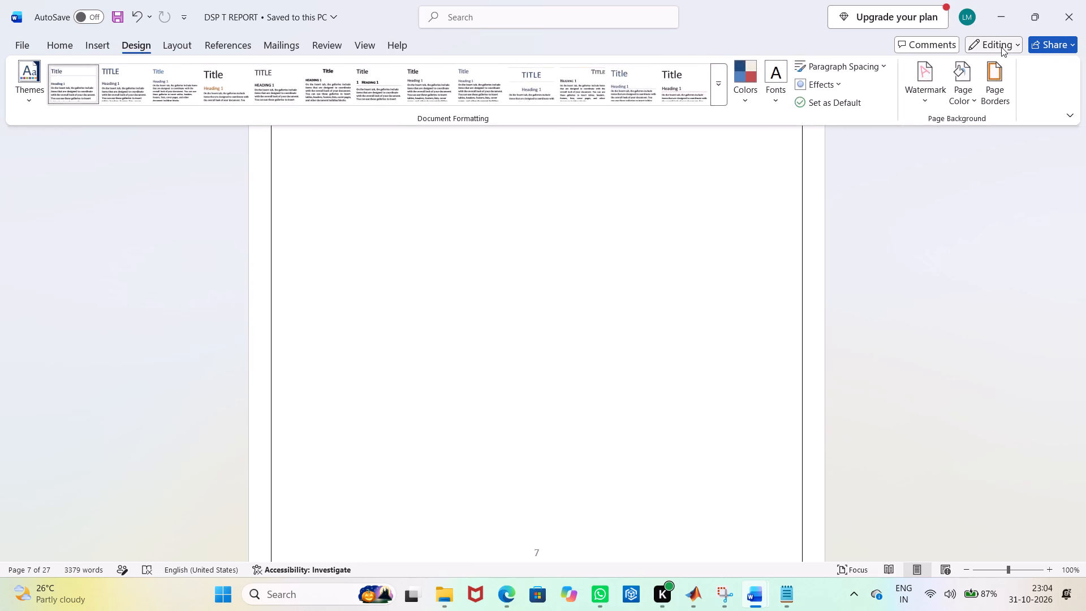
{"action": "scroll", "coordinate": [1009, 3], "scroll_direction": "up", "scroll_amount": 10}
{"action": "scroll", "coordinate": [662, 117], "scroll_direction": "down", "scroll_amount": 1}
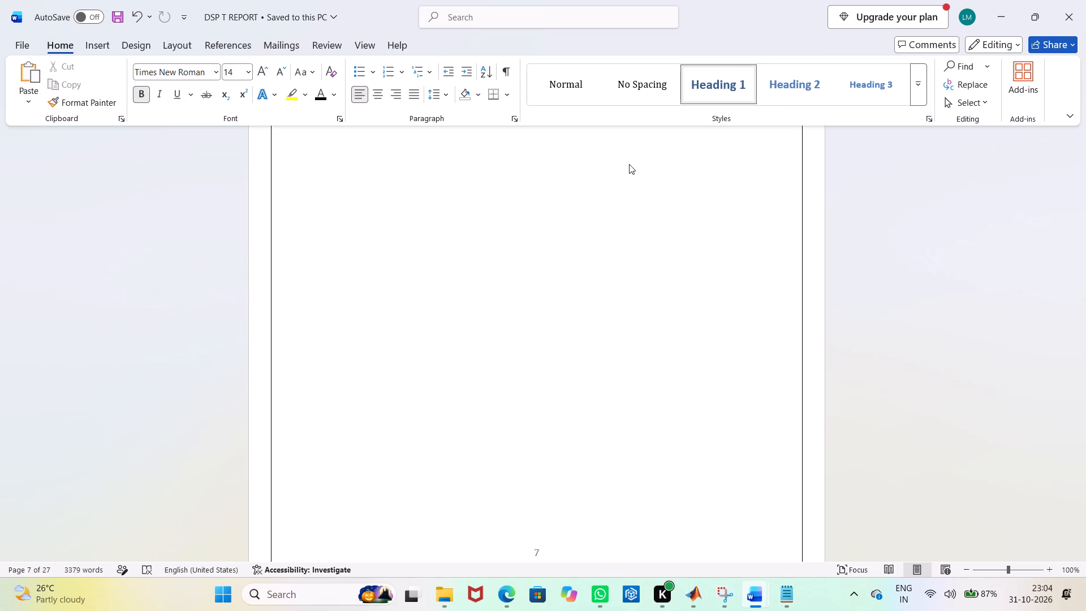
{"action": "scroll", "coordinate": [607, 337], "scroll_direction": "down", "scroll_amount": 11}
{"action": "scroll", "coordinate": [608, 302], "scroll_direction": "up", "scroll_amount": 17}
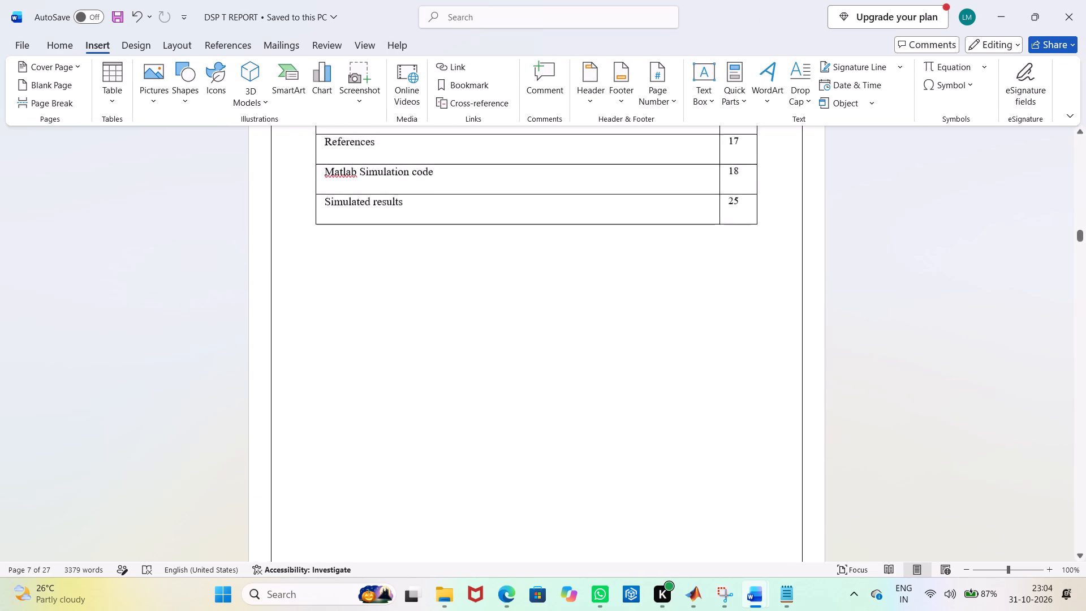
{"action": "scroll", "coordinate": [614, 264], "scroll_direction": "up", "scroll_amount": 3}
{"action": "scroll", "coordinate": [614, 264], "scroll_direction": "up", "scroll_amount": 20}
{"action": "scroll", "coordinate": [614, 264], "scroll_direction": "up", "scroll_amount": 11}
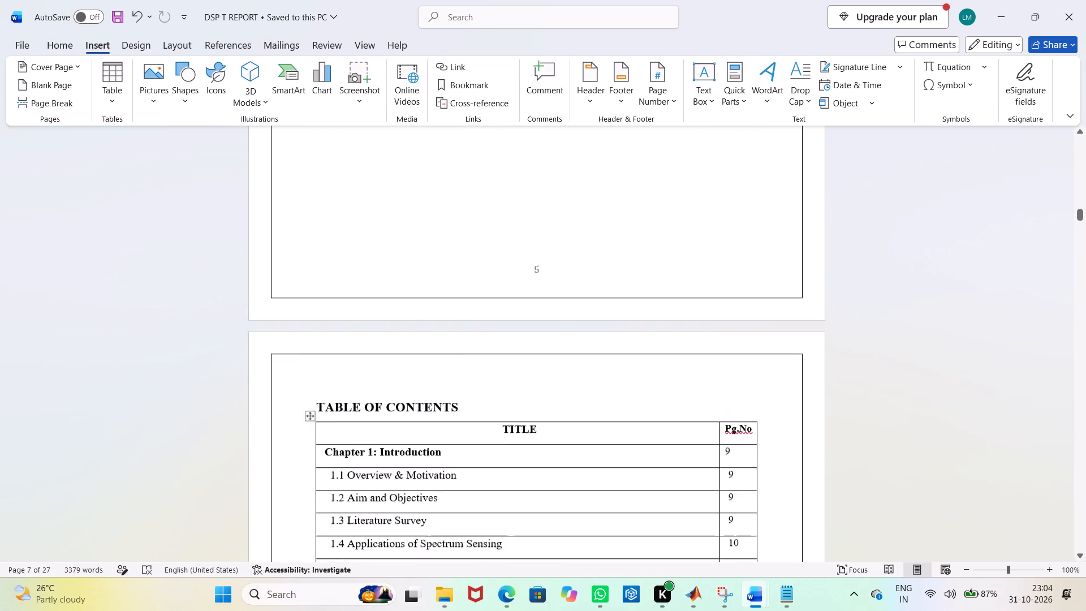
{"action": "scroll", "coordinate": [616, 256], "scroll_direction": "up", "scroll_amount": 16}
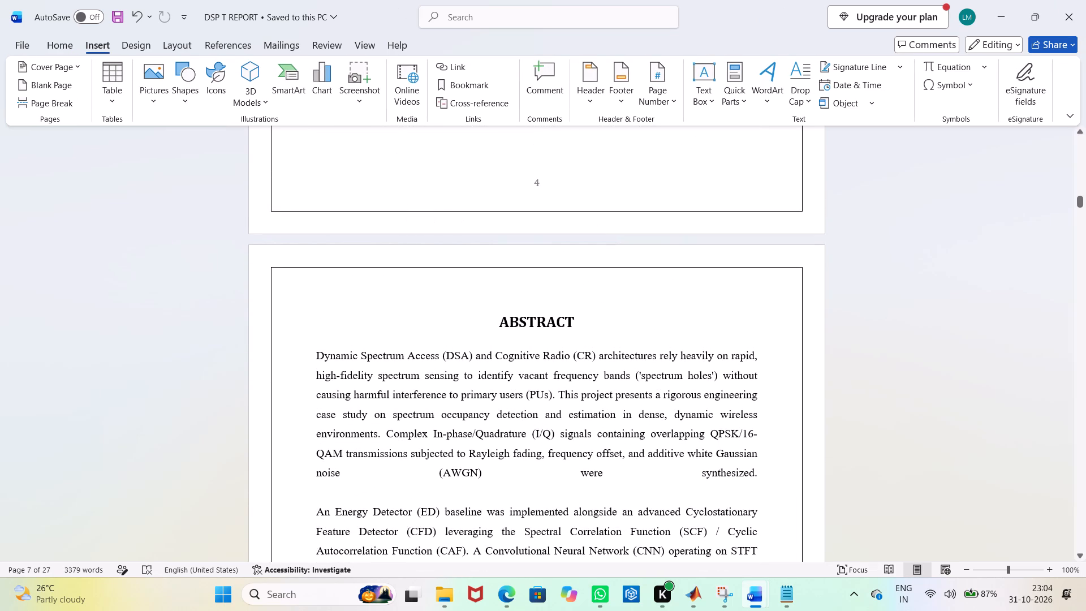
Save the report.
{"action": "key", "text": "ctrl+s"}
Export the report as a PDF to the VISHAL DSP folder in Downloads, choosing the existing DSP T REPORT file to overwrite.
{"action": "left_click", "coordinate": [27, 47]}
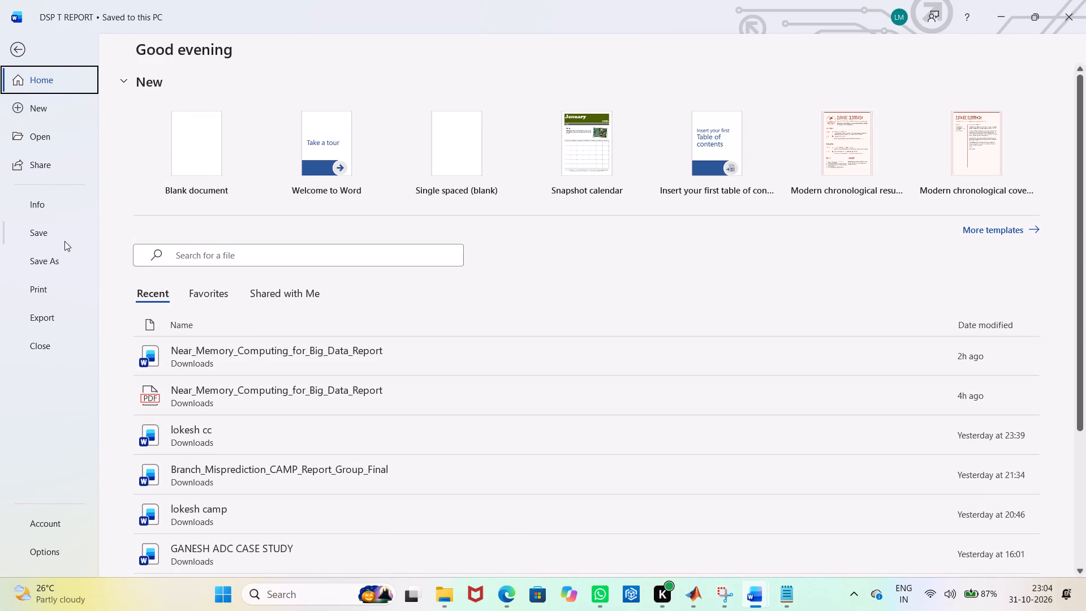
{"action": "left_click", "coordinate": [45, 315]}
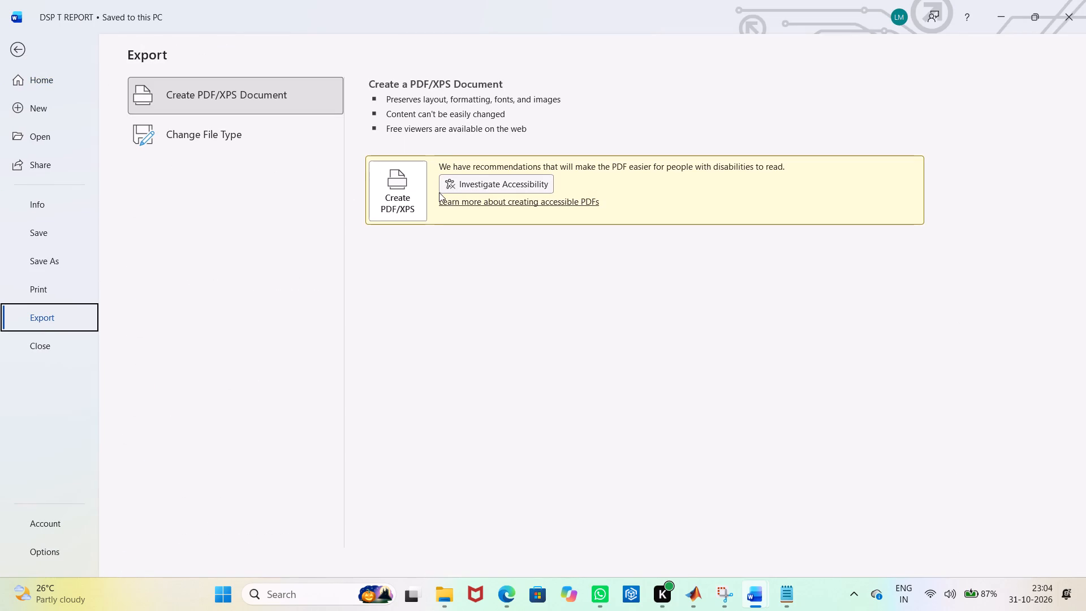
{"action": "left_click", "coordinate": [412, 198]}
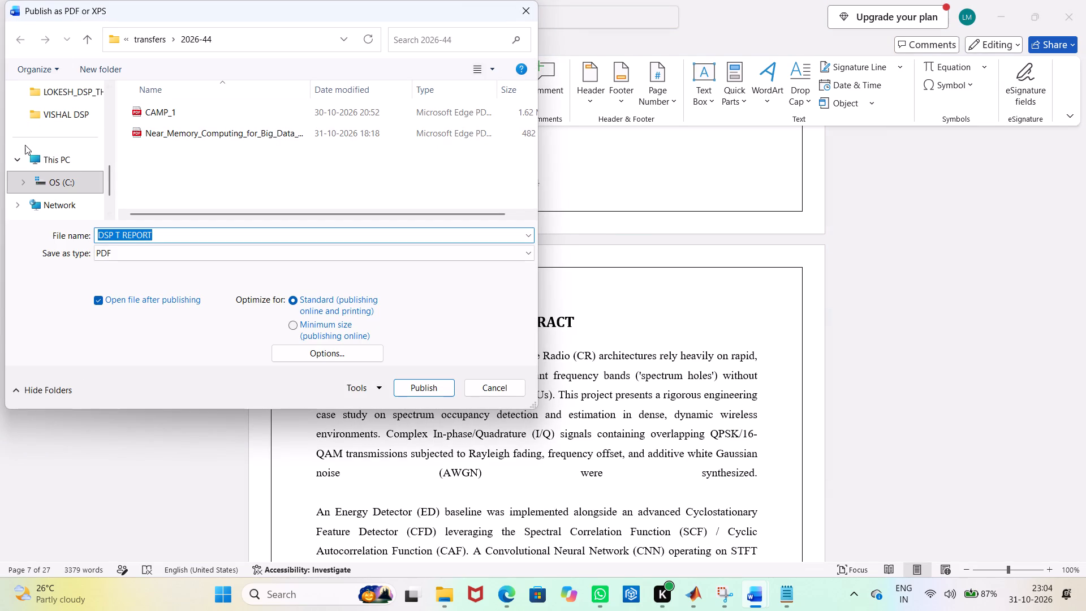
{"action": "scroll", "coordinate": [25, 145], "scroll_direction": "up", "scroll_amount": 4}
{"action": "left_click", "coordinate": [59, 190]}
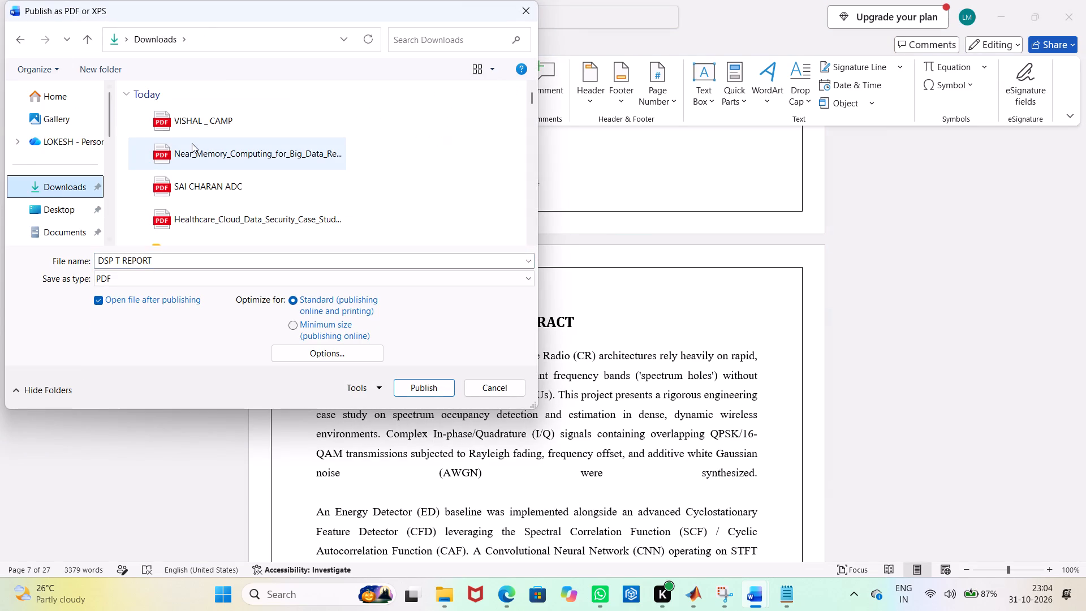
{"action": "scroll", "coordinate": [202, 168], "scroll_direction": "down", "scroll_amount": 1}
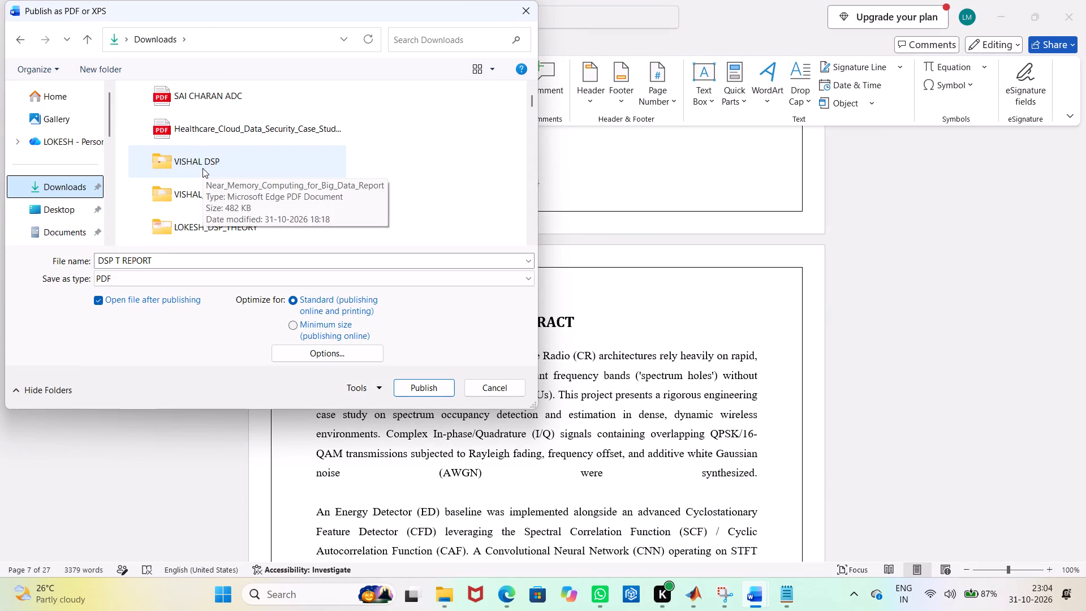
{"action": "double_click", "coordinate": [202, 168]}
{"action": "left_click", "coordinate": [221, 136]}
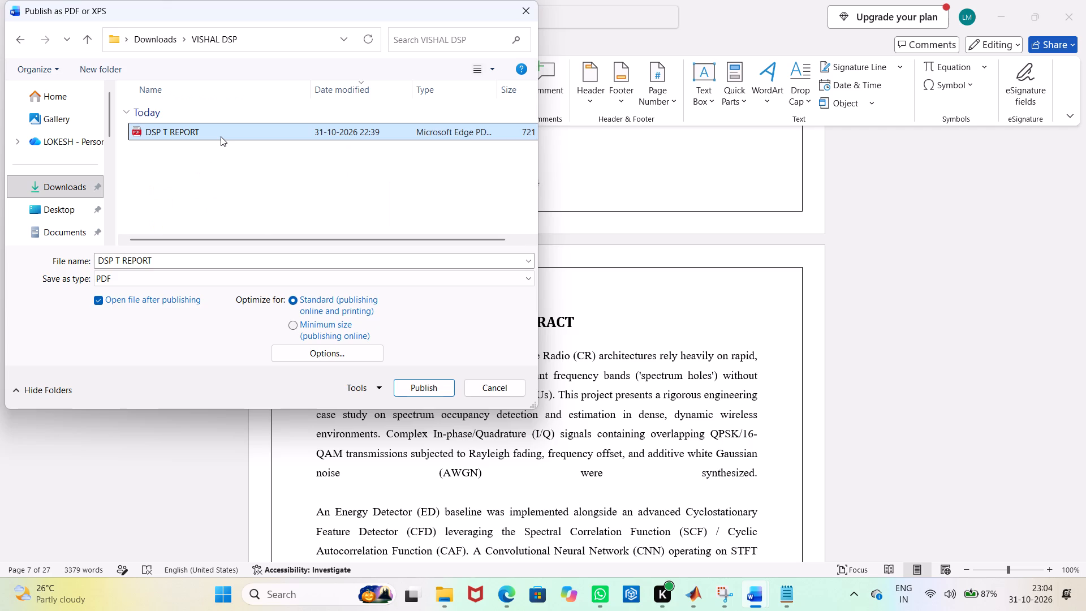
Publish the report as the DSP T REPORT PDF, replacing the existing file of that name.
{"action": "left_click", "coordinate": [424, 390]}
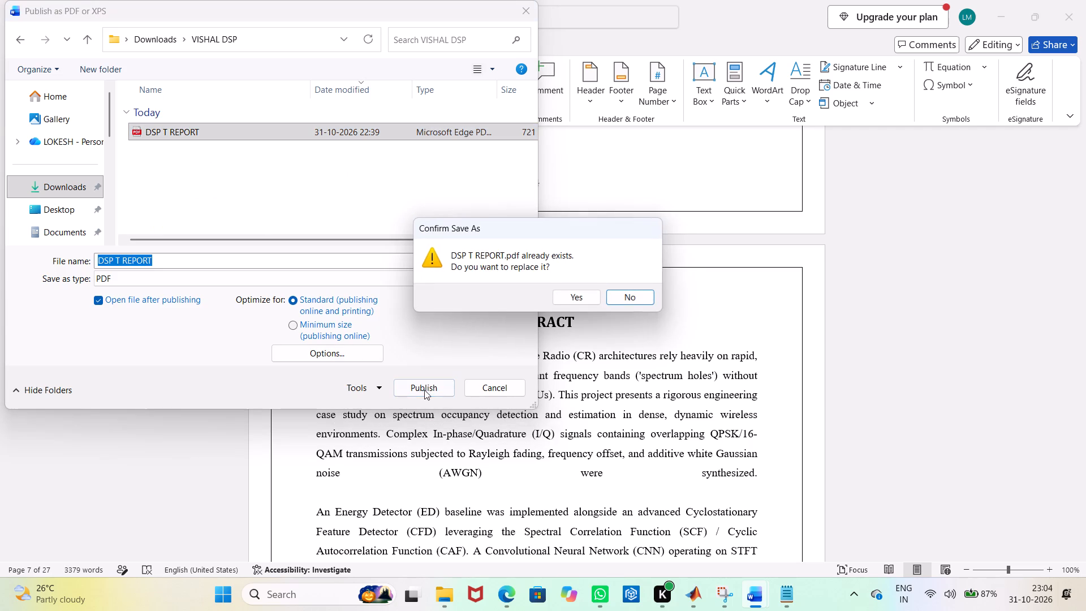
{"action": "left_click", "coordinate": [561, 299]}
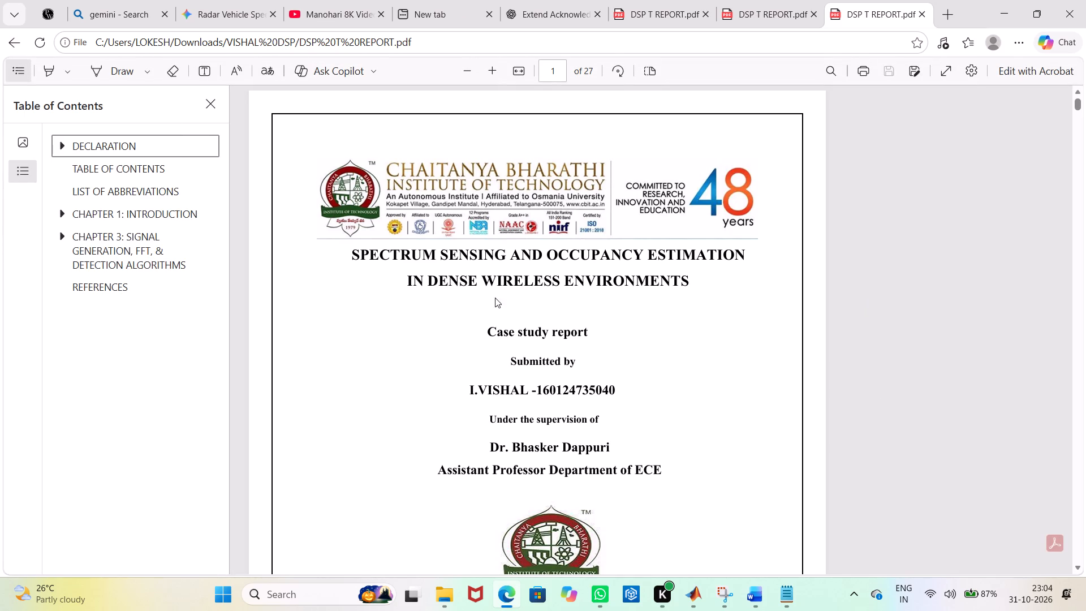
Hide the table of contents pane beside the published PDF in Microsoft Edge.
{"action": "left_click", "coordinate": [217, 104]}
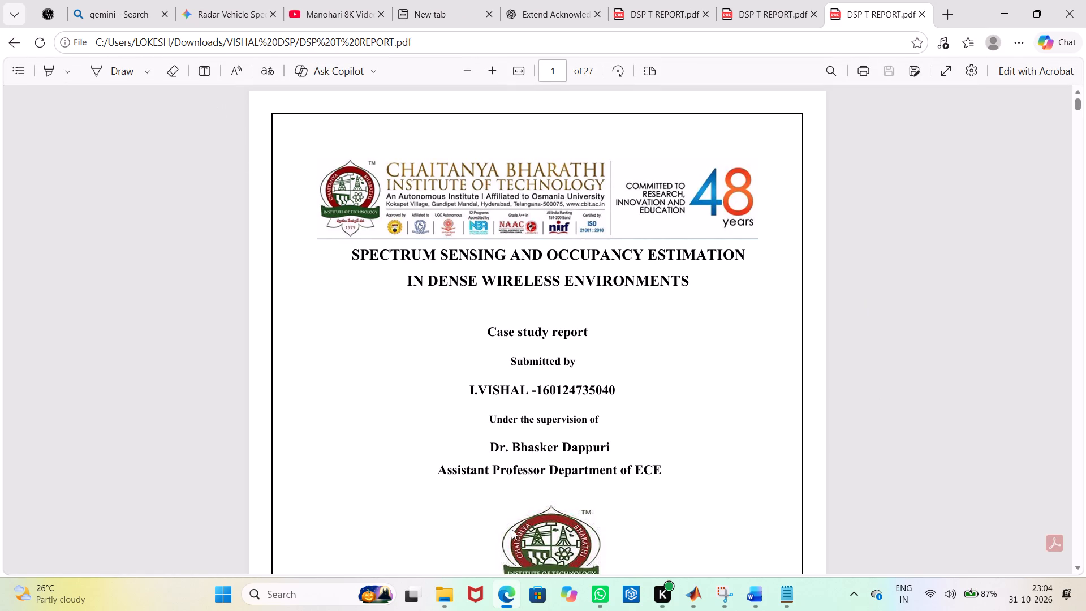
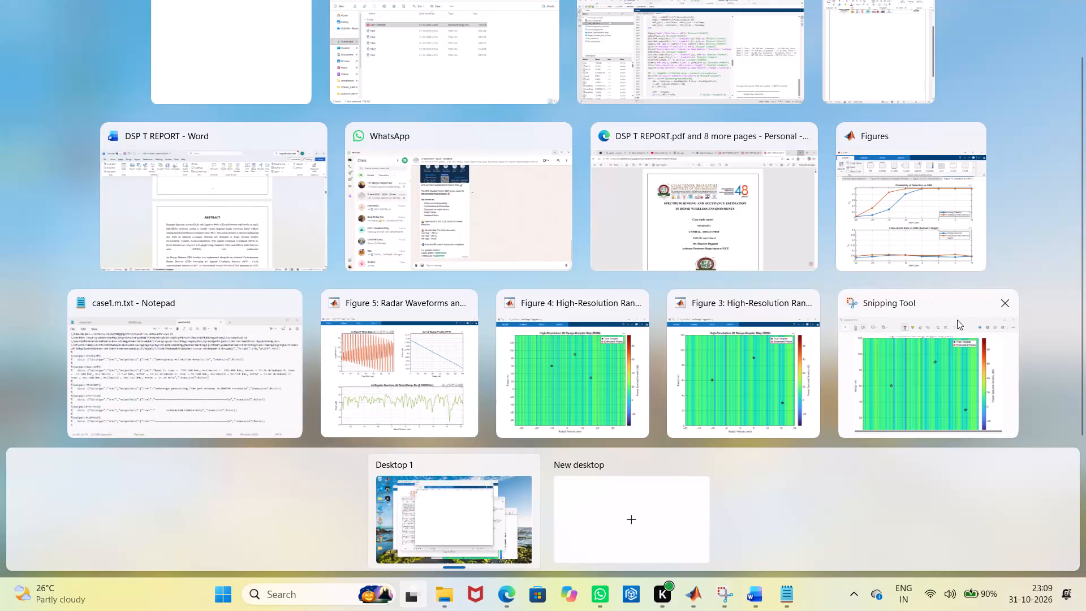
Close the Snipping Tool window and the radar windows for Figure 3, Figure 4 and Figure 5 from the open-windows overview.
{"action": "left_click", "coordinate": [1008, 303]}
{"action": "left_click", "coordinate": [908, 300]}
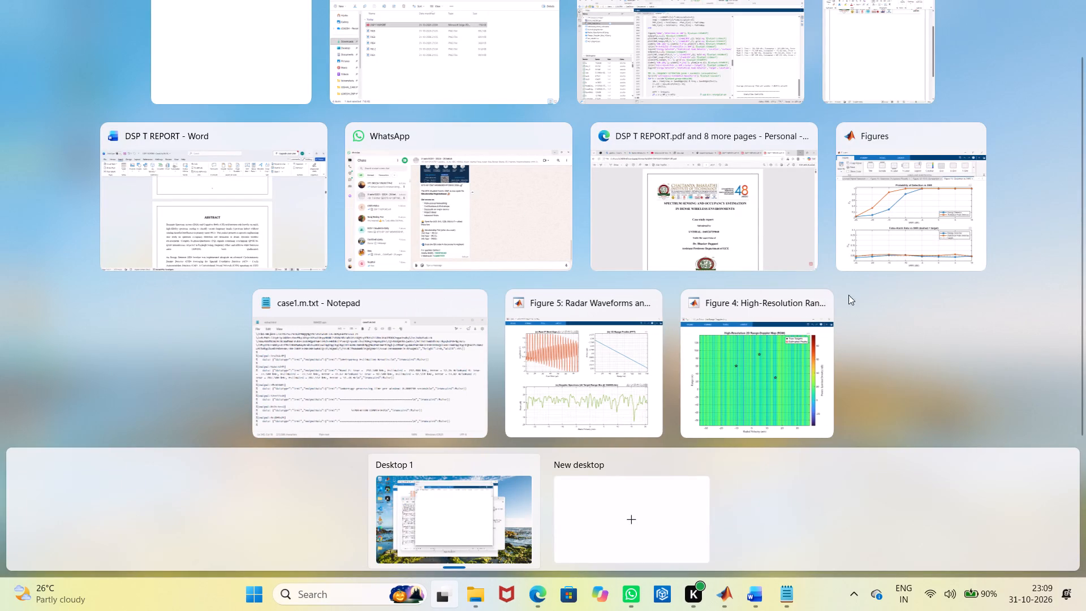
{"action": "left_click", "coordinate": [824, 295]}
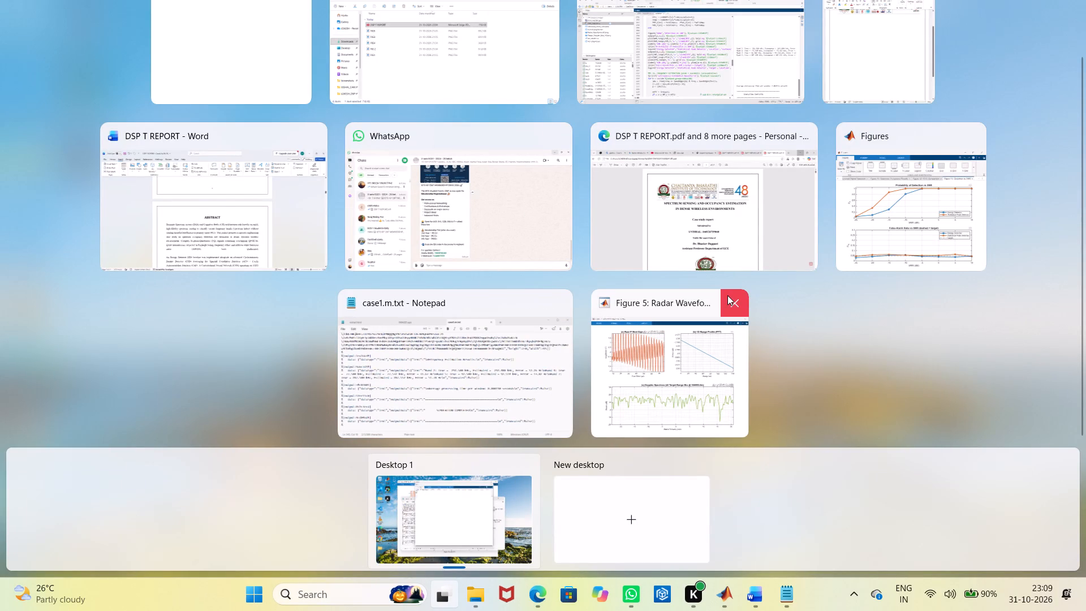
{"action": "left_click", "coordinate": [730, 297]}
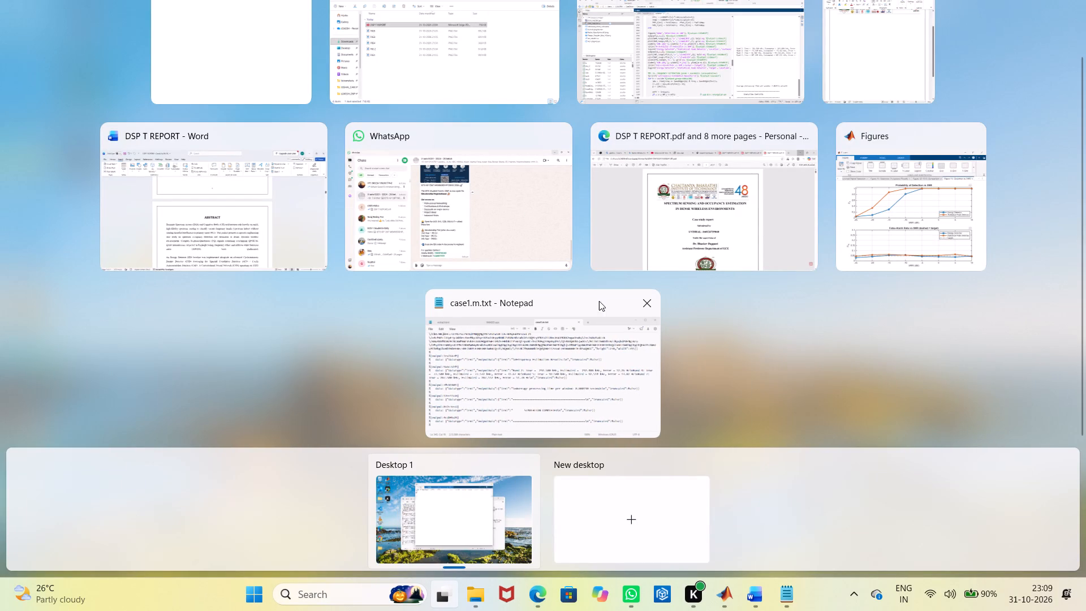